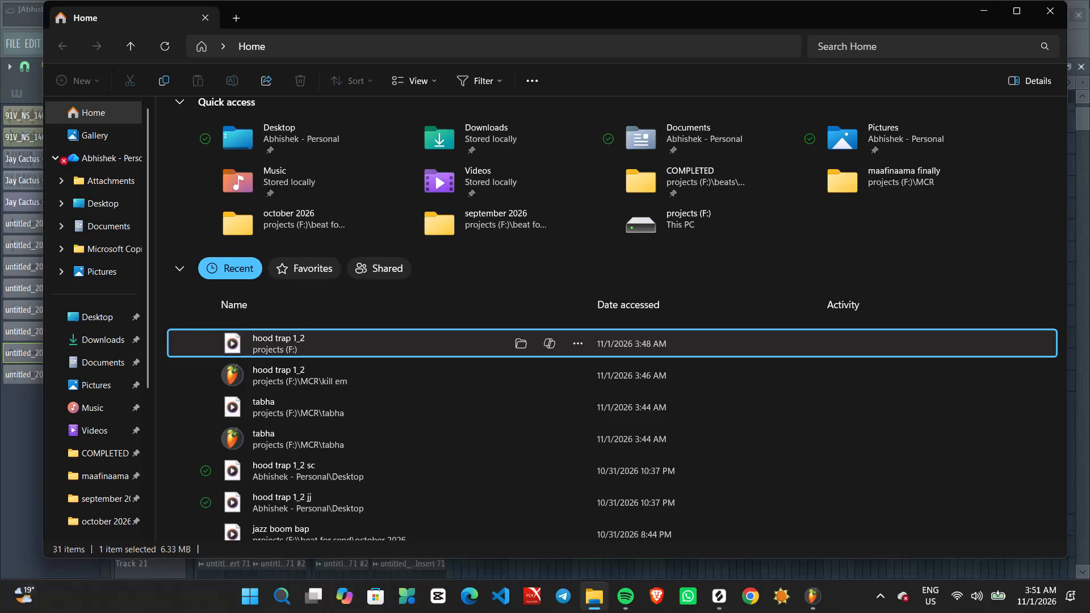
Close the File Explorer window and return to the tabha.flp project in FL Studio.
left_click(1041, 9)
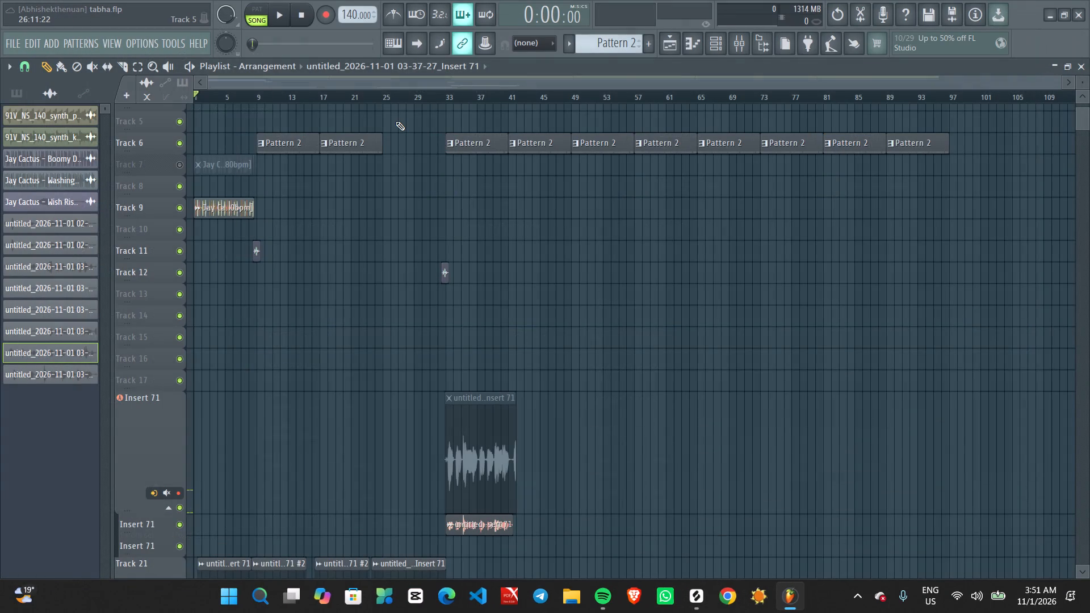
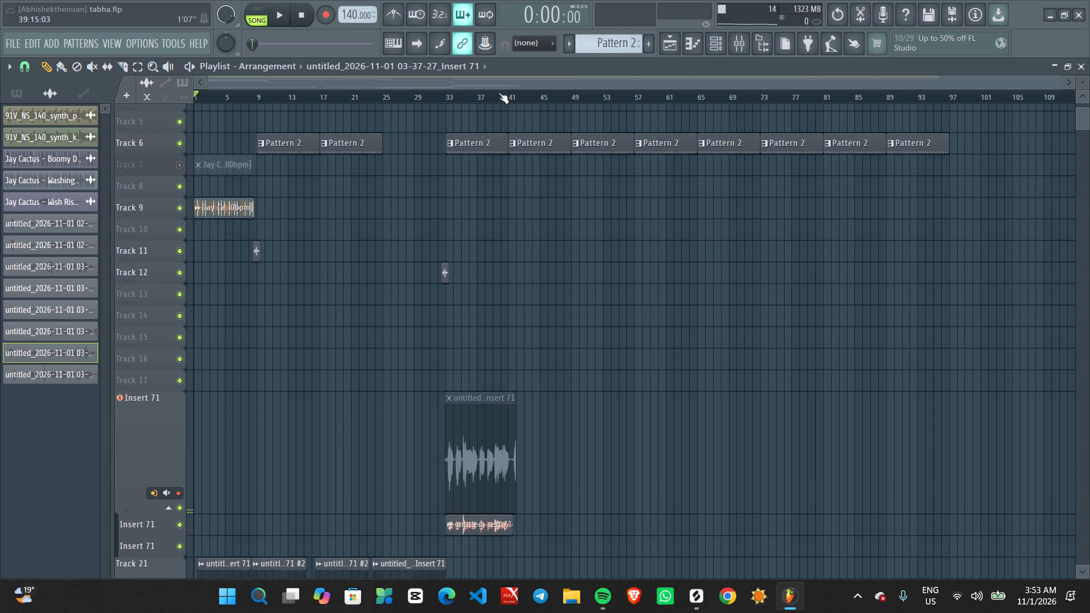
Select the playlist time range from bar 41 to bar 49 and play that section back.
left_click_drag(509, 95, 576, 86, "ctrl")
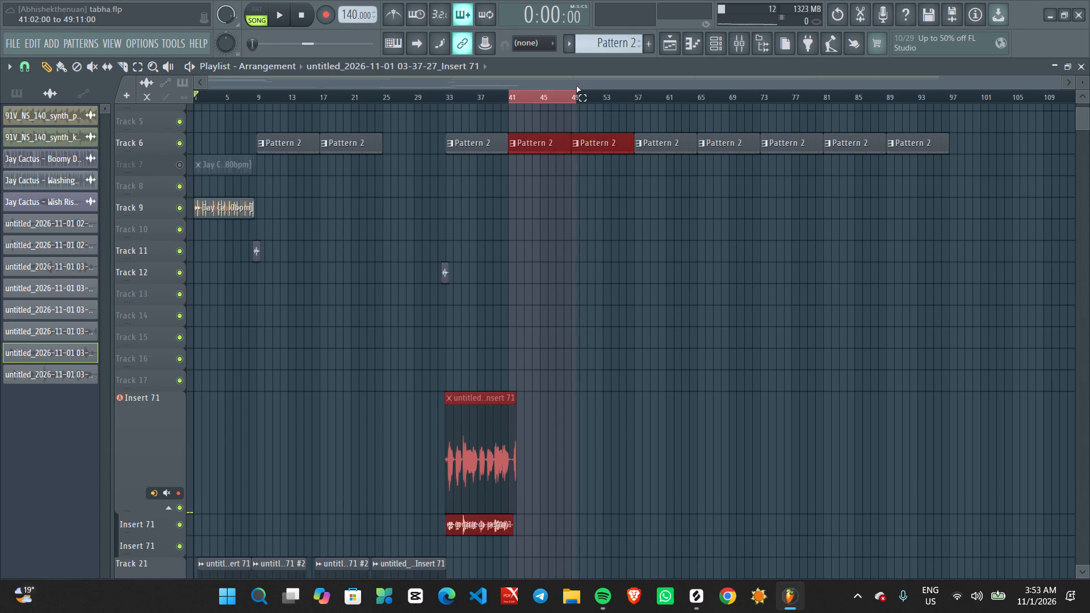
left_click_drag(576, 86, 571, 83, "ctrl")
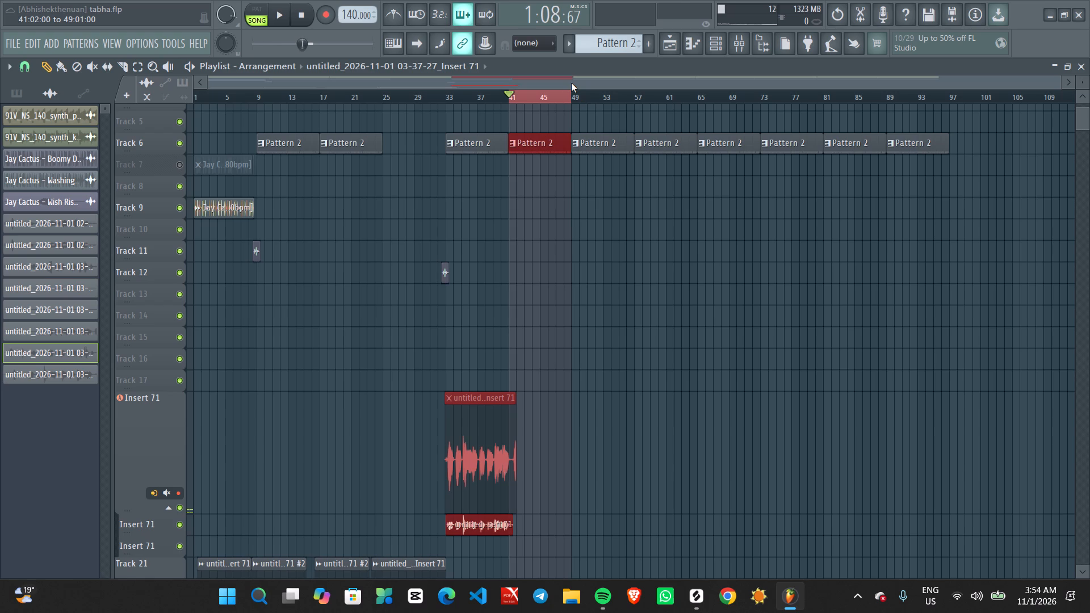
key("space")
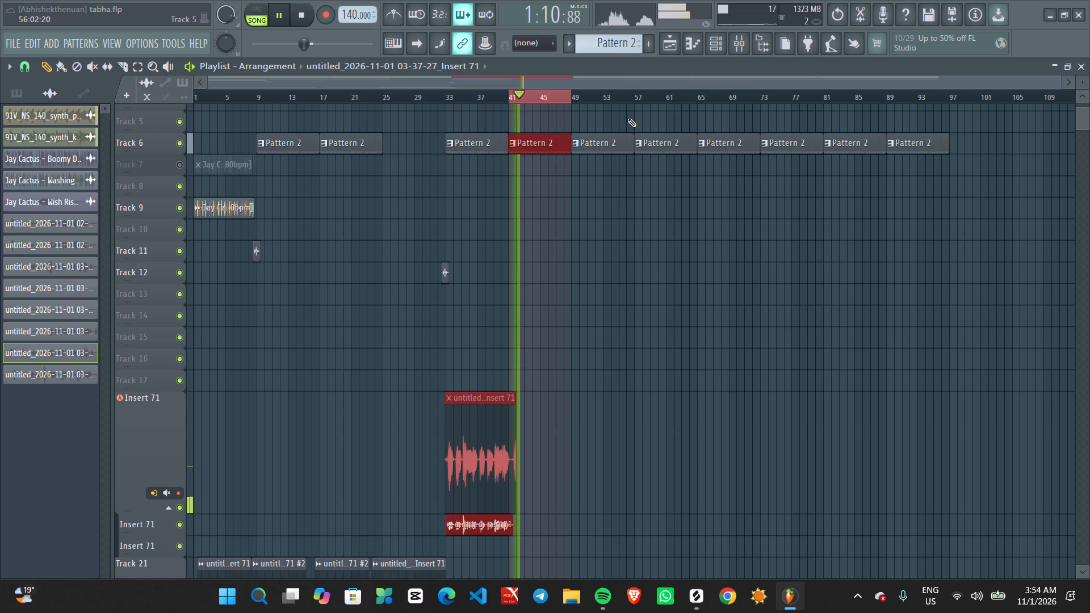
key("space")
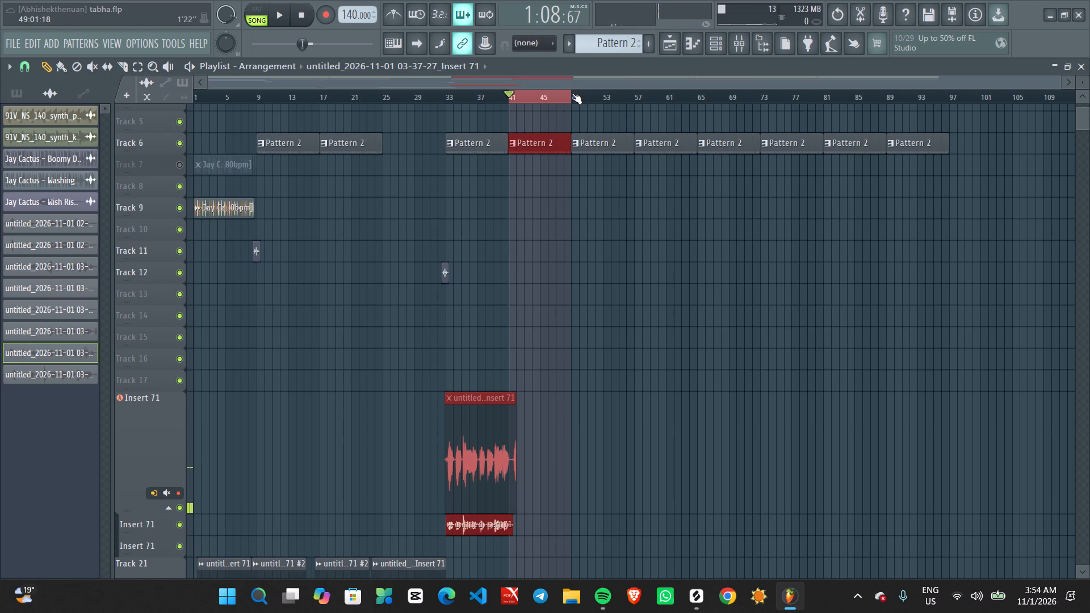
Select the playlist time range from bar 49 to bar 65 and play that section.
scroll(574, 92, "up", 7)
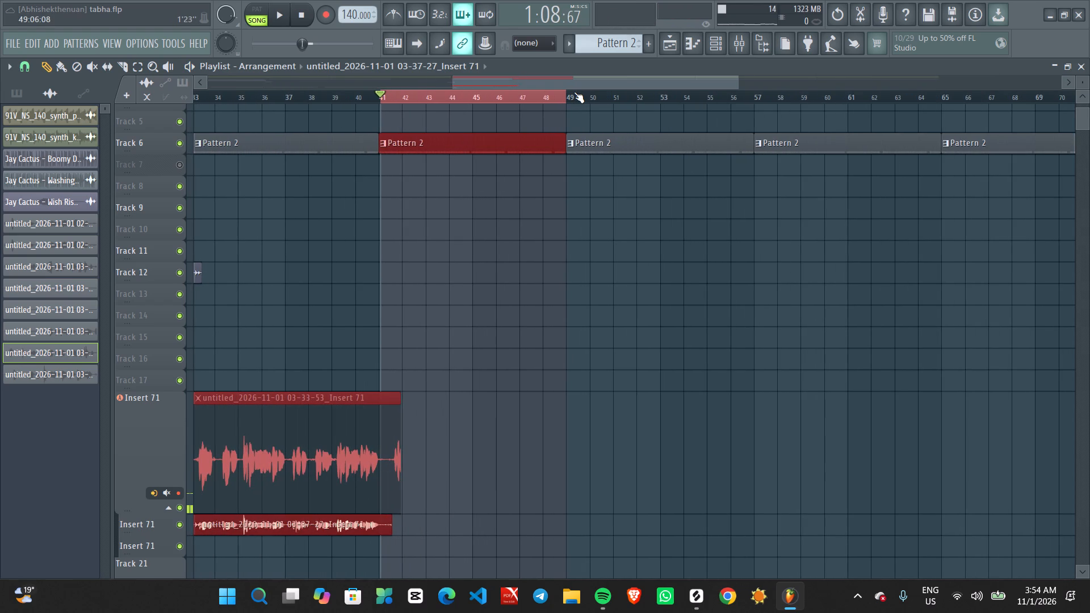
left_click_drag(567, 96, 647, 83, "ctrl")
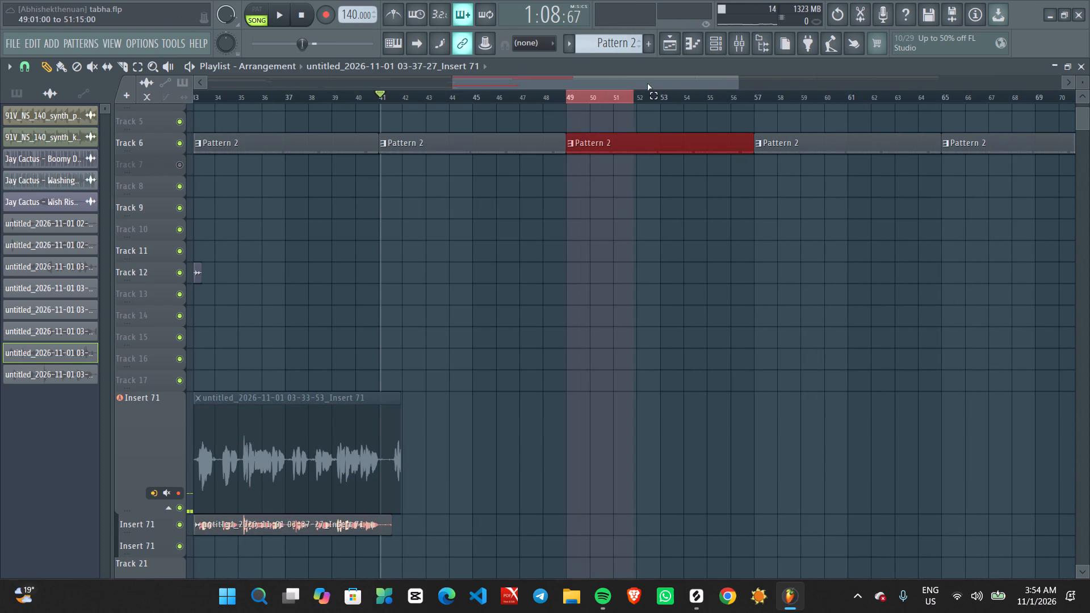
left_click_drag(647, 83, 941, 62, "ctrl")
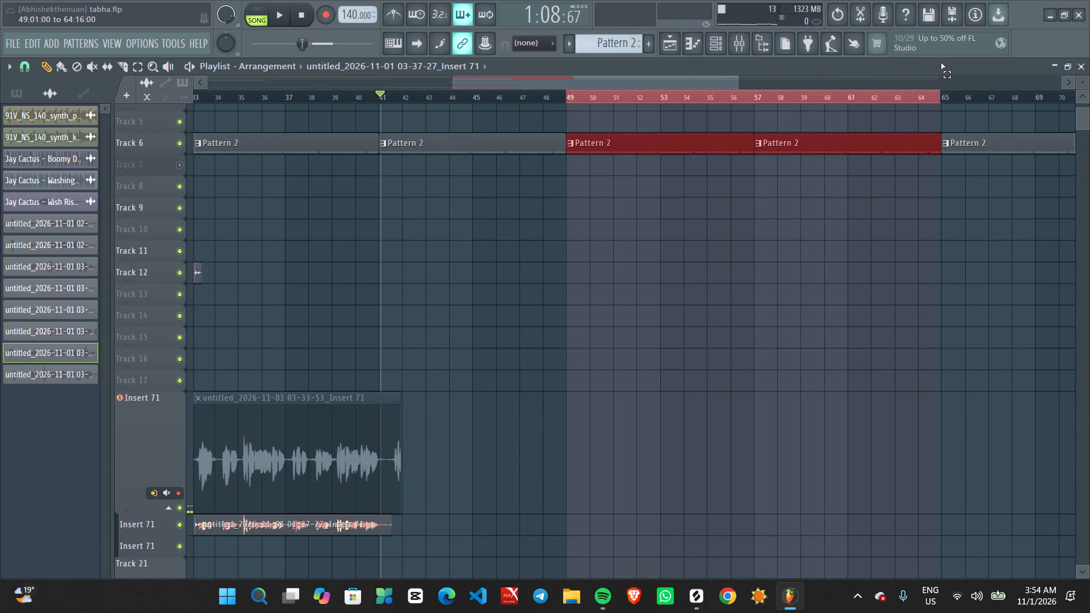
left_click_drag(941, 62, 941, 64, "ctrl")
key("space")
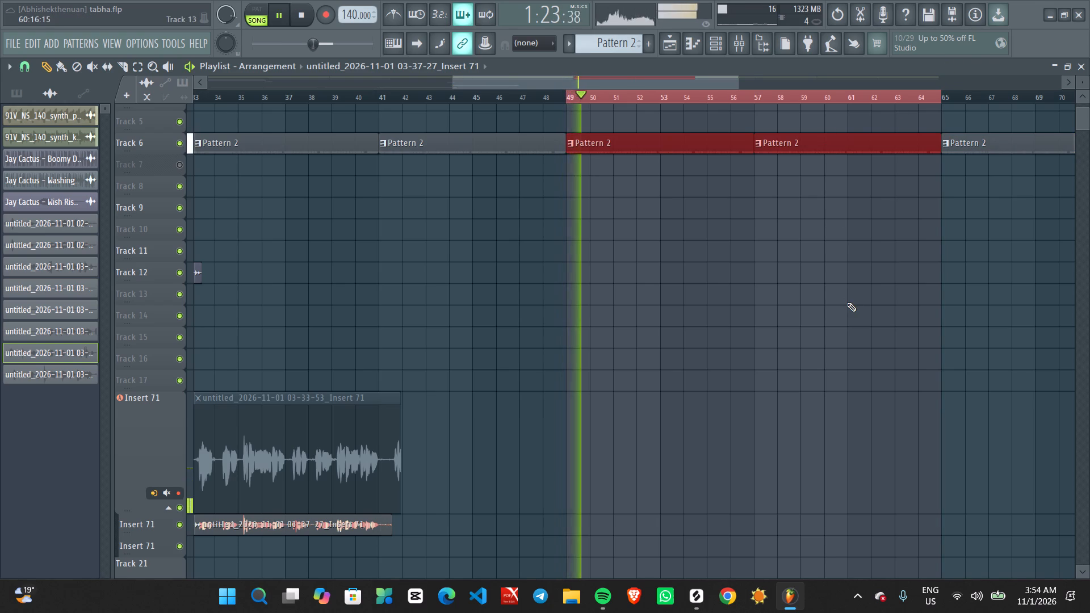
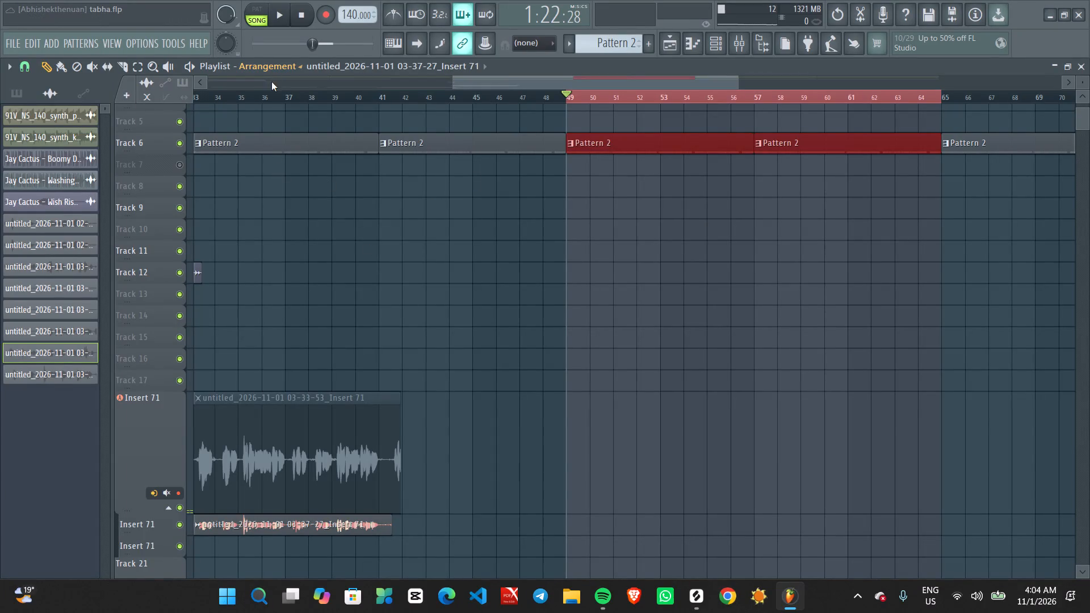
Play back the arrangement from about bar 37, over the recorded Insert 71 vocal.
left_click(286, 94)
scroll(464, 350, "down", 8, "ctrl")
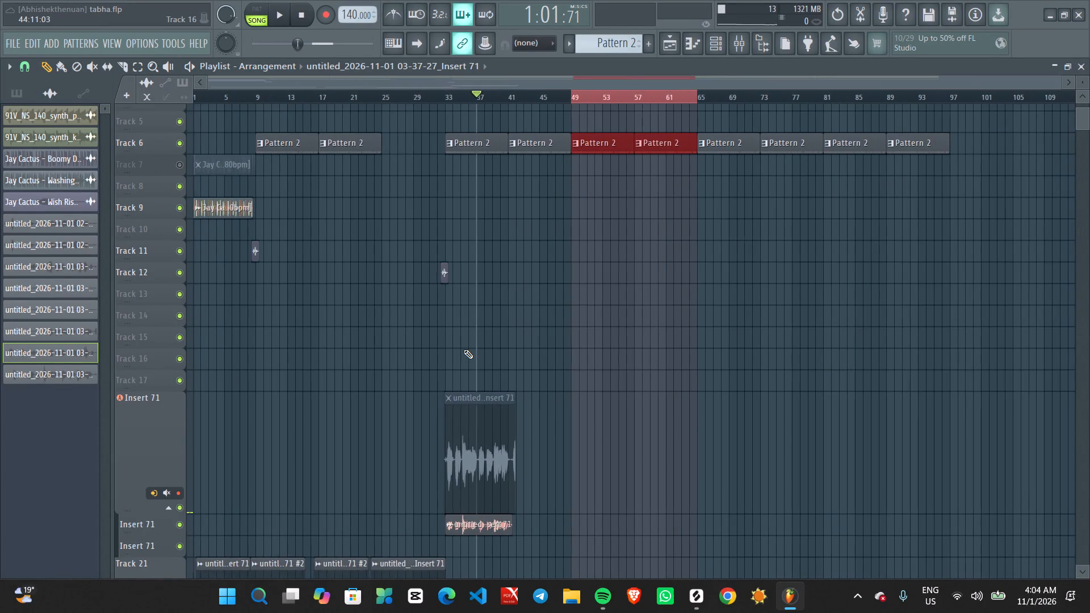
scroll(464, 350, "down", 5, "ctrl")
scroll(464, 350, "down", 1)
key("space")
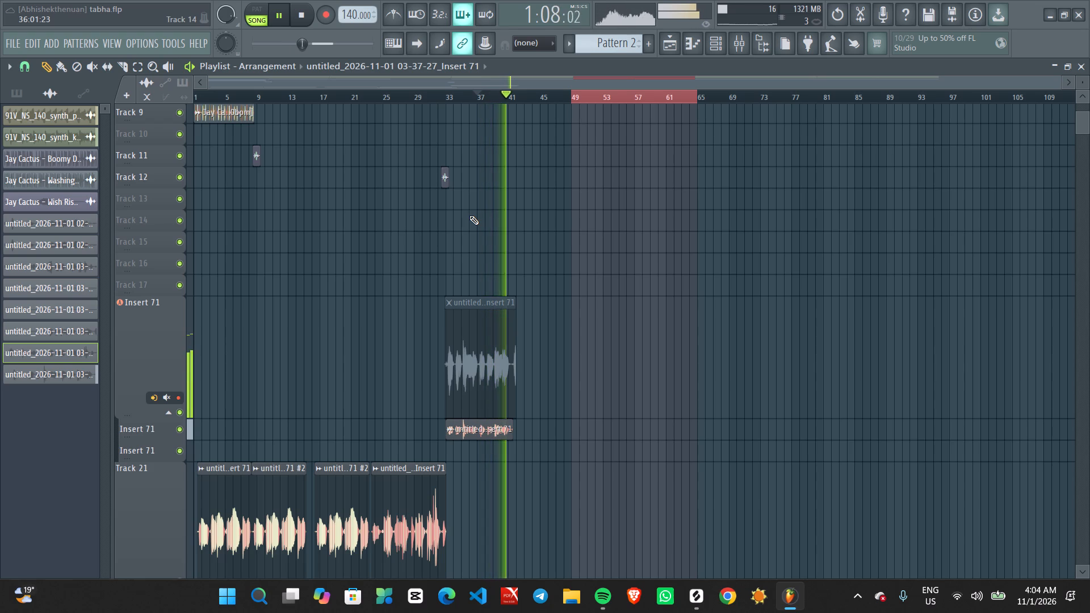
key("space")
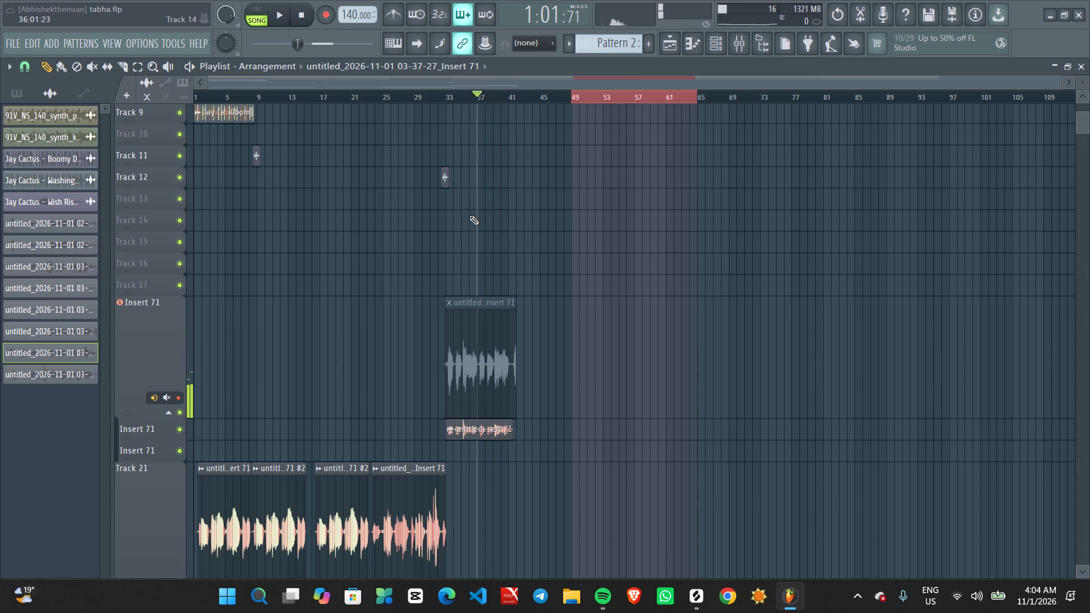
Arm the transport for recording score and audio.
left_click(325, 14)
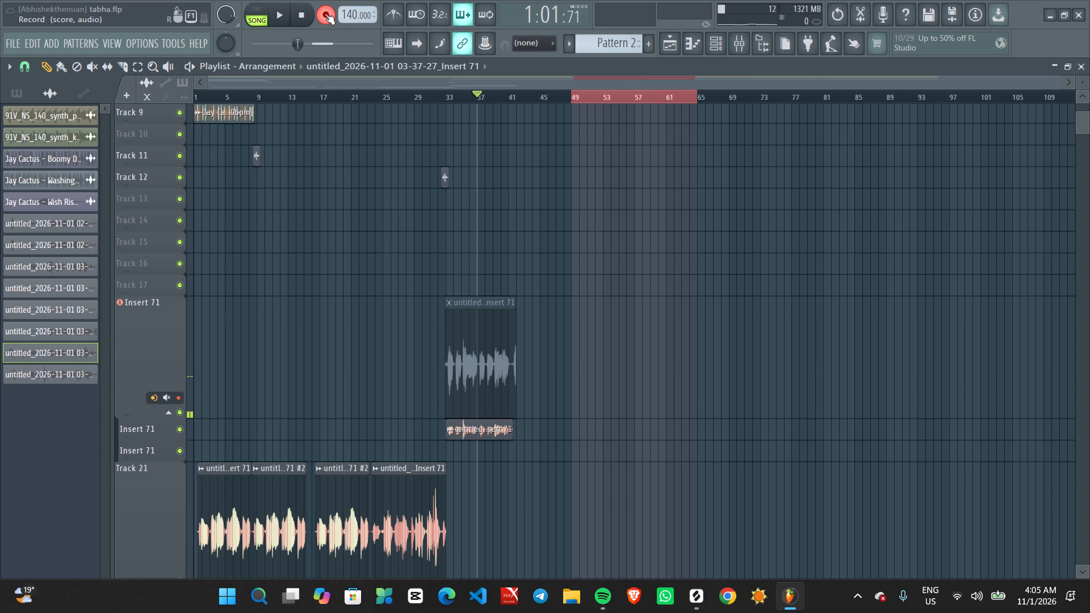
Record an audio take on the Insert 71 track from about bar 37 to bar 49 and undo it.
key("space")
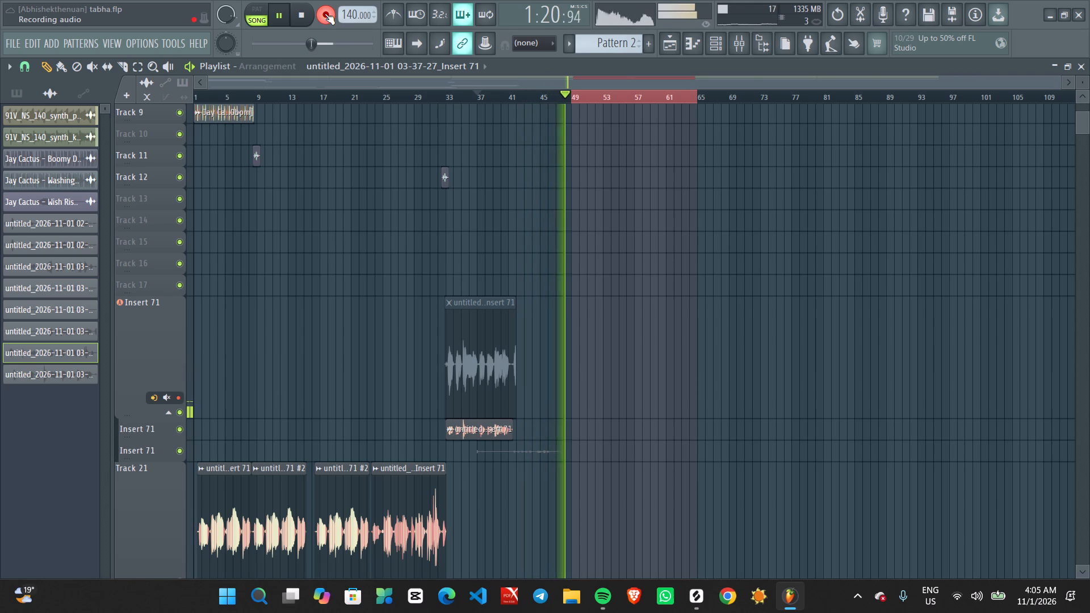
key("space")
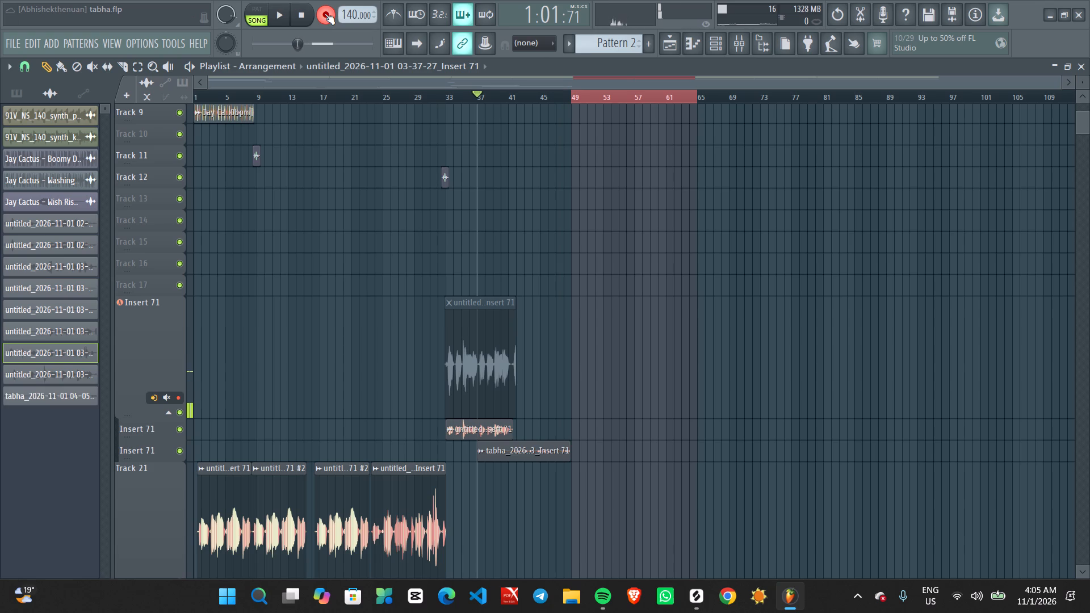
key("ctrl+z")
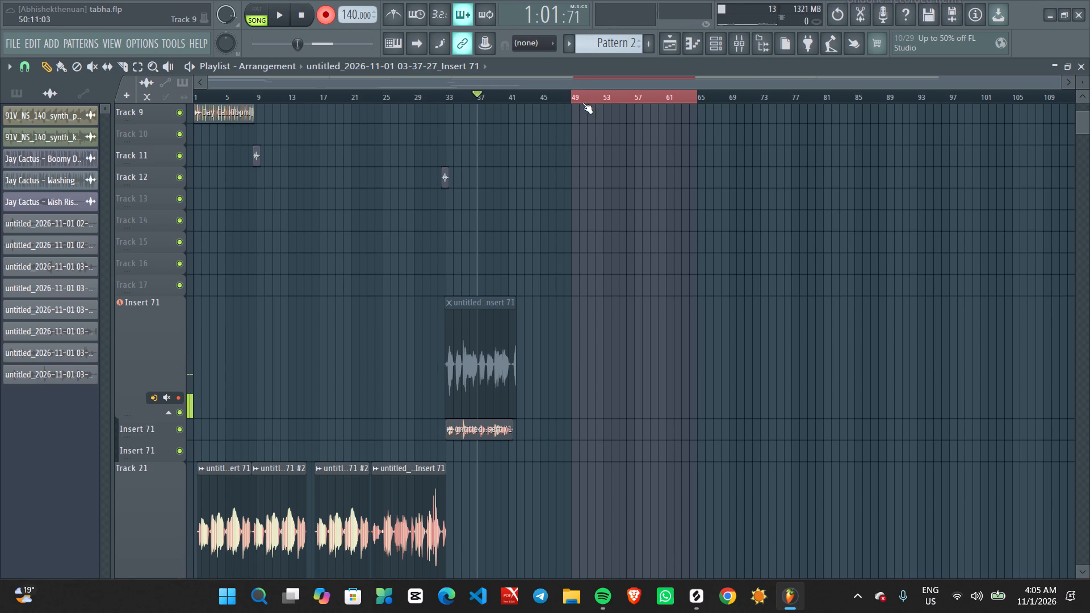
Clear the bar 49 to 65 time selection and record a new Insert 71 audio take from about bar 37.
double_click(577, 100)
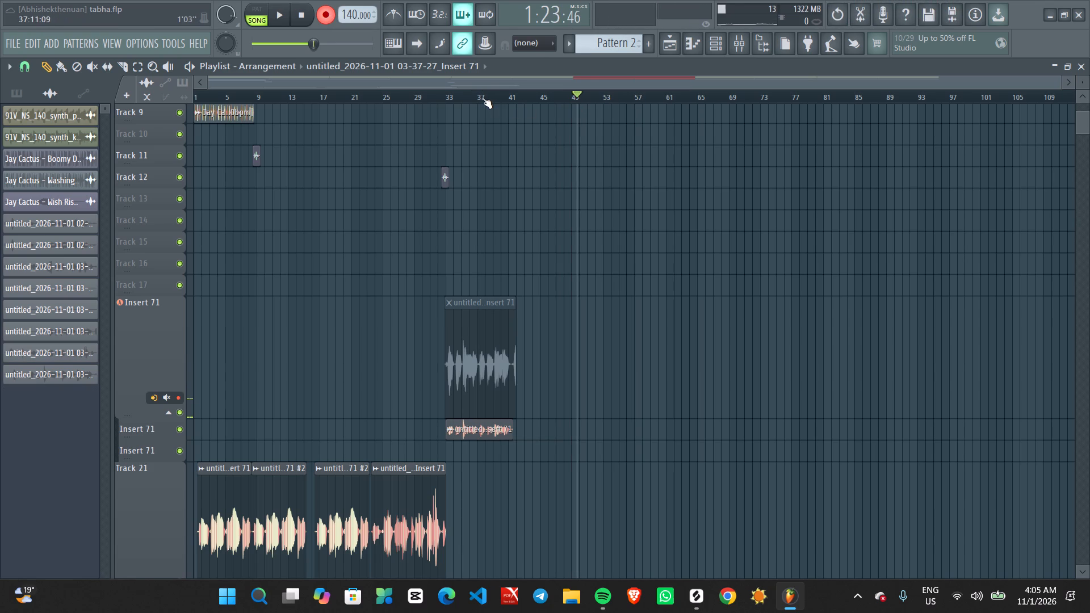
left_click(481, 97)
left_click(478, 95)
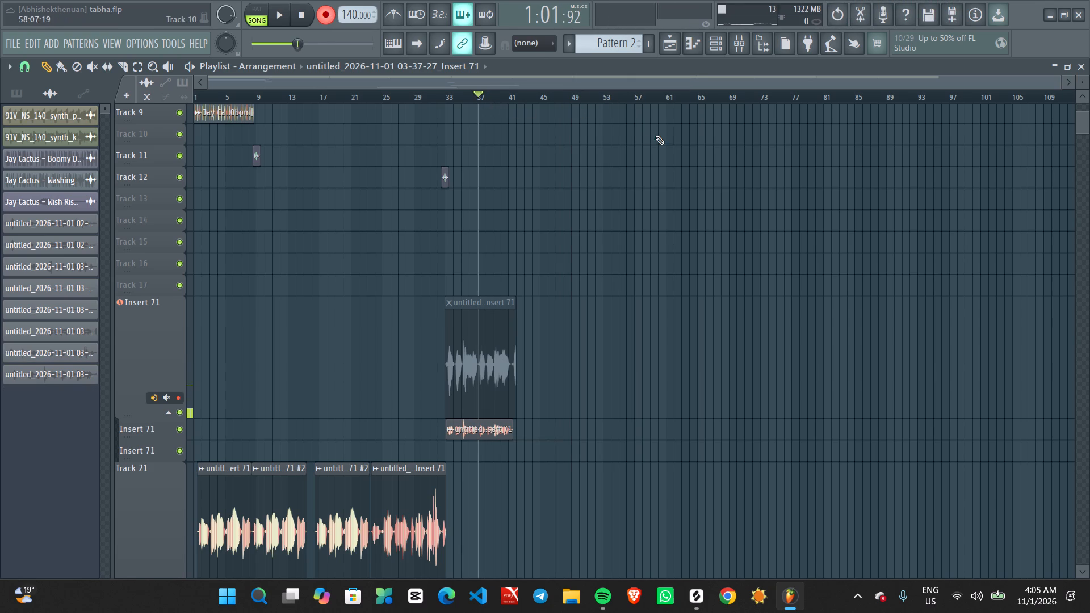
scroll(660, 134, "up", 2)
key("space")
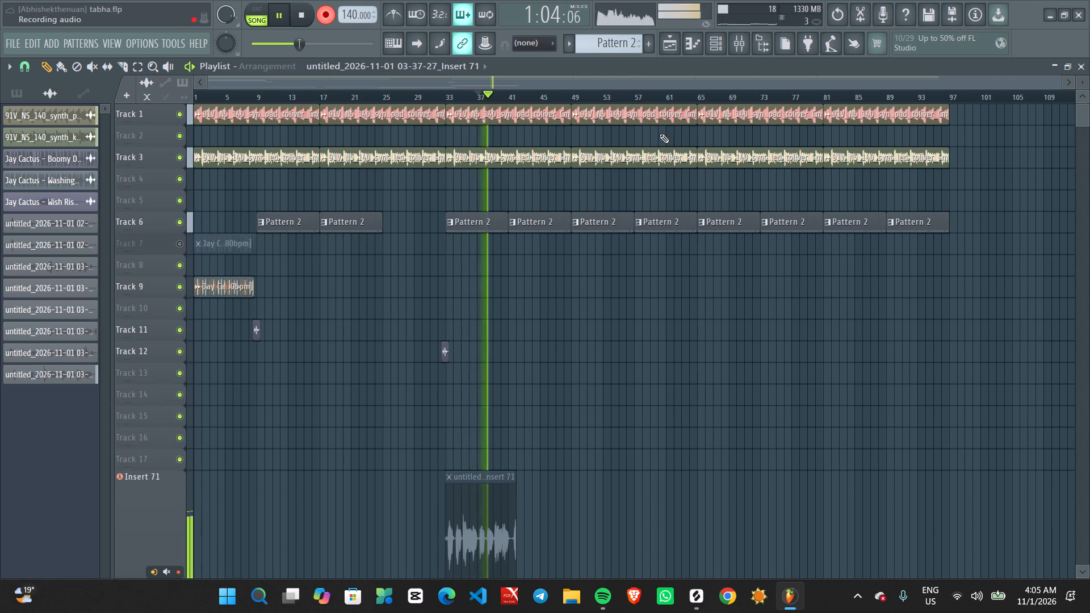
scroll(660, 134, "down", 1)
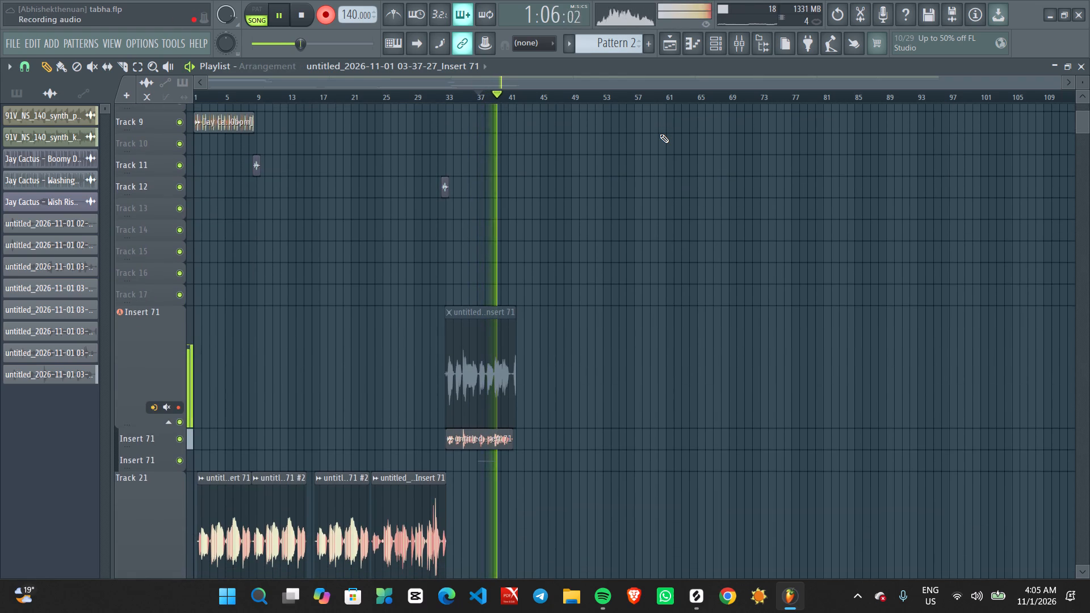
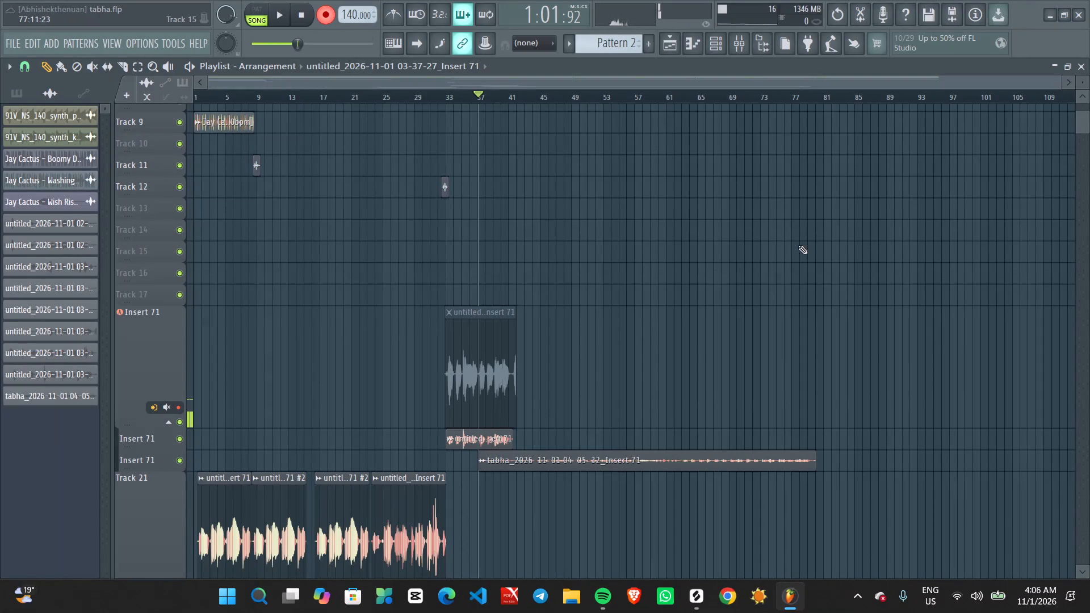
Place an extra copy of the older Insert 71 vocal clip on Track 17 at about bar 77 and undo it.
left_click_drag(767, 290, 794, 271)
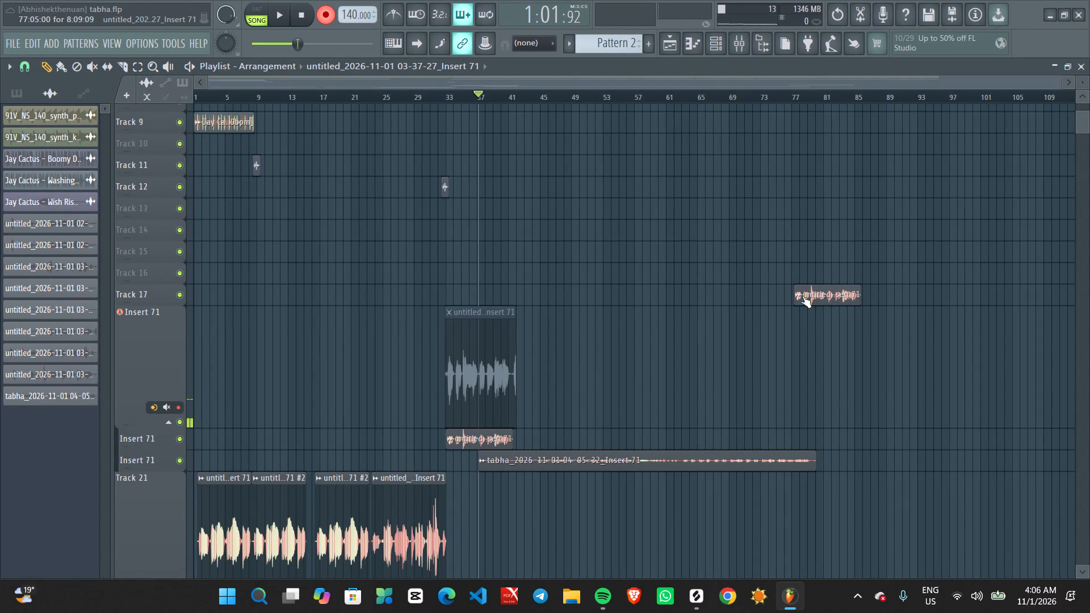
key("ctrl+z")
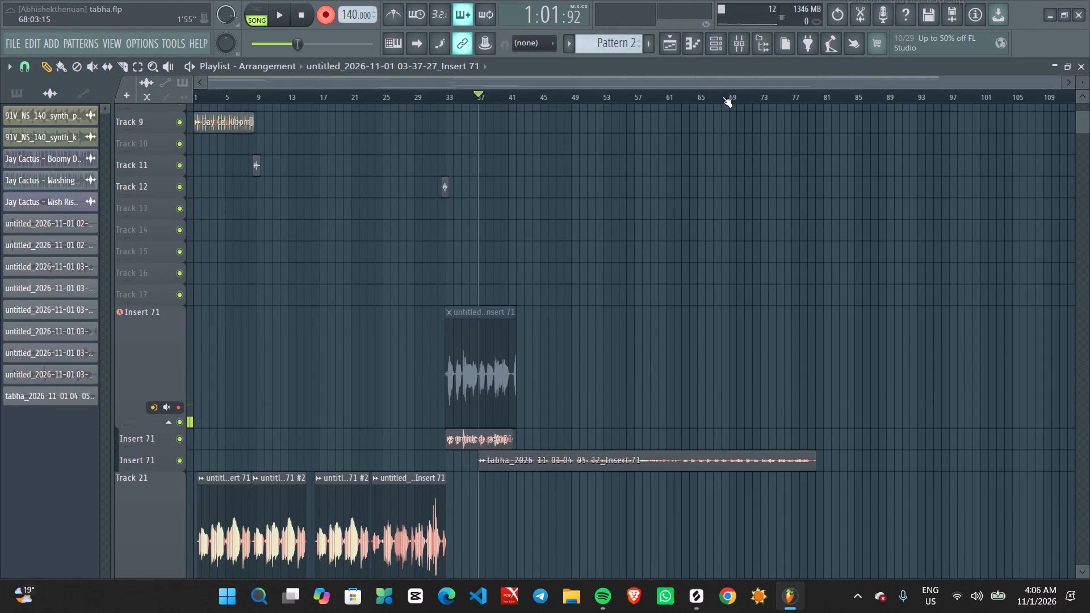
Disarm transport recording and play back the new tabha vocal take from bar 65.
left_click(724, 95)
scroll(724, 95, "up", 6, "ctrl")
scroll(741, 138, "up", 4, "ctrl")
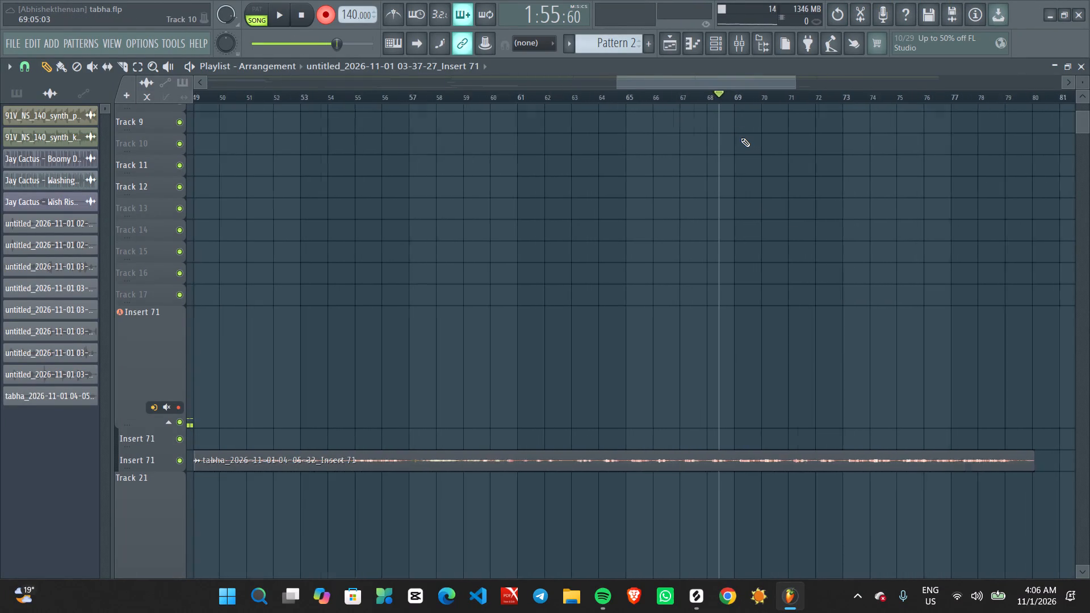
scroll(741, 138, "up", 3, "ctrl")
left_click(489, 100)
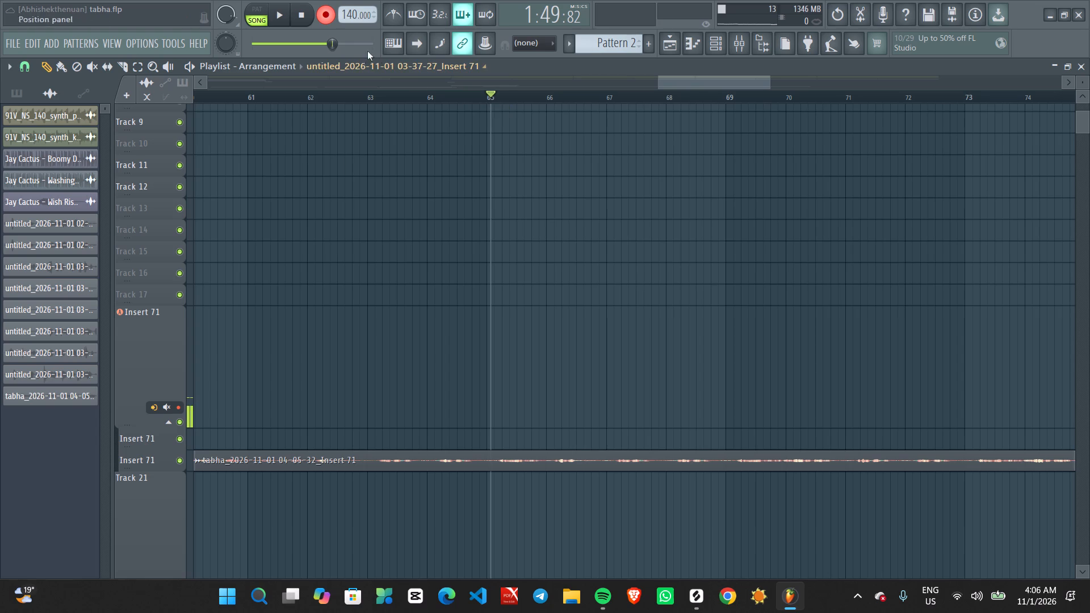
left_click(325, 17)
key("space")
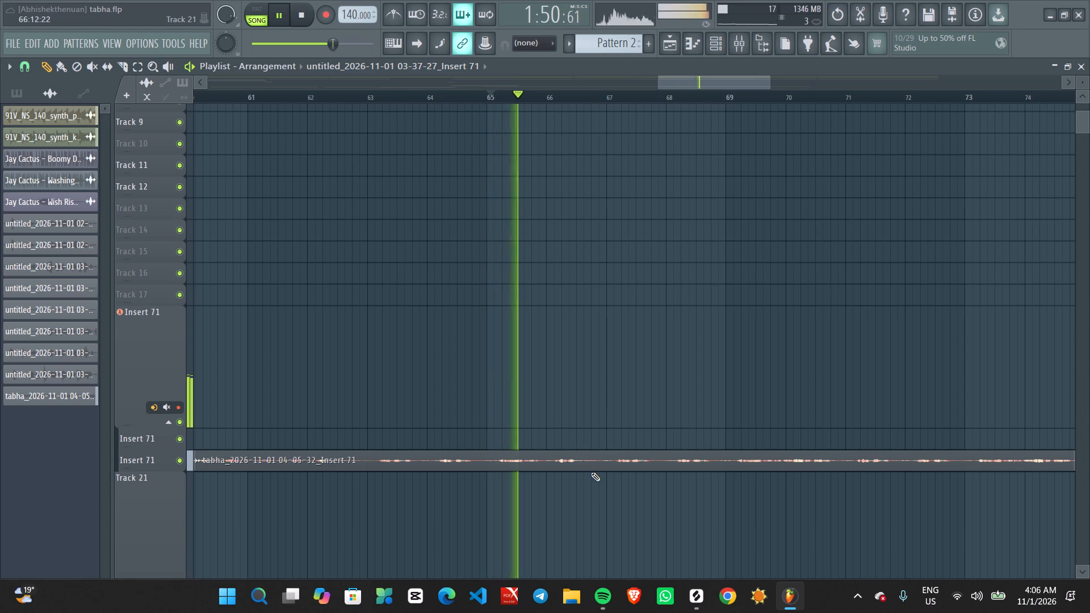
scroll(591, 472, "down", 4, "ctrl")
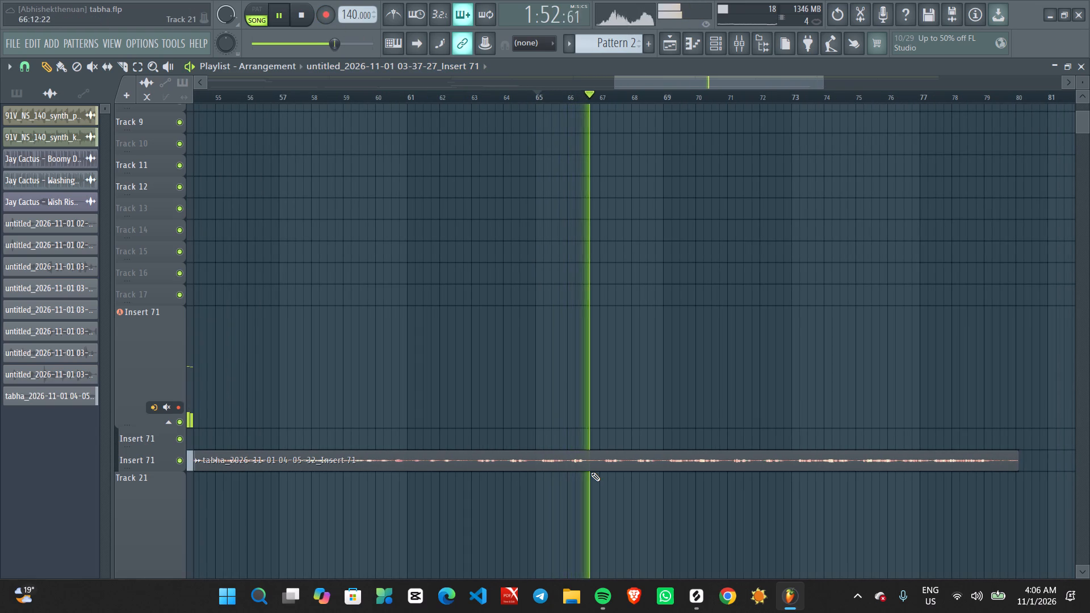
scroll(560, 473, "down", 6, "ctrl")
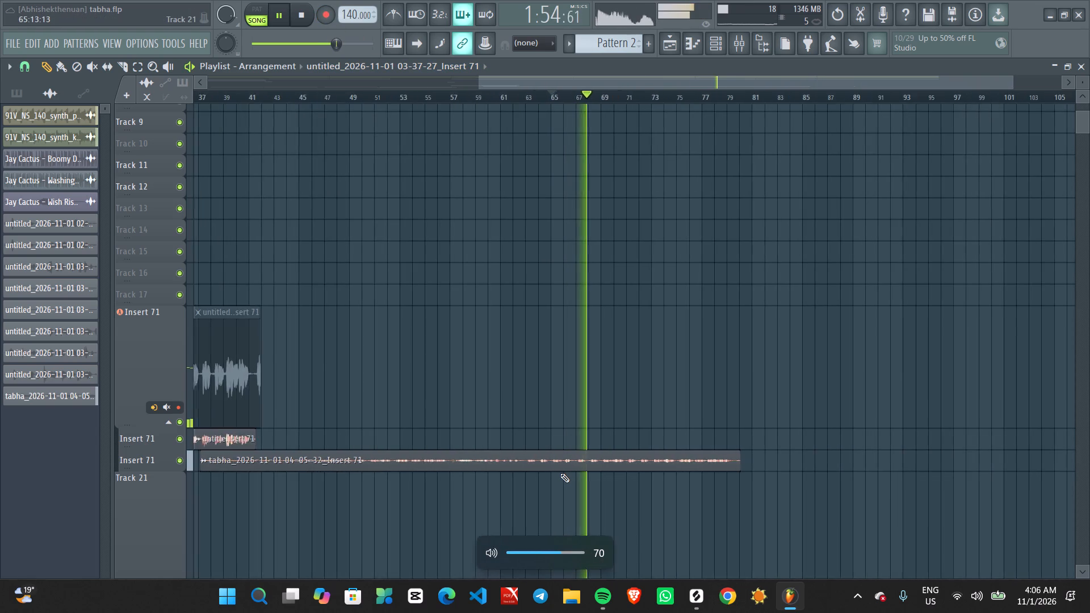
scroll(560, 473, "down", 4, "ctrl")
scroll(632, 467, "up", 8)
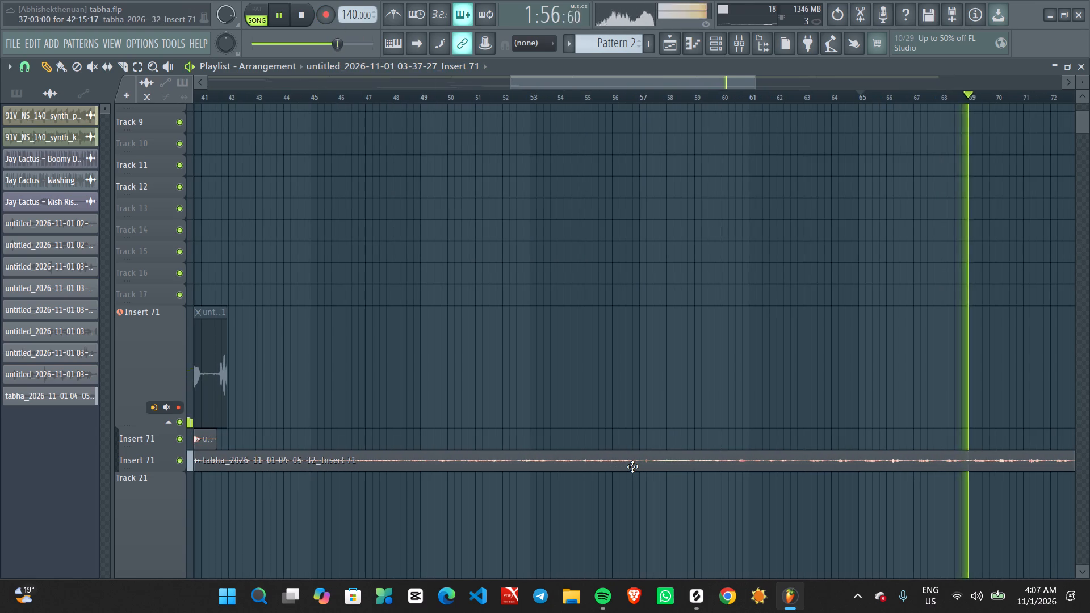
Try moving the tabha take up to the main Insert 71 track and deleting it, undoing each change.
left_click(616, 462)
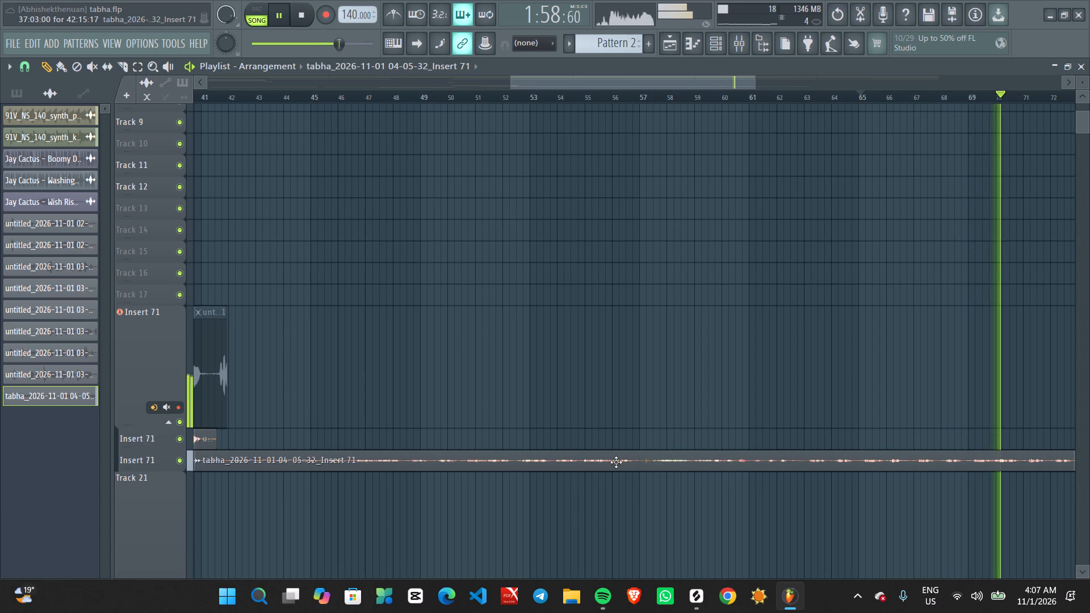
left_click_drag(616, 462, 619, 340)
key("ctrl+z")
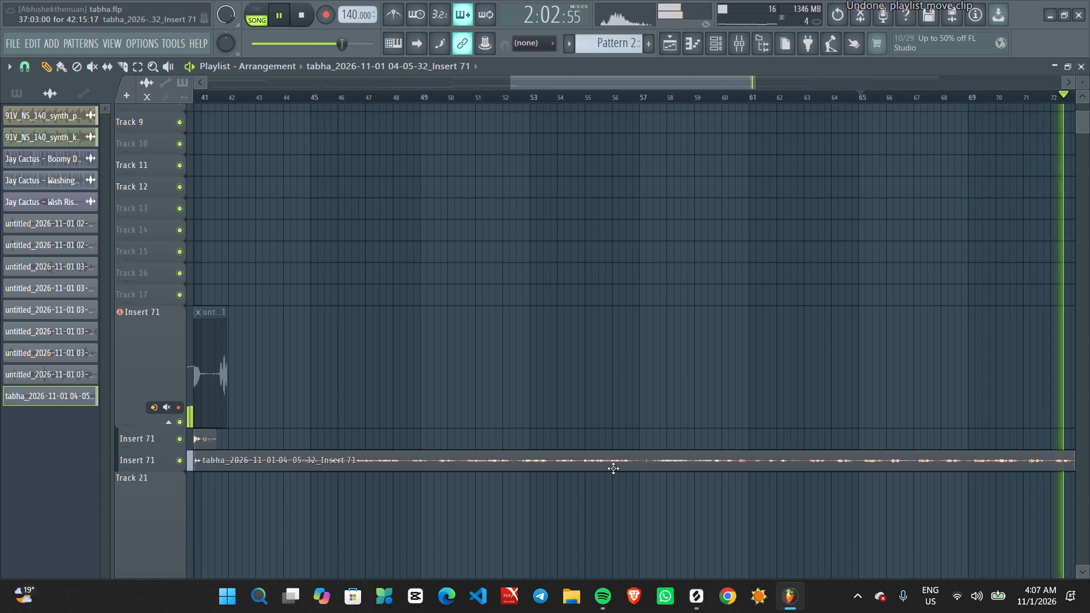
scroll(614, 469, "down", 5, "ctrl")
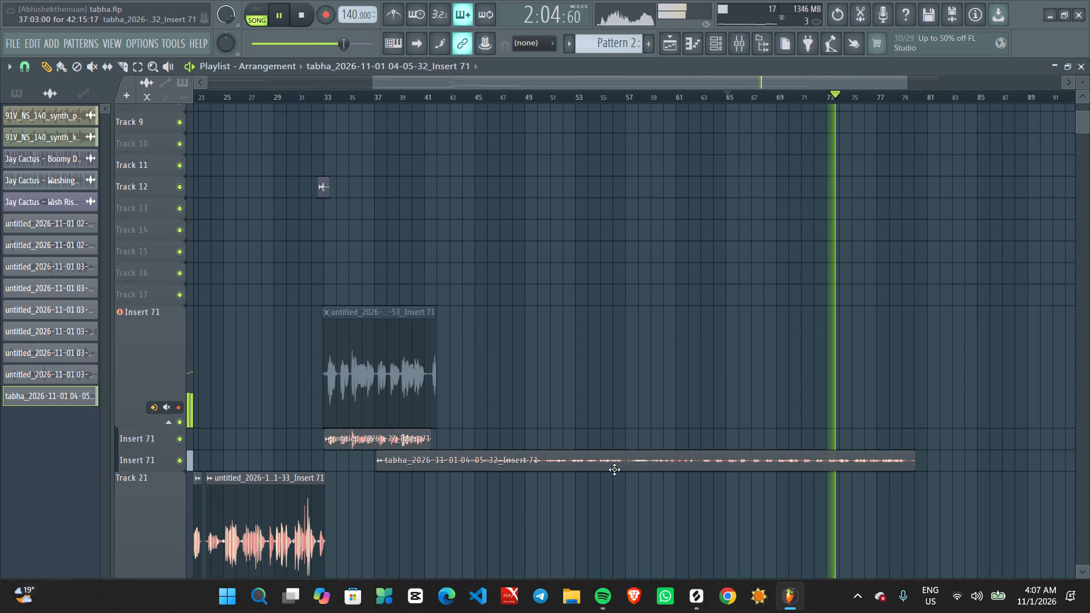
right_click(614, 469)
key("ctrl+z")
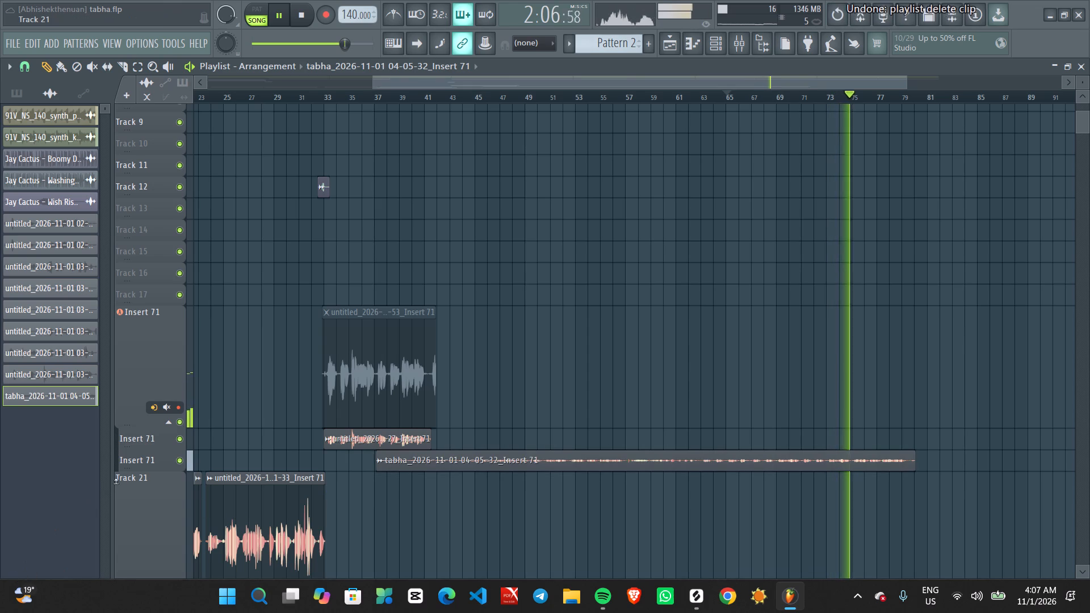
Increase the height of the lower Insert 71 track holding the tabha take, and stop playback.
left_click_drag(145, 468, 151, 547)
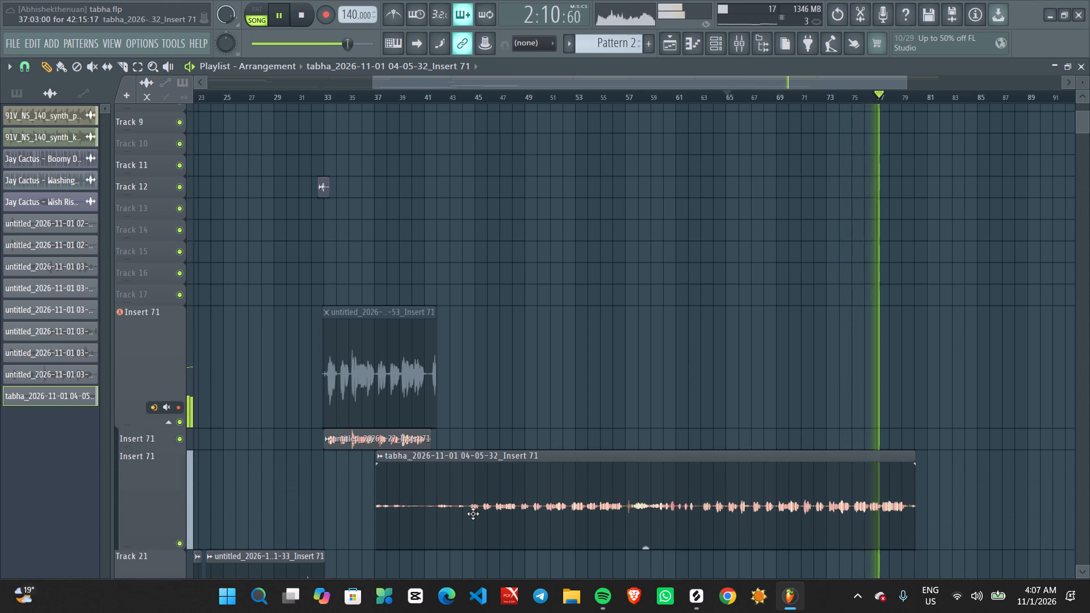
scroll(473, 514, "up", 9, "ctrl")
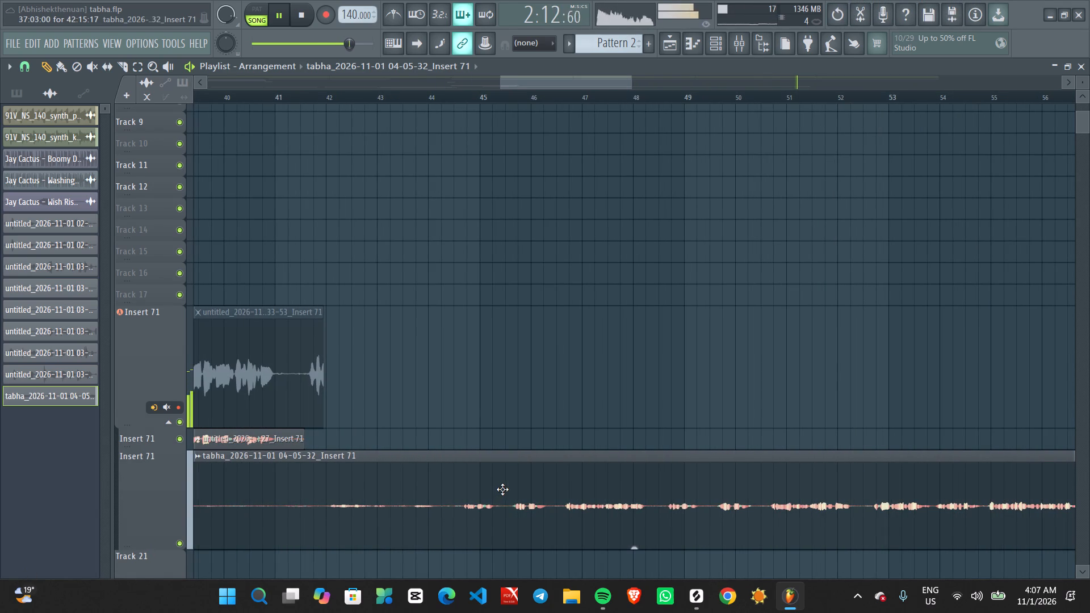
key("space")
Raise the gain of the tabha take's clip to 9.7 dB.
scroll(502, 489, "up", 2, "ctrl")
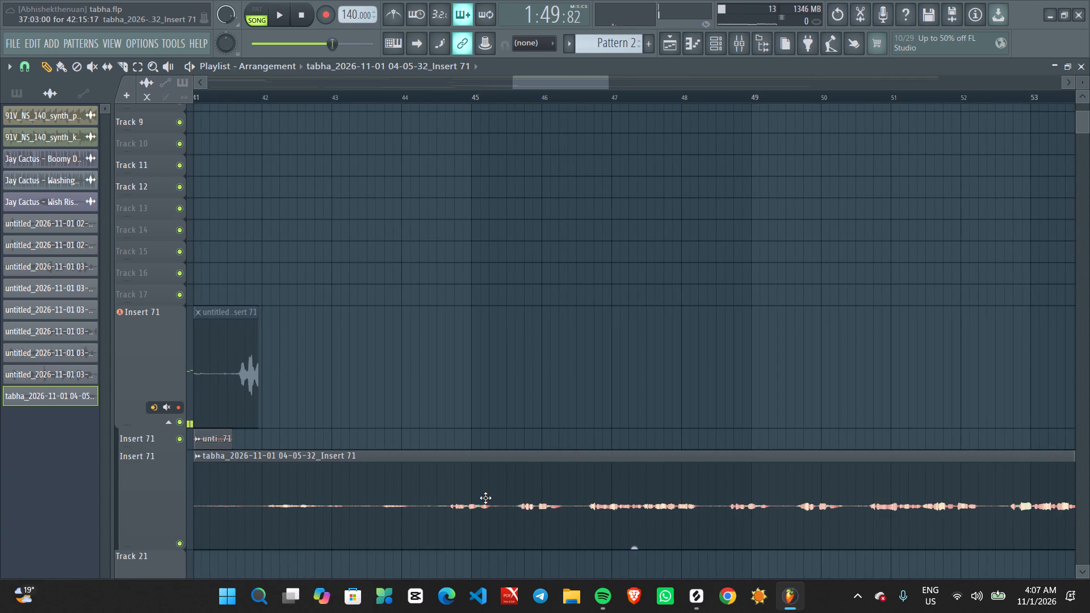
scroll(485, 498, "down", 10, "ctrl")
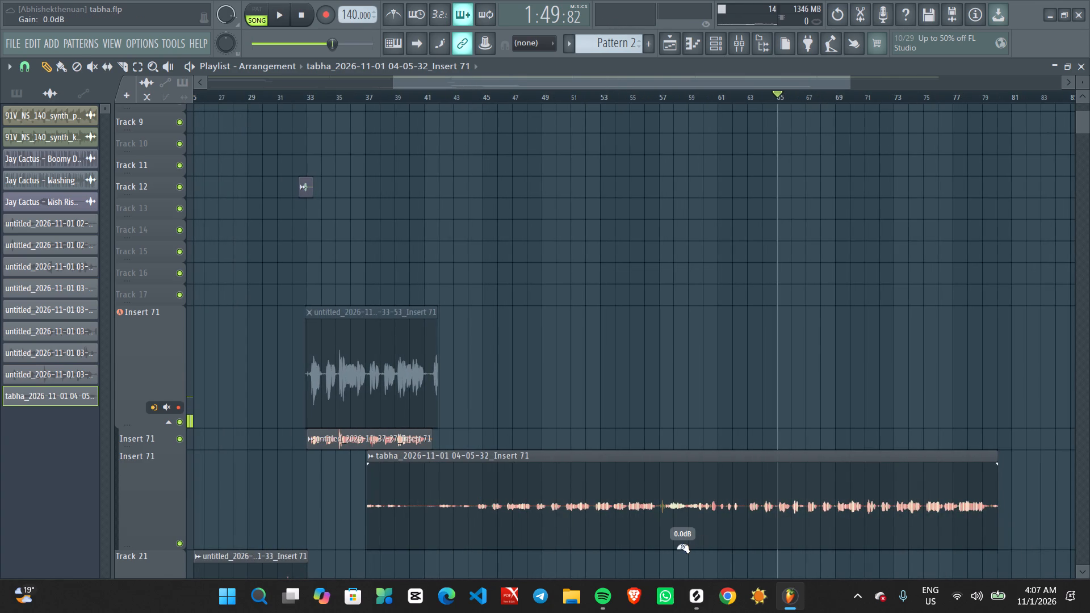
left_click_drag(681, 547, 680, 492)
Play back the boosted tabha take from bar 65, and again from about bar 69.
key("space")
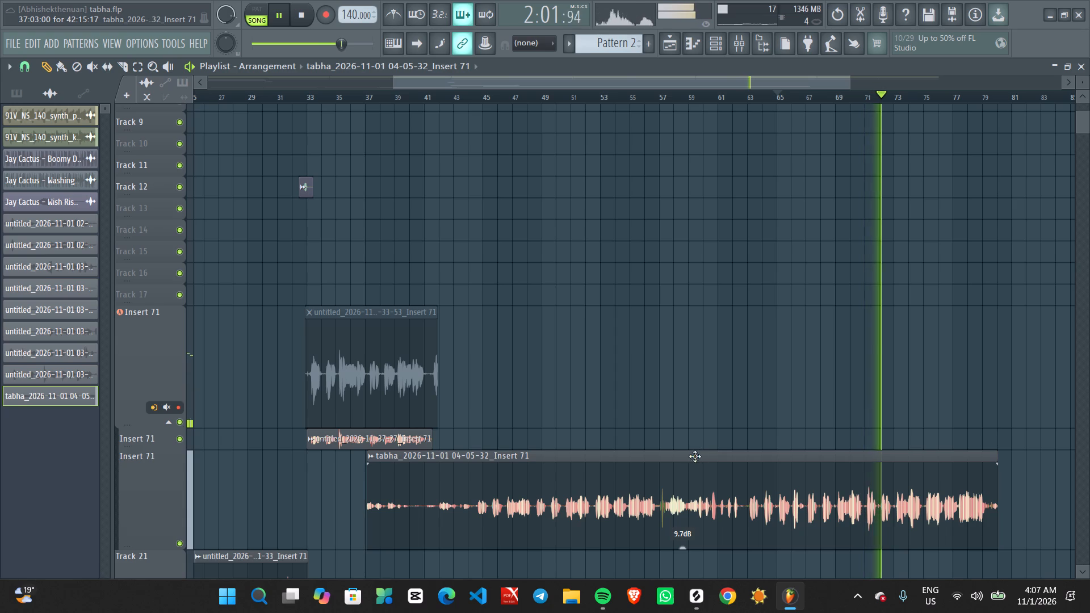
key("space")
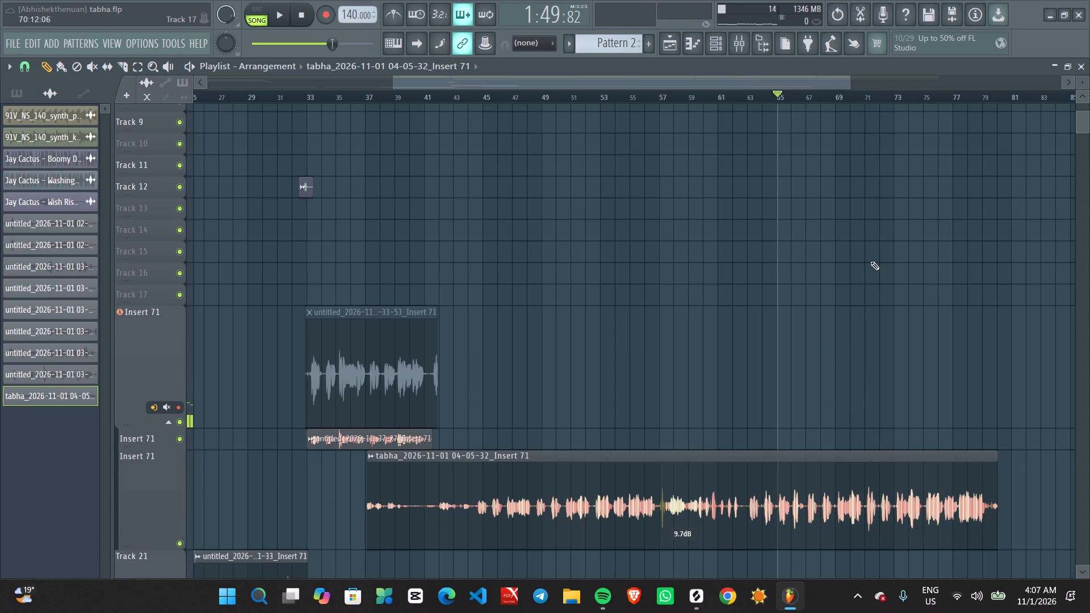
left_click(836, 98)
key("space")
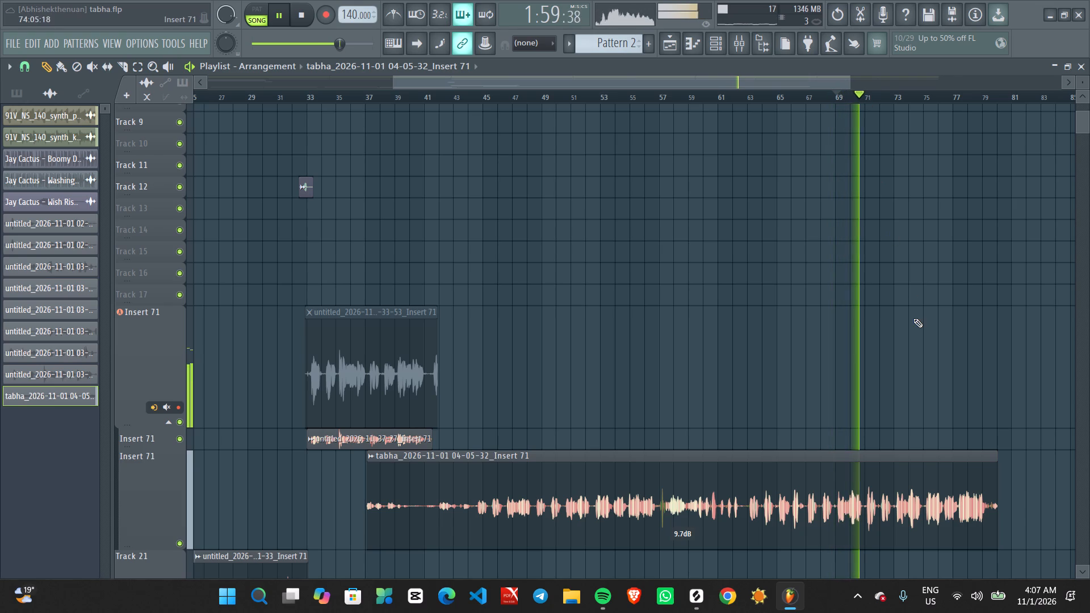
Slice the tabha take in two at bar 71 and return to the Draw tool.
scroll(885, 405, "up", 8, "ctrl")
scroll(819, 491, "up", 6, "ctrl")
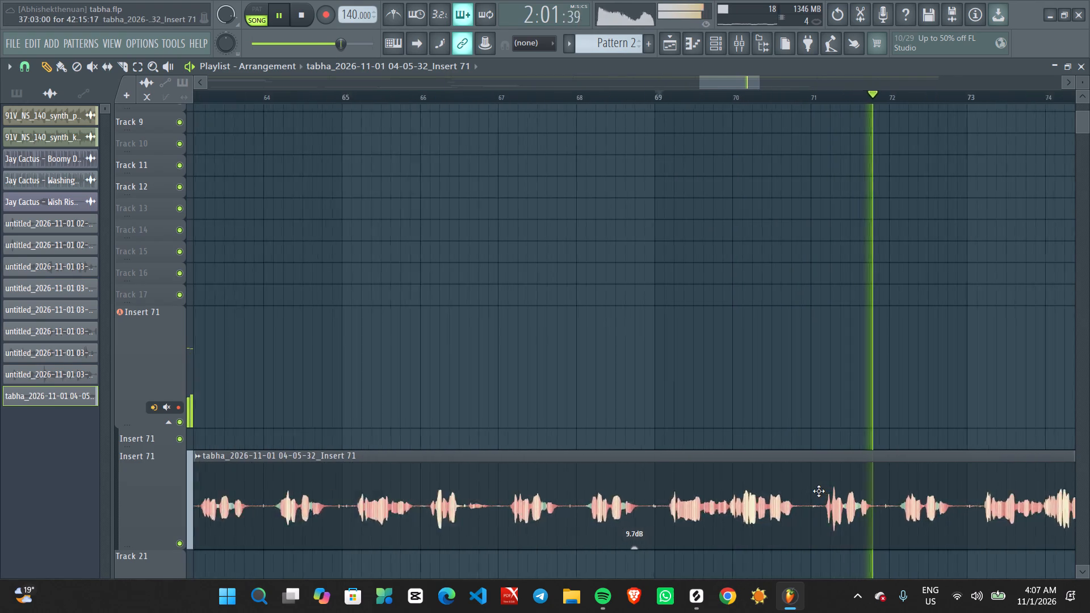
key("c")
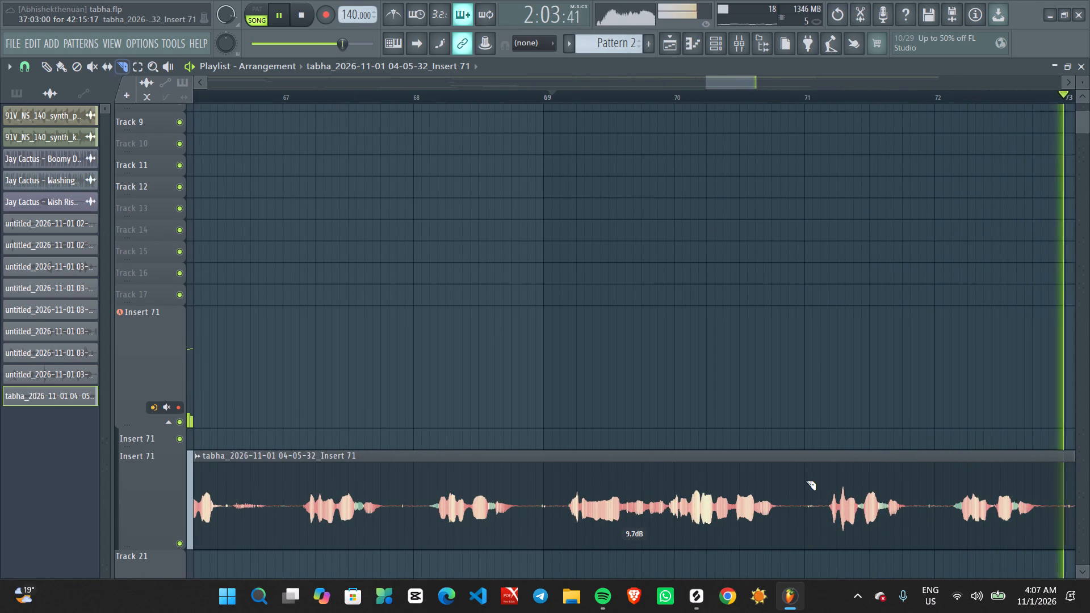
left_click(806, 481, "shift")
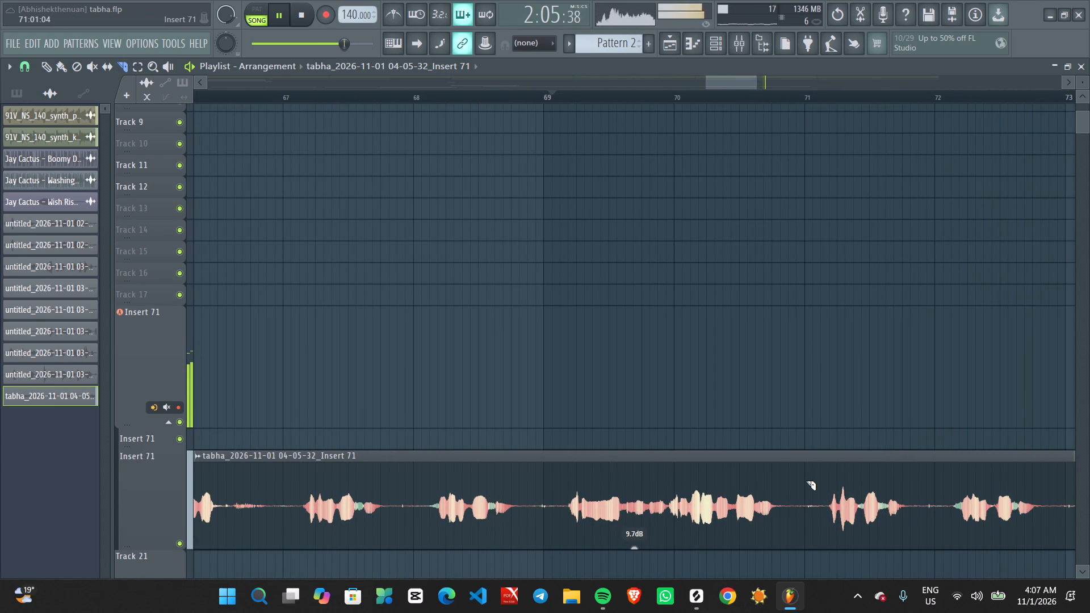
left_click(806, 481, "shift")
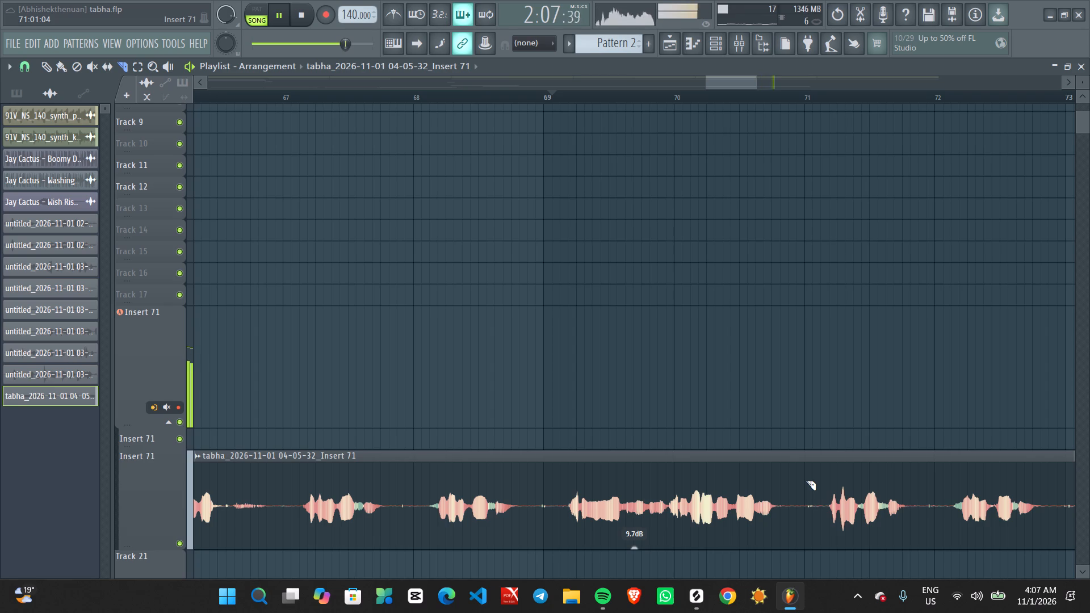
left_click(806, 481, "alt+shift")
left_click(806, 481, "shift")
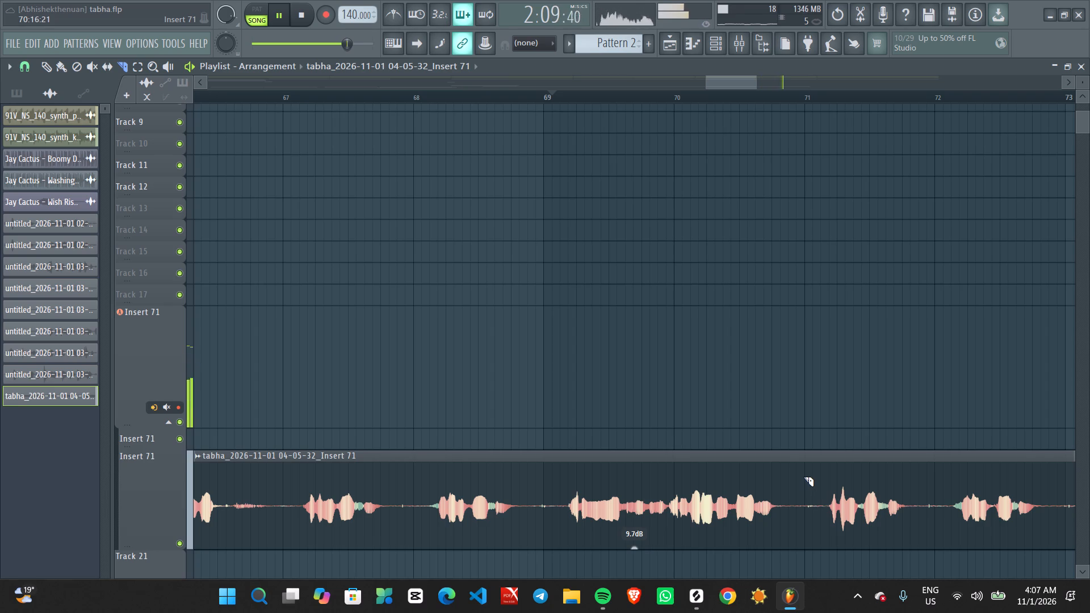
double_click(803, 477, "alt+shift")
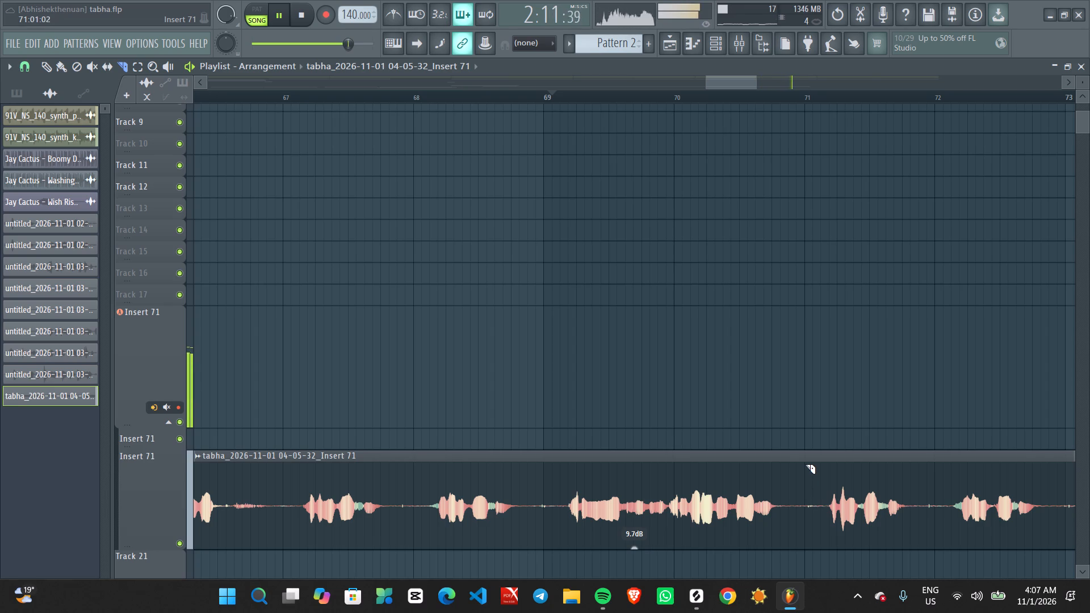
left_click_drag(804, 464, 807, 556, "shift")
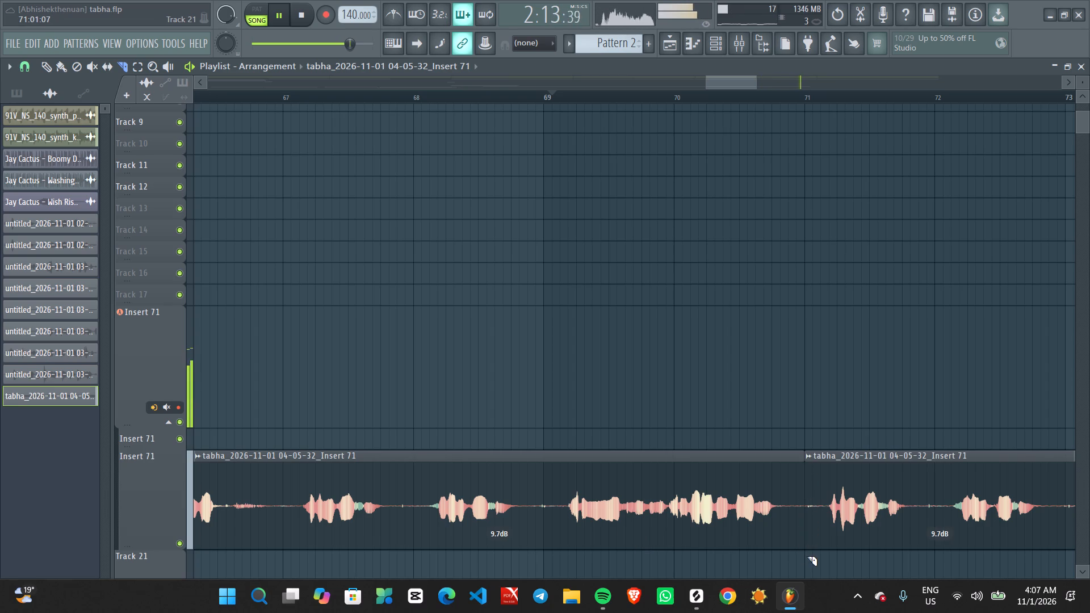
key("p")
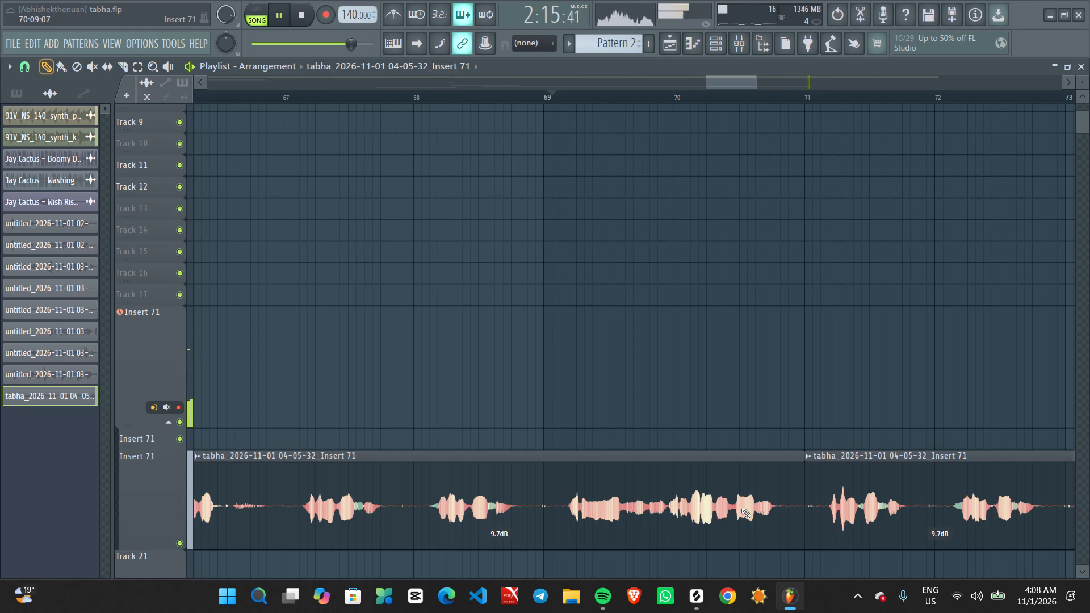
Move the longer first part of the sliced tabha take down to Track 21.
scroll(741, 509, "down", 11, "ctrl")
scroll(557, 500, "down", 7, "ctrl")
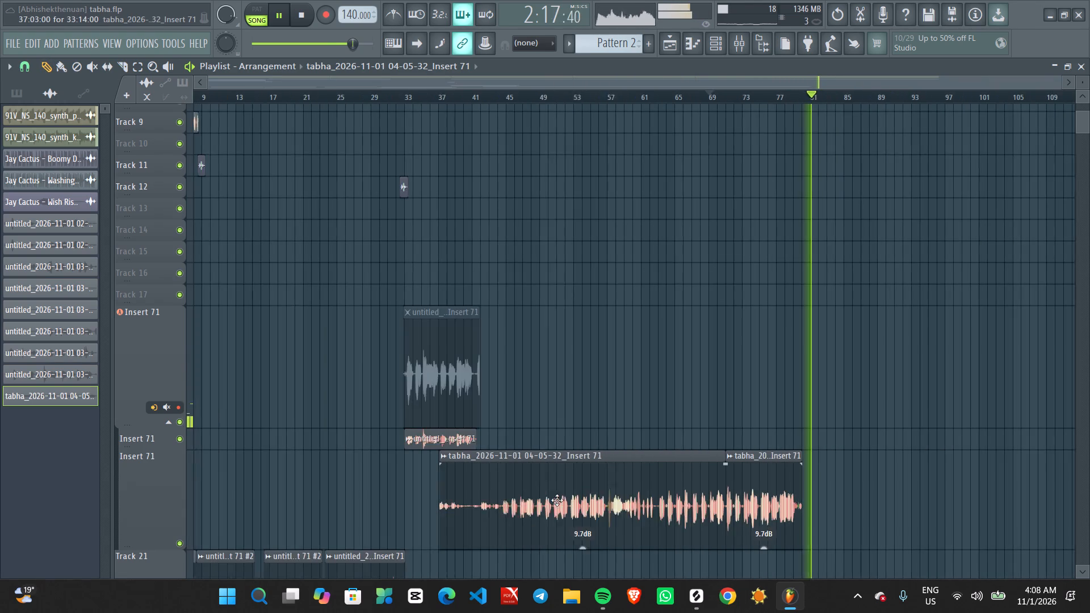
left_click(621, 468, "ctrl")
key("shift+Down")
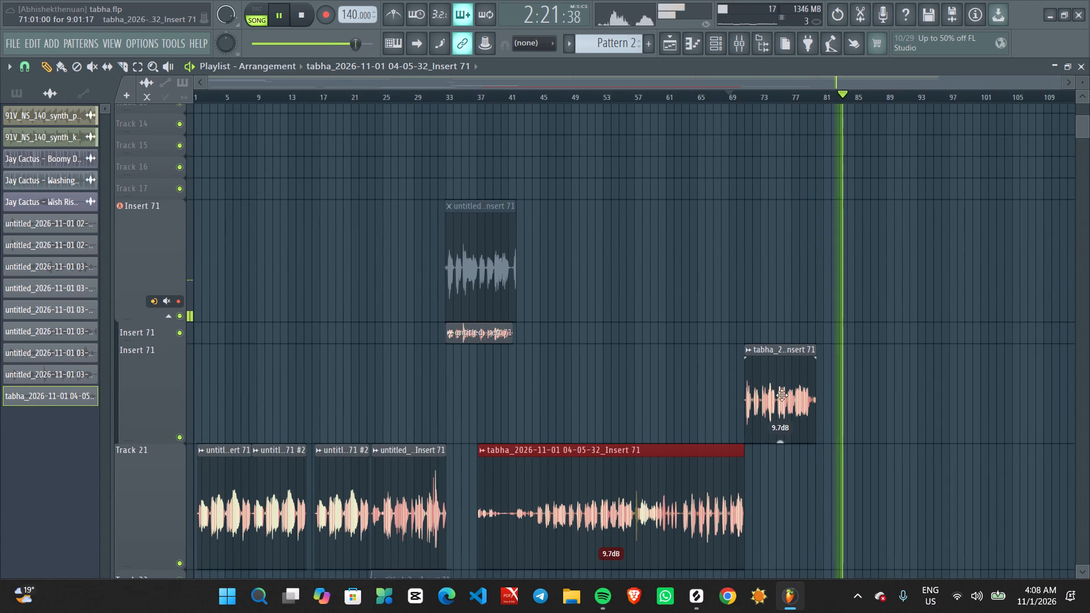
Move the second part of the sliced take earlier on its Insert 71 track, starting just after bar 41 near the older vocal's end.
left_click_drag(785, 393, 554, 394)
scroll(554, 394, "up", 8, "ctrl")
scroll(351, 364, "up", 6, "ctrl")
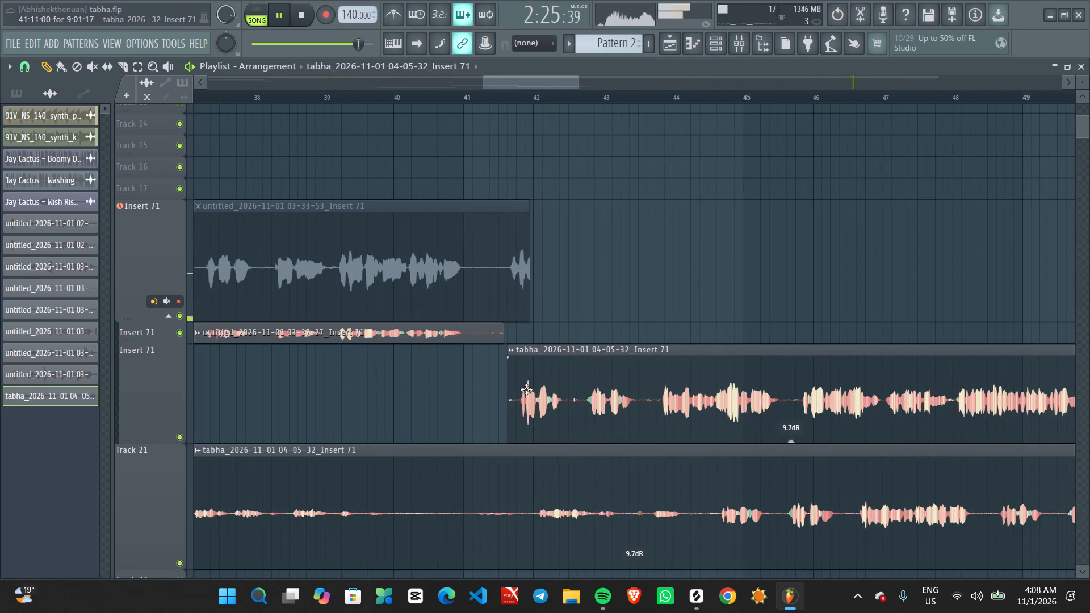
scroll(538, 388, "up", 6, "ctrl")
left_click_drag(538, 388, 496, 390)
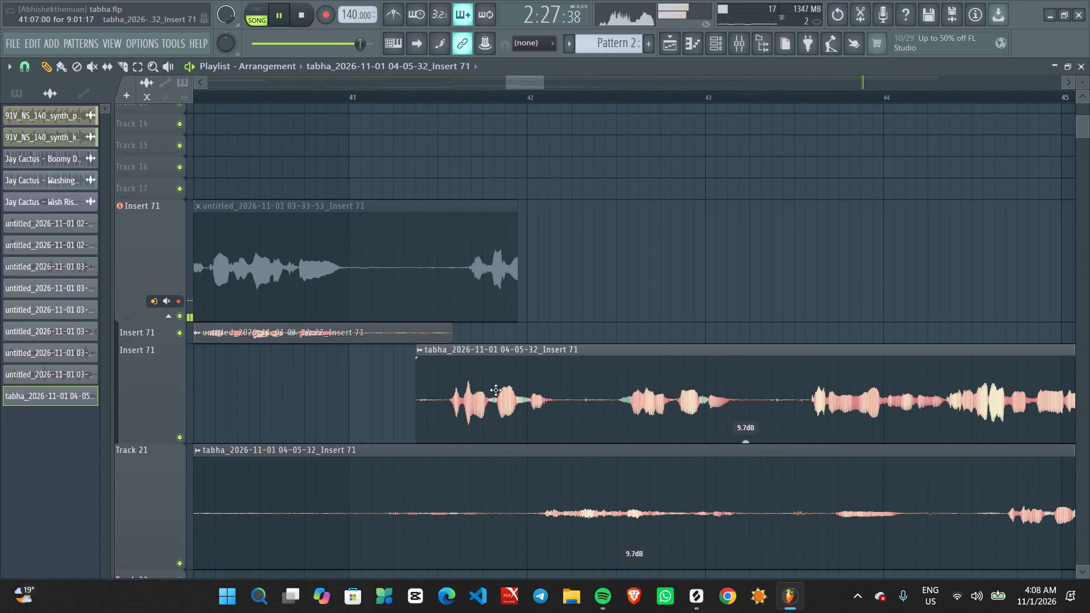
left_click_drag(496, 390, 509, 390)
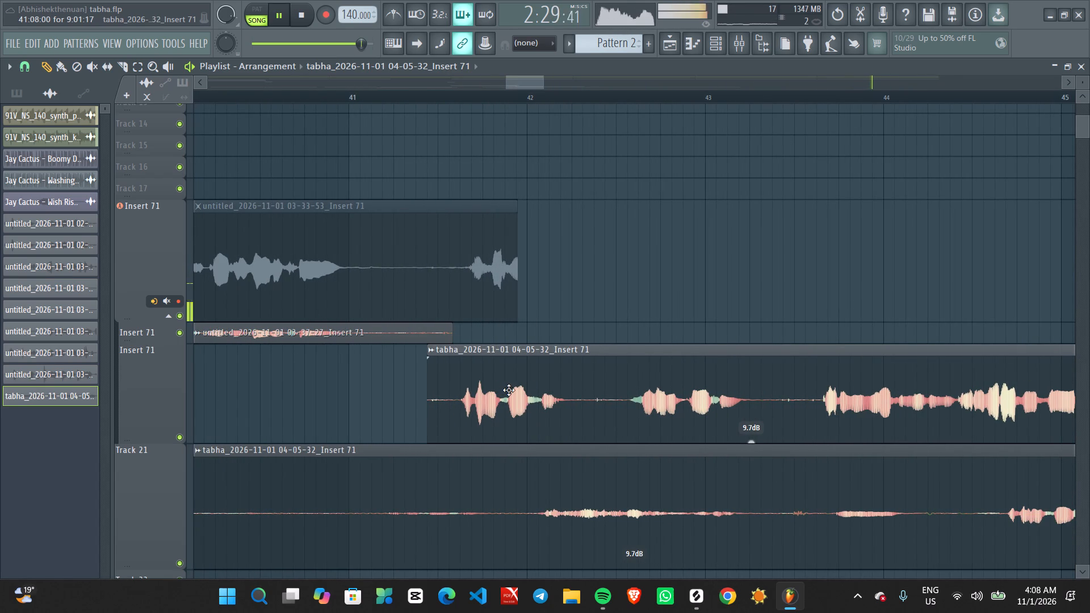
left_click_drag(509, 390, 506, 390)
Play back the arrangement from about bar 39 to check the repositioned vocal slice.
key("space")
key("space")
scroll(367, 278, "down", 6, "ctrl")
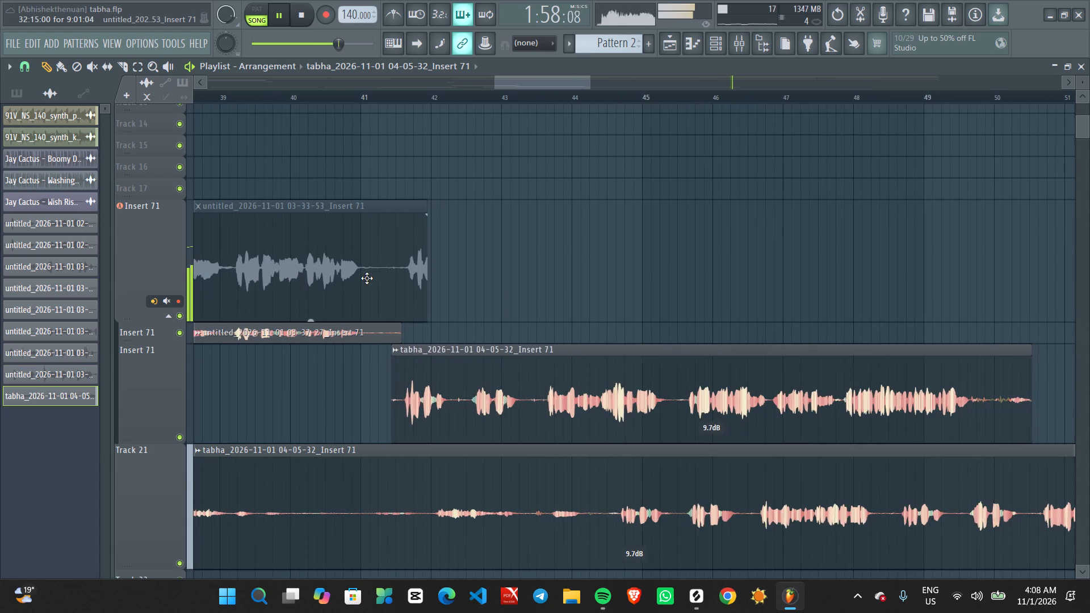
left_click(219, 99)
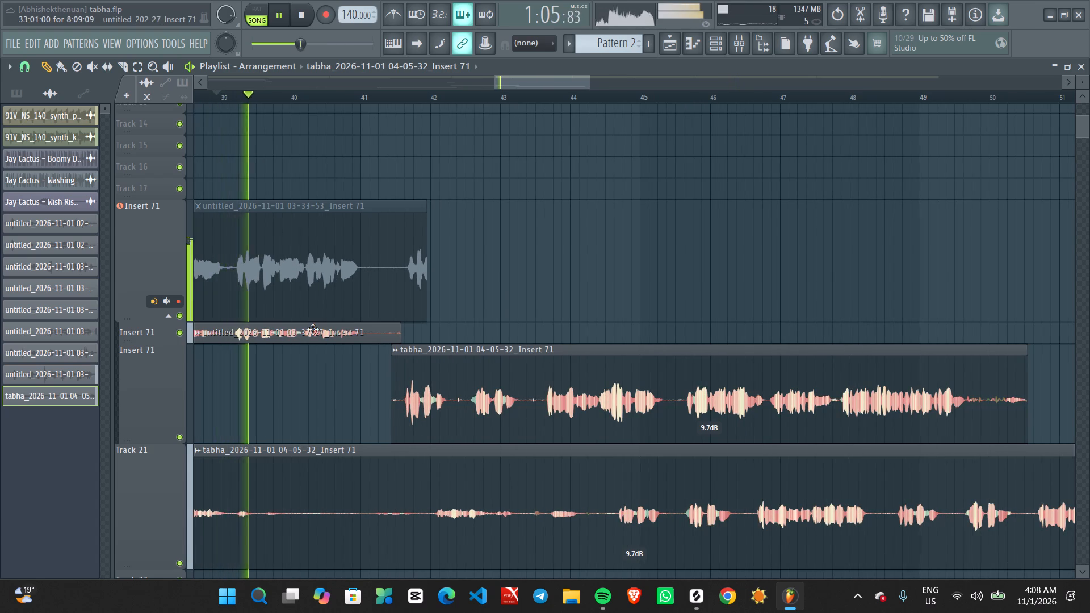
scroll(313, 329, "down", 9, "ctrl")
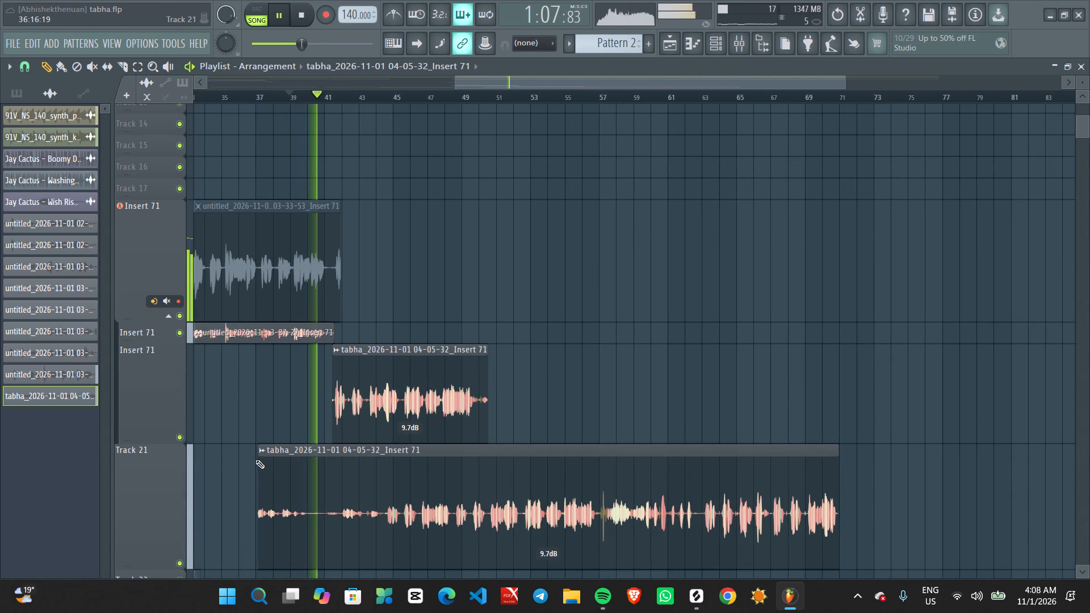
Mute the long first part of the tabha take on Track 21 and stop playback.
key("t")
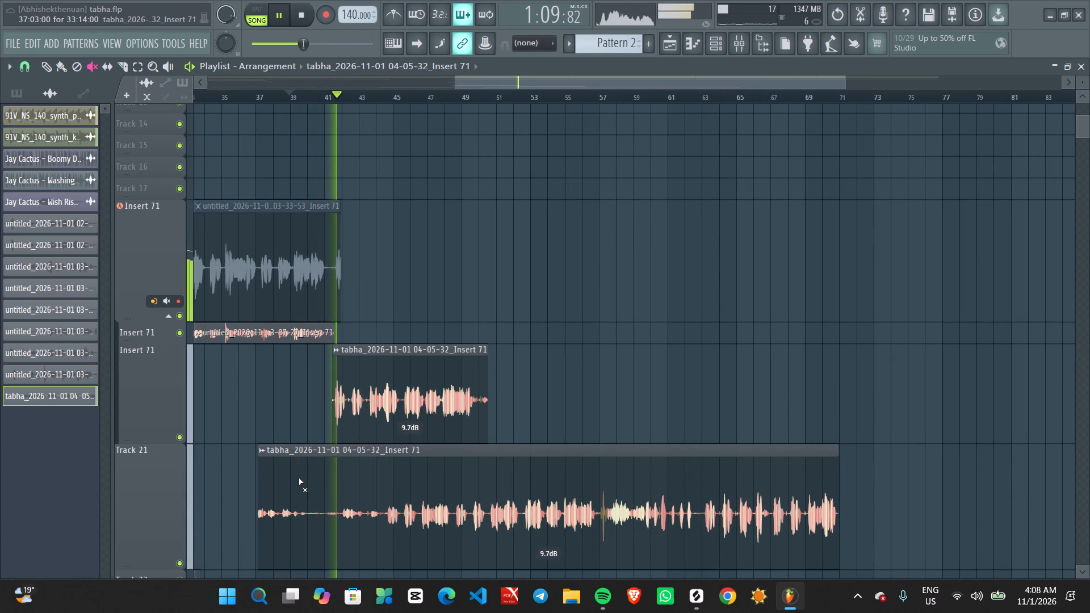
left_click(312, 484)
key("space")
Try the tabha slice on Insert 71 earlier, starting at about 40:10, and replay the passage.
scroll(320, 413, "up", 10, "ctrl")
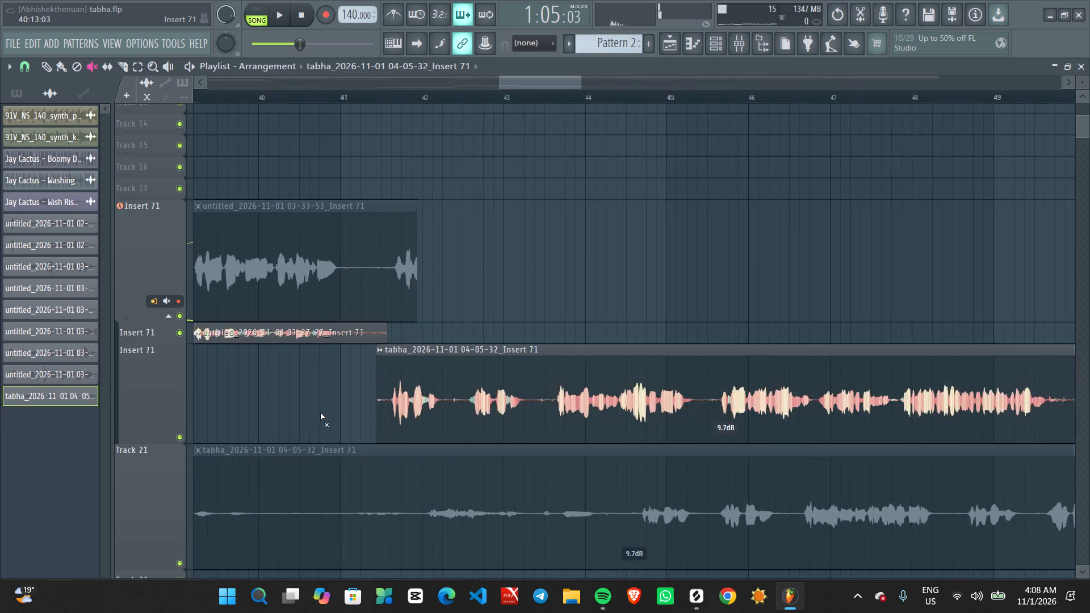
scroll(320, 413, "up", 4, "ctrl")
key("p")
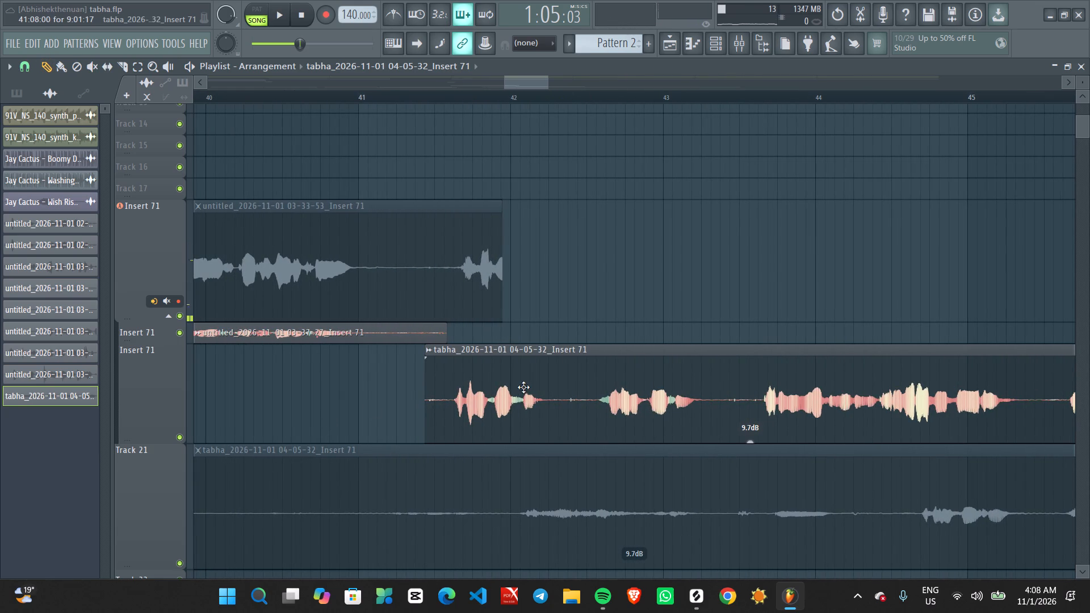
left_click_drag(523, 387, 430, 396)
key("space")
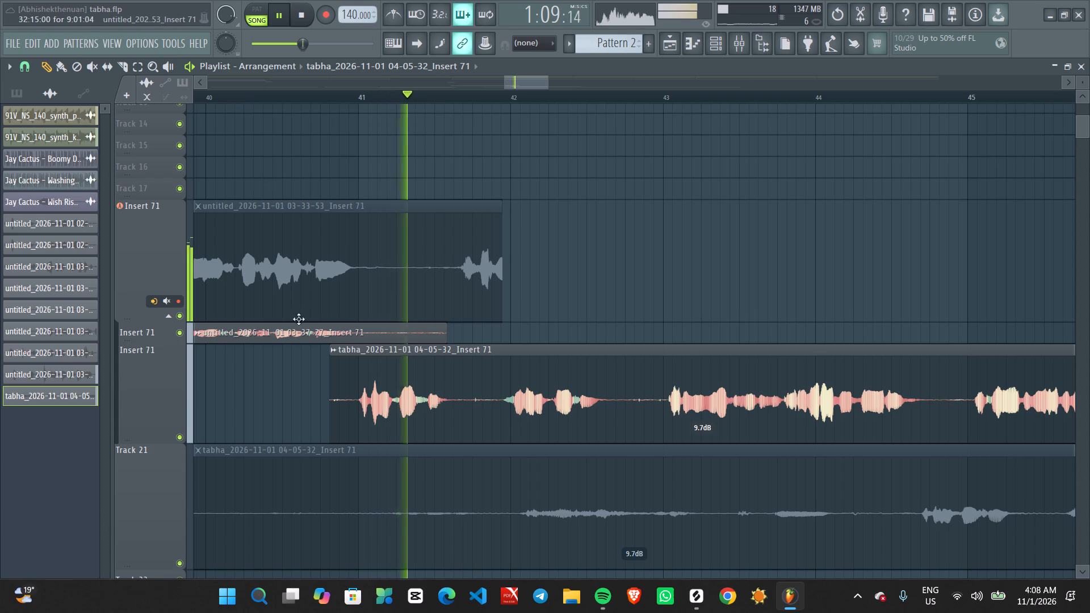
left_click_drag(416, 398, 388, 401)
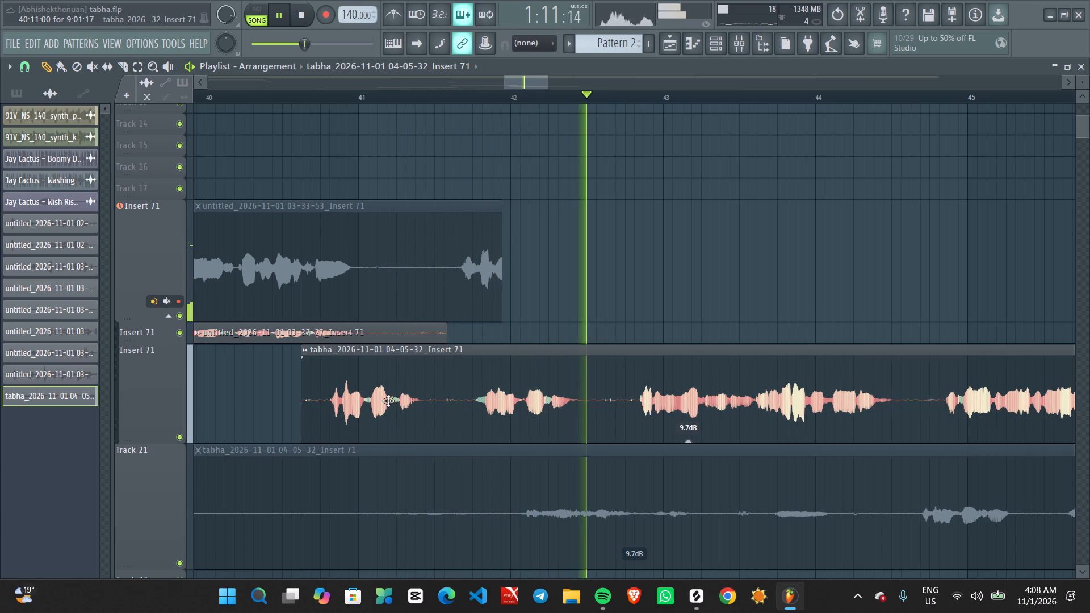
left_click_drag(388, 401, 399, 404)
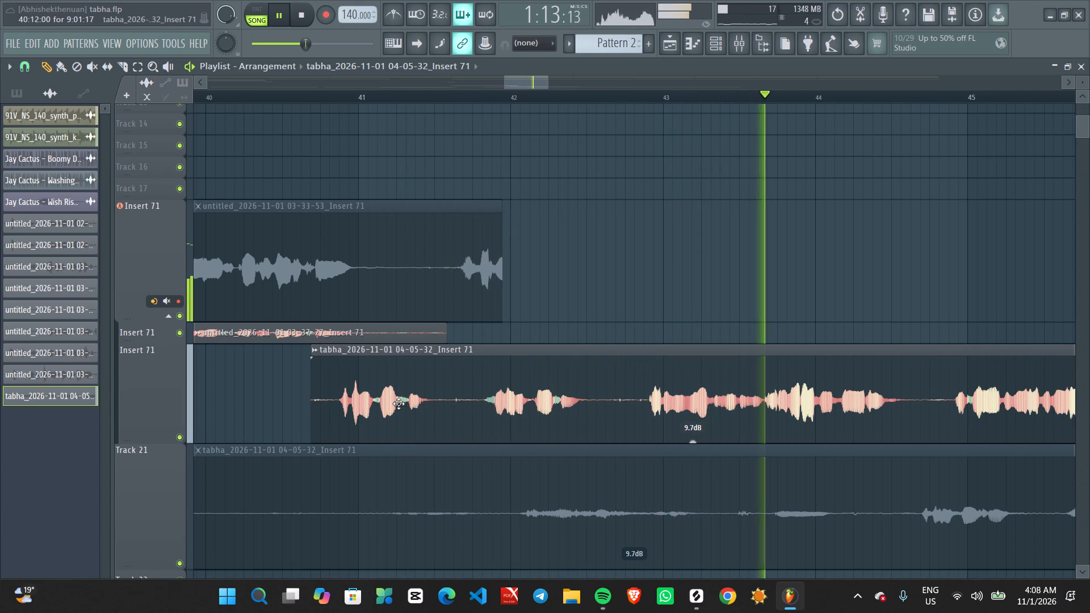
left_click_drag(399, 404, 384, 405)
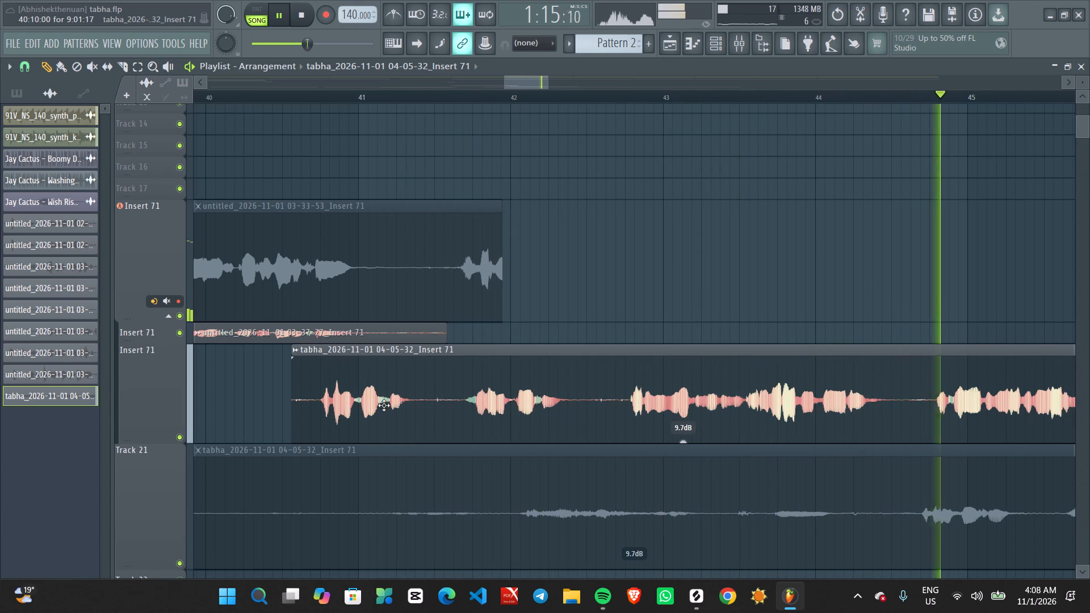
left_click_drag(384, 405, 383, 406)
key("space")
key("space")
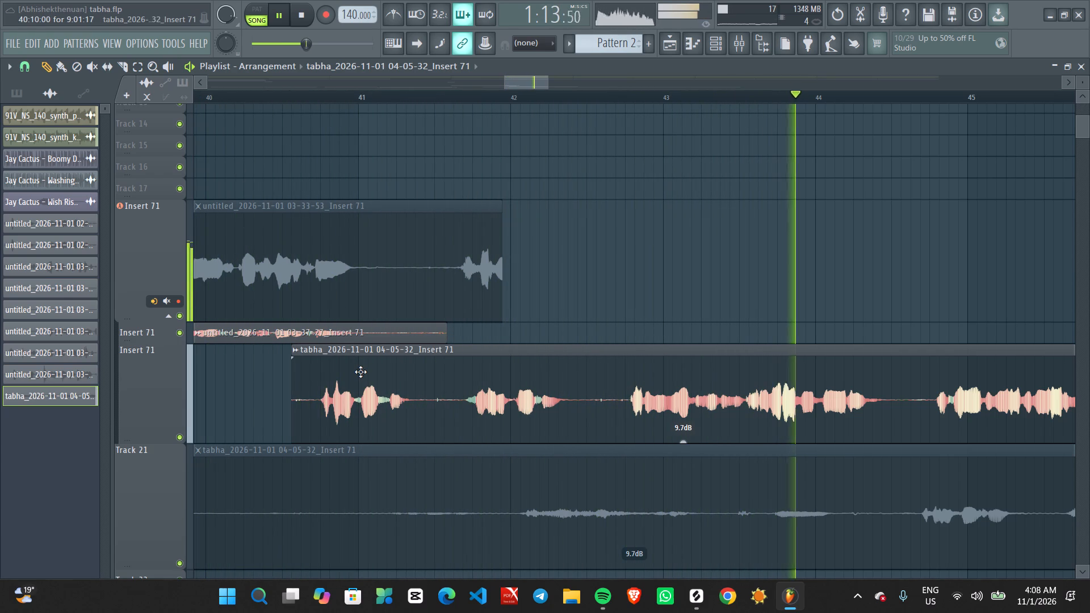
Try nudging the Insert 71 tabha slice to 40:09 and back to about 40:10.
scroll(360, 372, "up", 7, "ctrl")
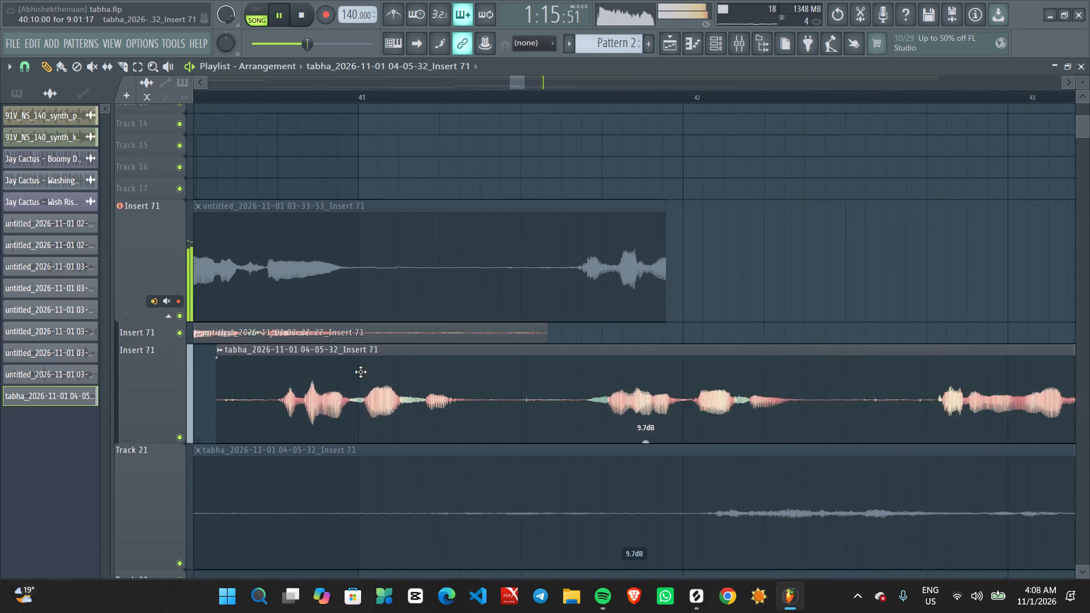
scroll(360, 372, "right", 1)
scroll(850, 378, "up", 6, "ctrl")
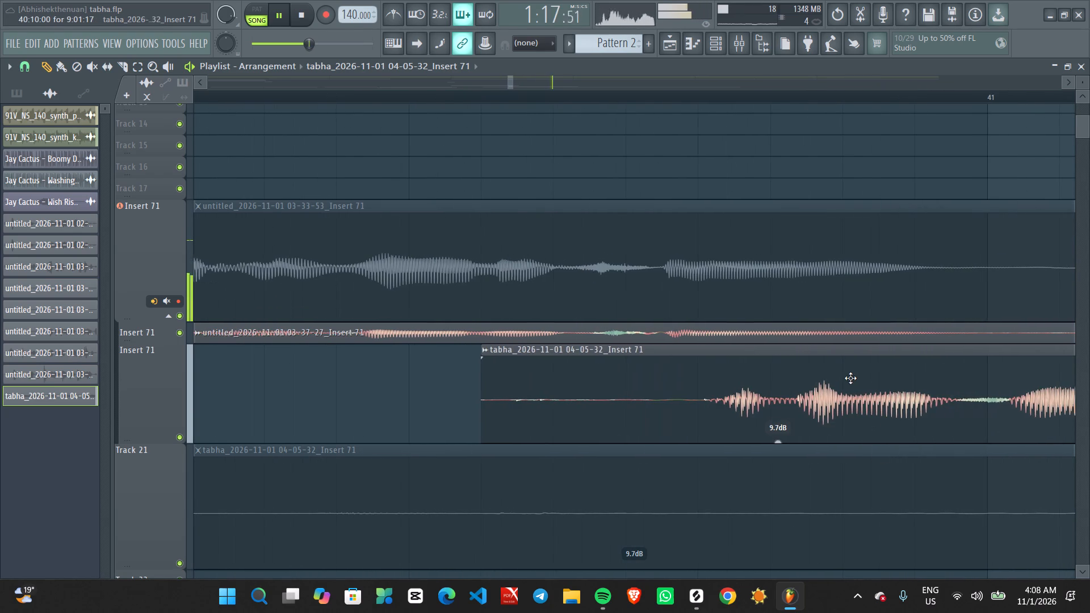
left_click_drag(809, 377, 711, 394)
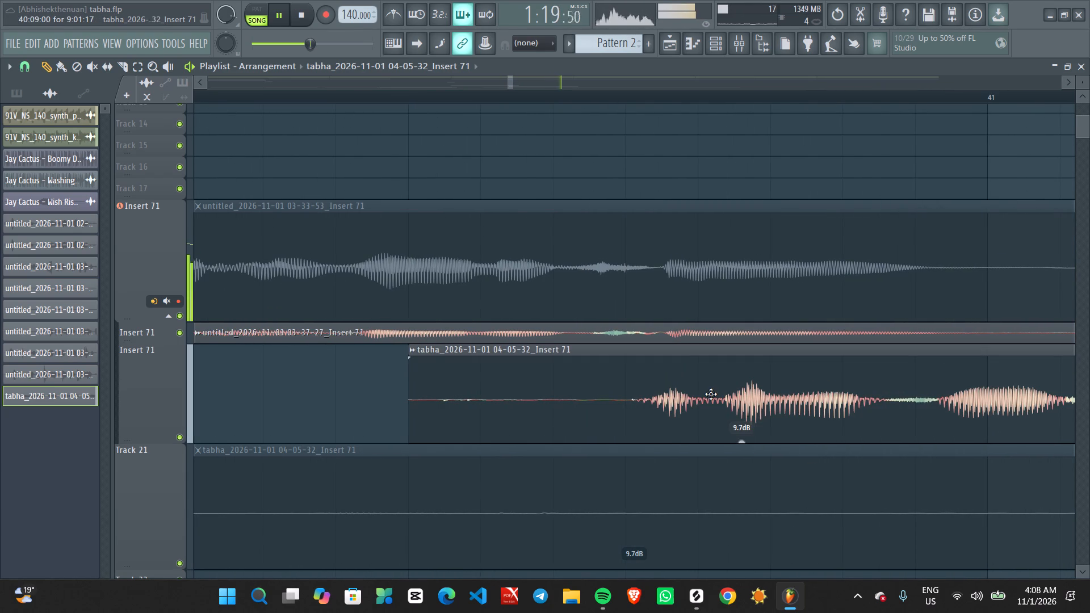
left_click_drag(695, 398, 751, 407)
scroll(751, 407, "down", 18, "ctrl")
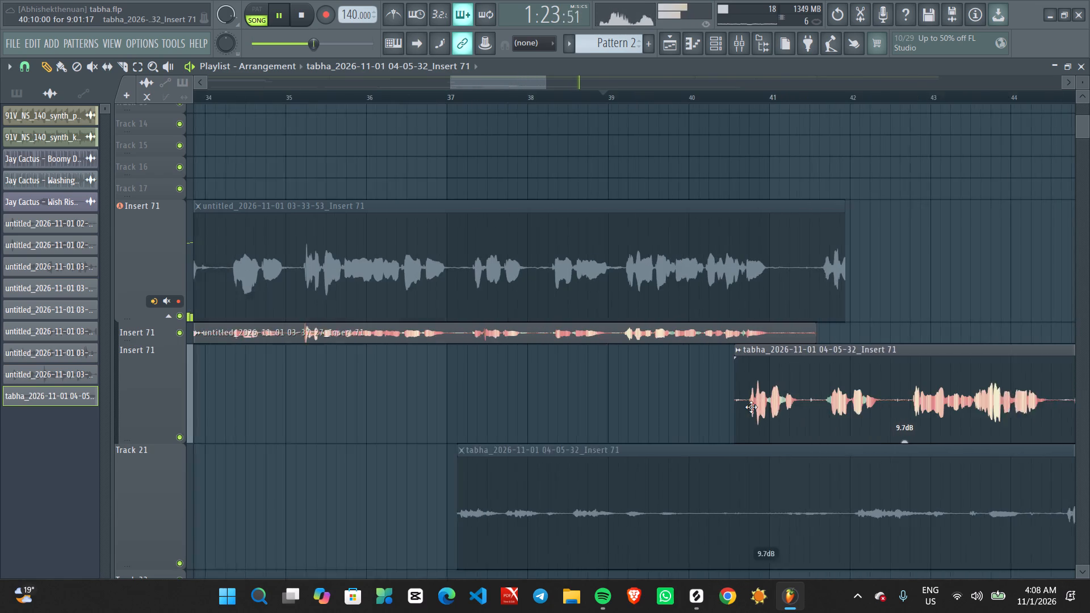
Move the Insert 71 tabha slice later to start at 41:11 and play from just before bar 41.
left_click_drag(764, 405, 837, 404)
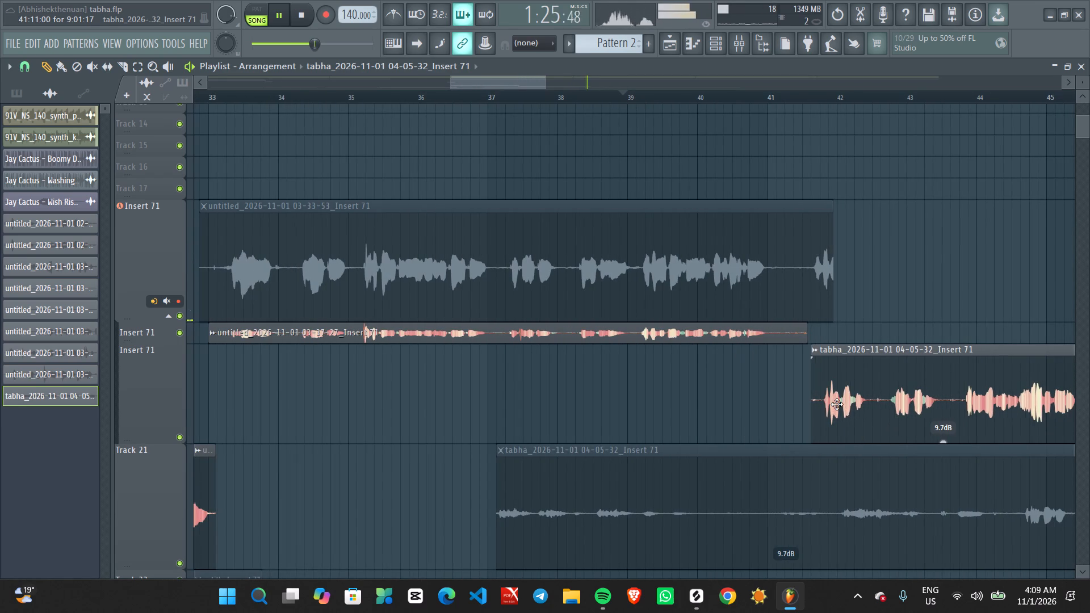
left_click_drag(837, 404, 838, 404)
scroll(838, 404, "up", 12, "ctrl")
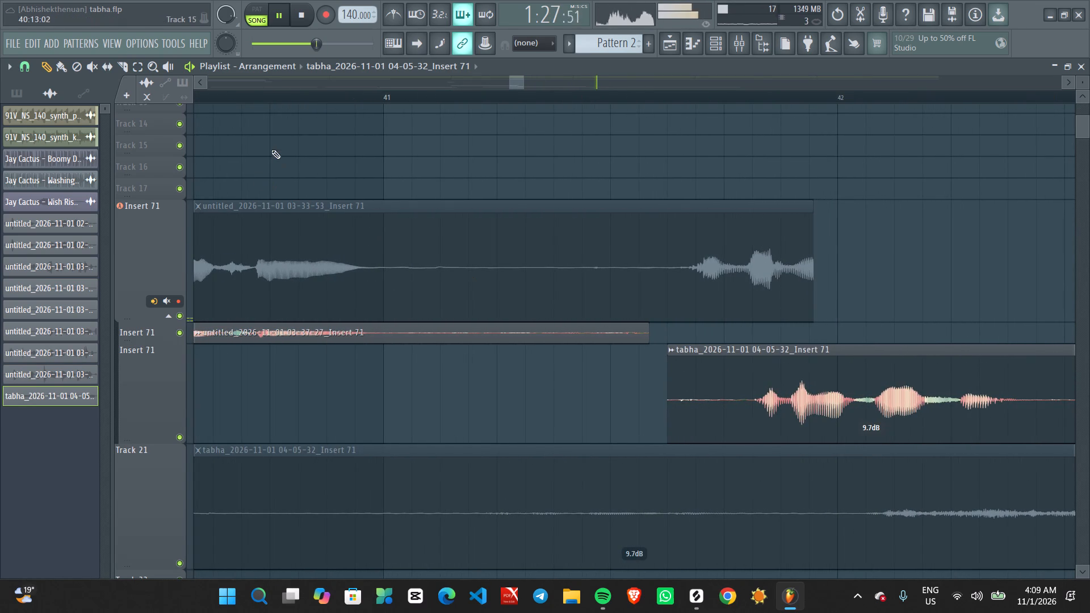
left_click(238, 93)
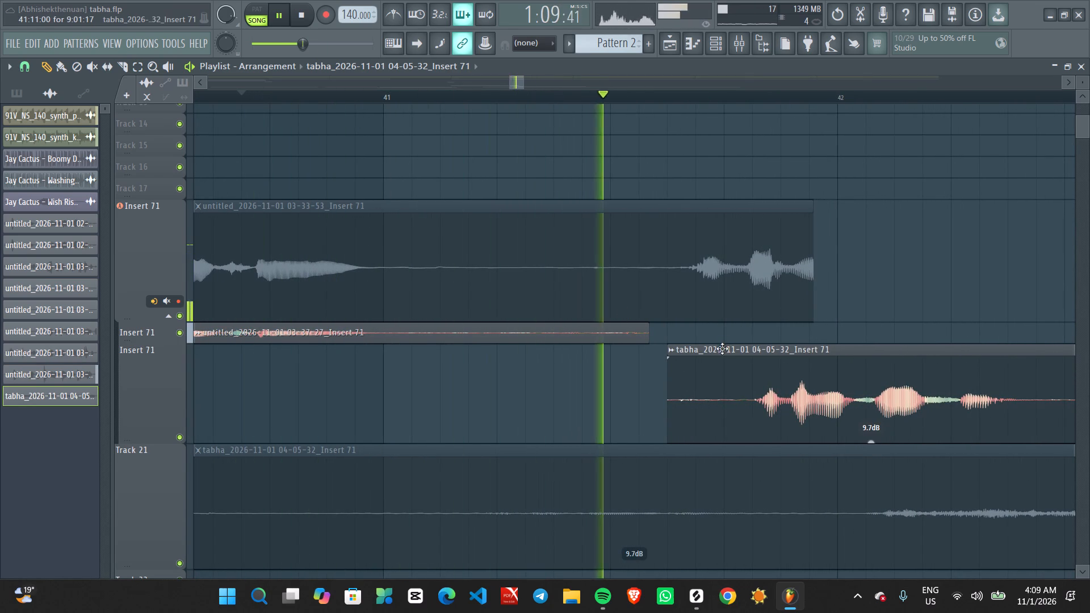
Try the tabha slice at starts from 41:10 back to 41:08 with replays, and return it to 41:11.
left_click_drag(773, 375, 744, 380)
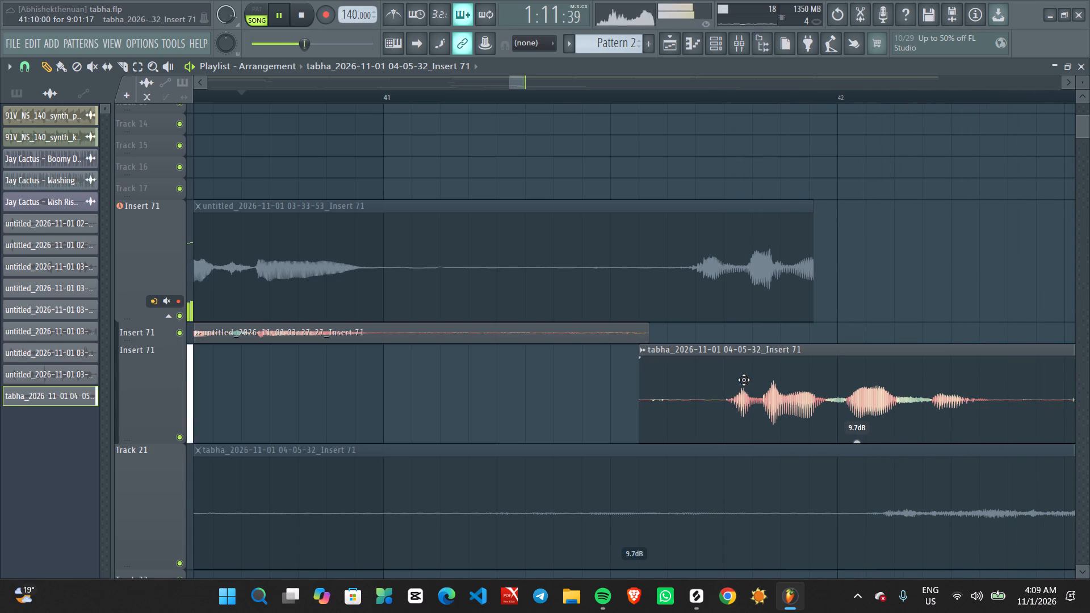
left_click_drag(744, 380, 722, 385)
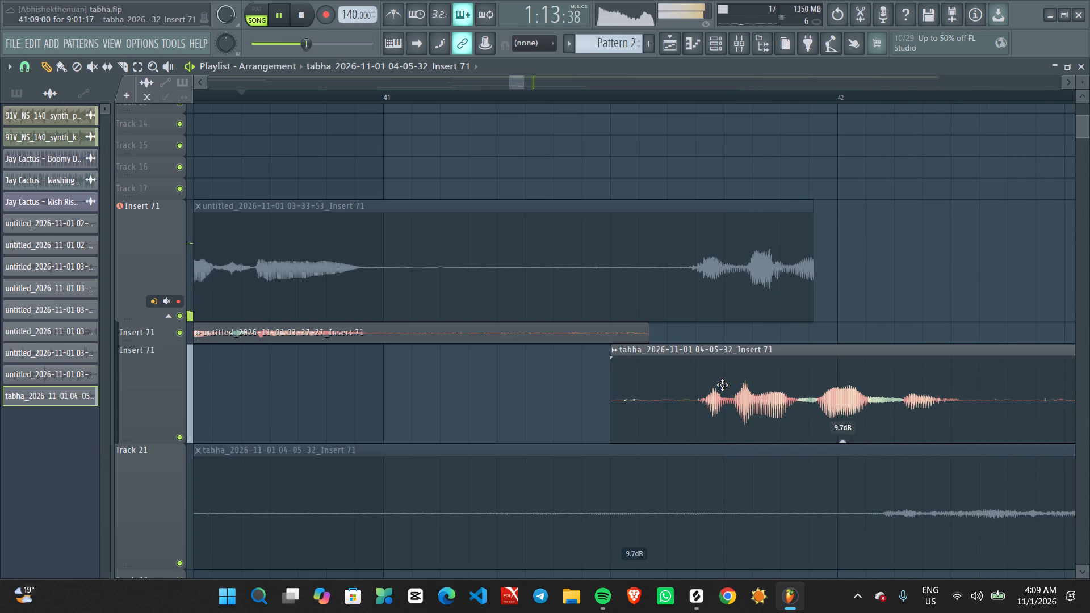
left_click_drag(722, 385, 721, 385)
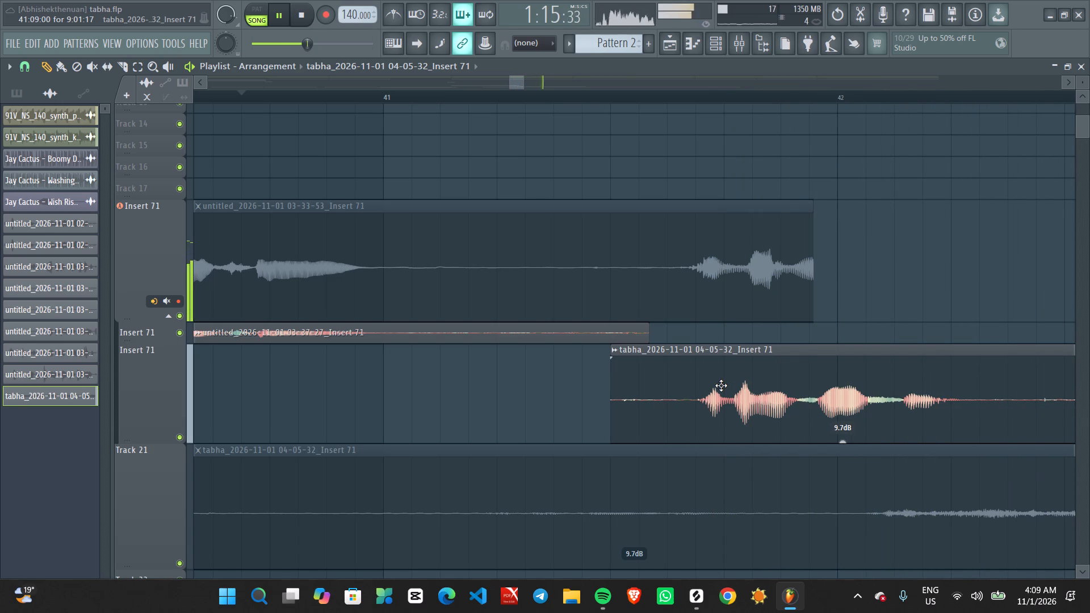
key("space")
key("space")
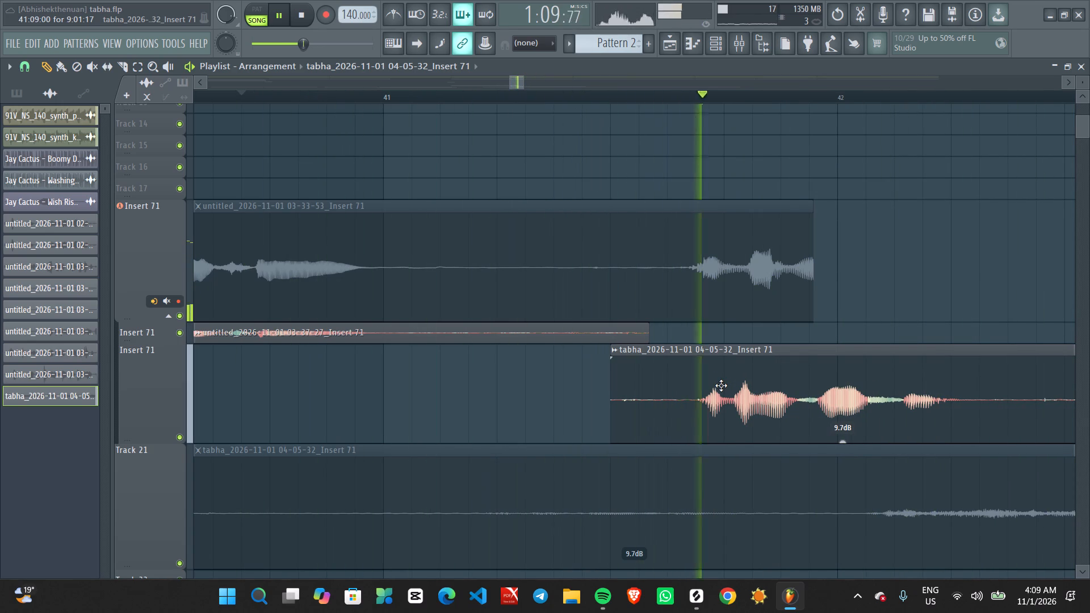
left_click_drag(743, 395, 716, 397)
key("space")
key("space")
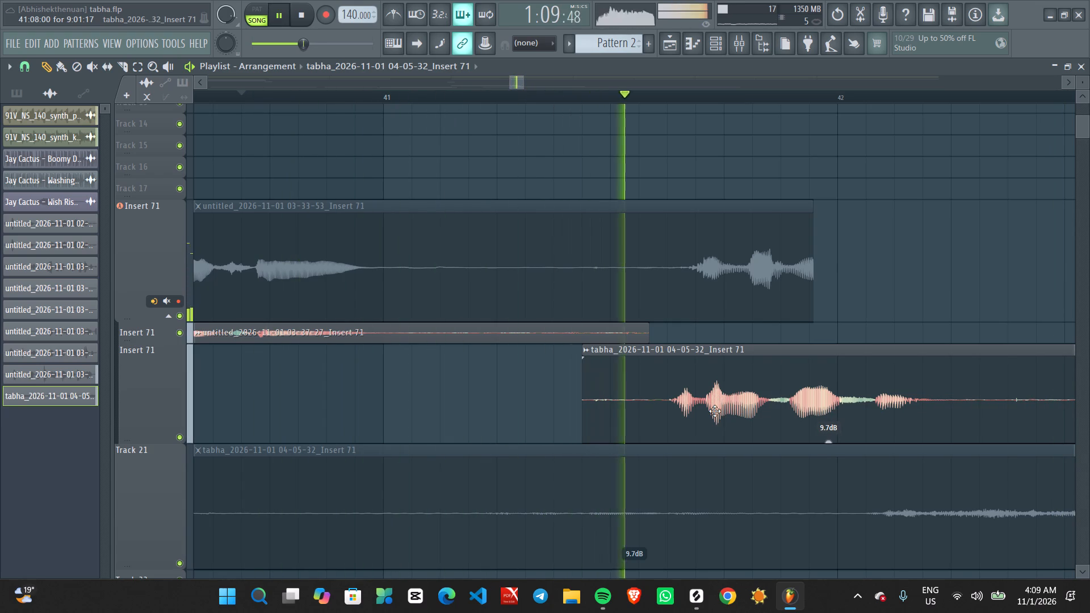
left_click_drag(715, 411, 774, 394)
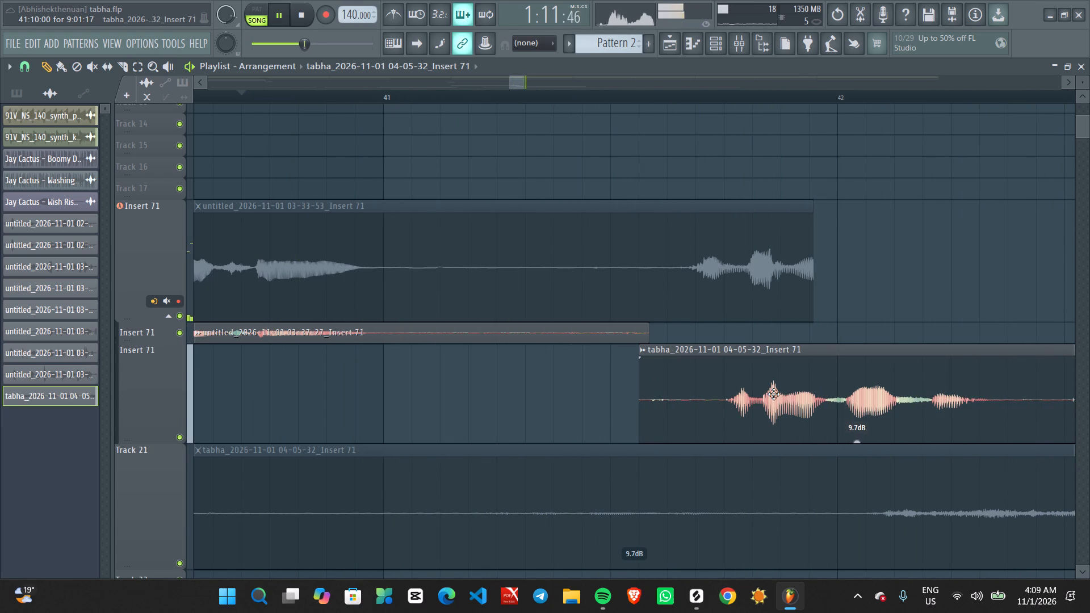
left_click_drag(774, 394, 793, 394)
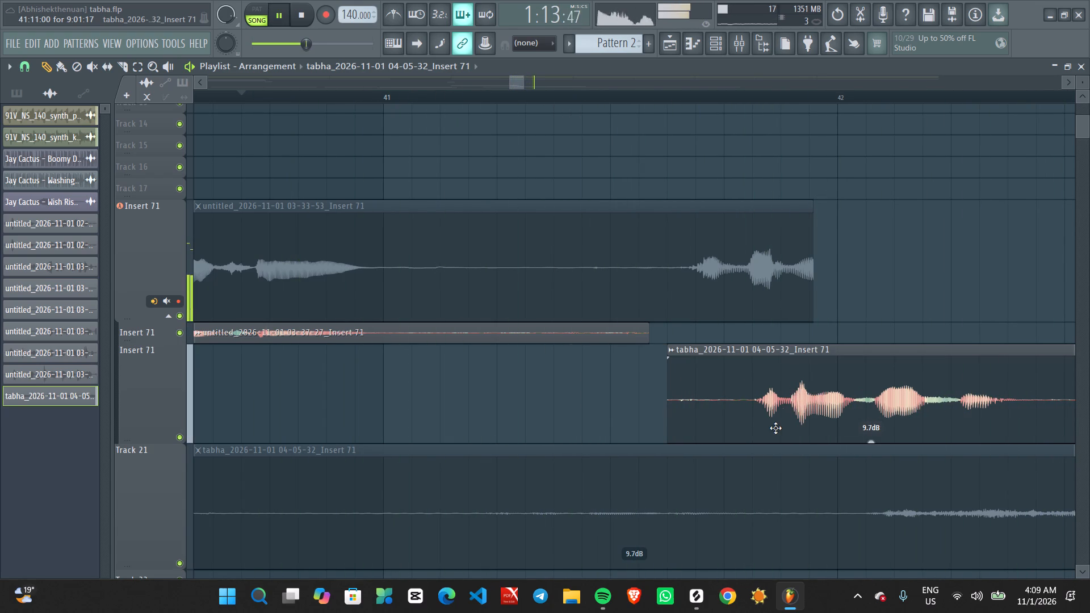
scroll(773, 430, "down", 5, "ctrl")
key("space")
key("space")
Fine-tune the tabha slice's start off the grid to about 41:10:09, replaying the entry to check the timing.
scroll(773, 430, "up", 6, "ctrl")
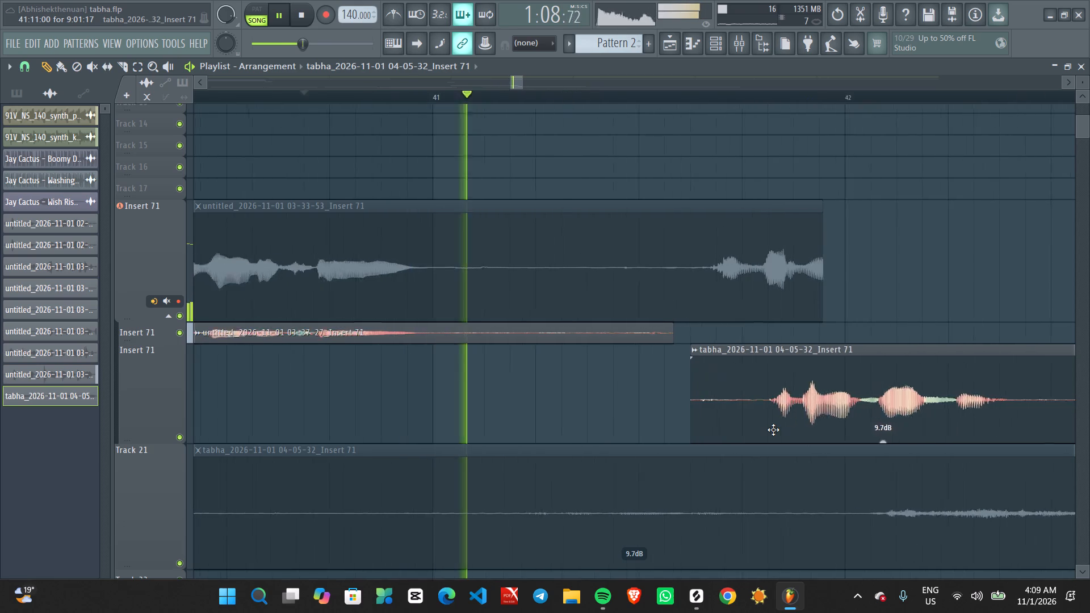
scroll(773, 430, "up", 2, "ctrl")
left_click_drag(836, 389, 793, 397, "alt")
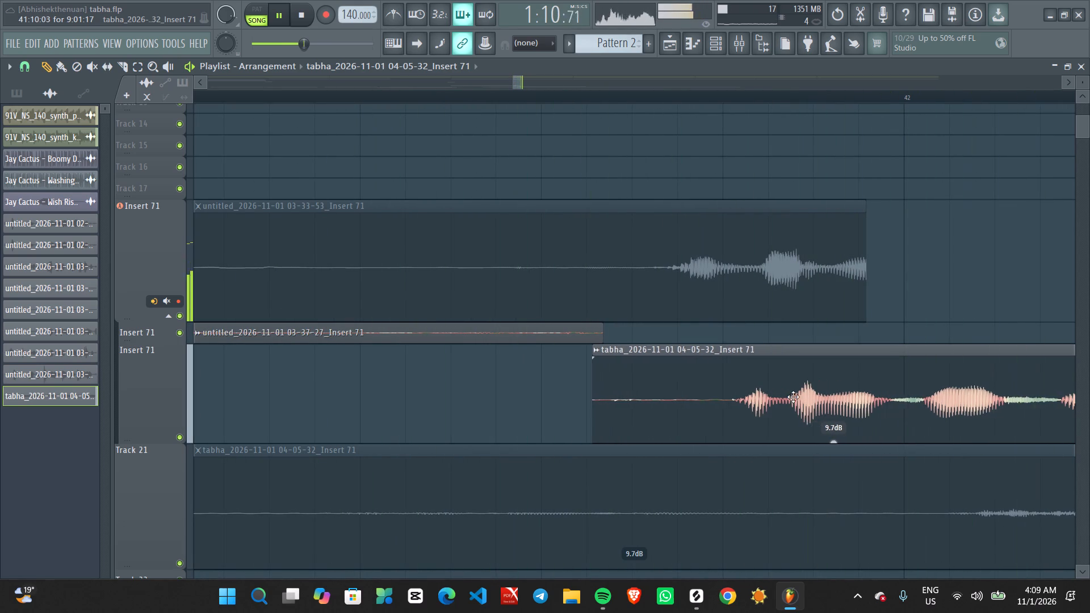
left_click_drag(793, 397, 787, 397, "alt")
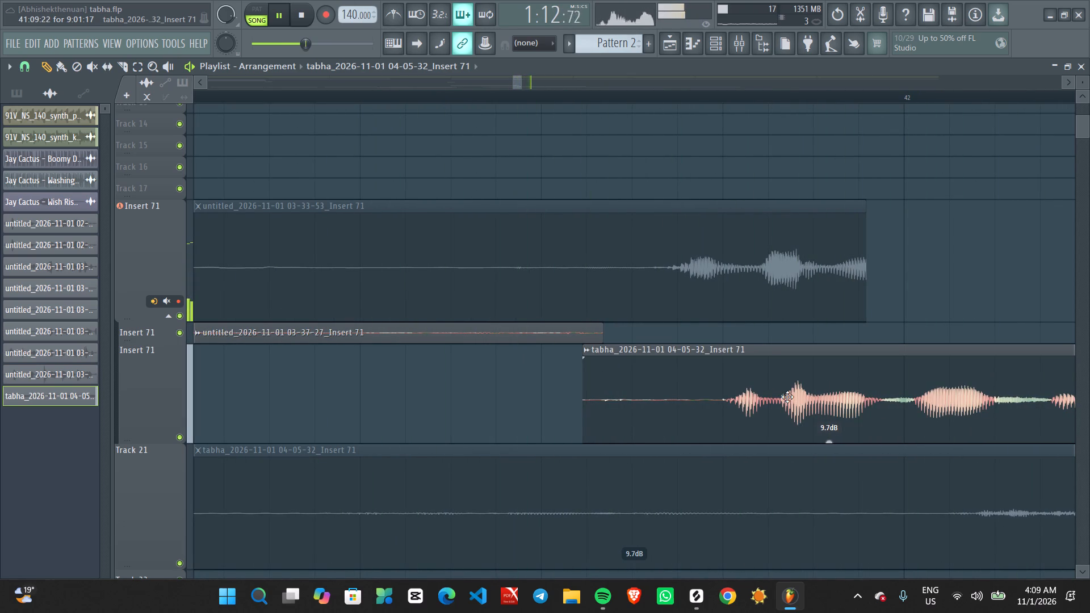
left_click_drag(787, 397, 763, 399, "alt")
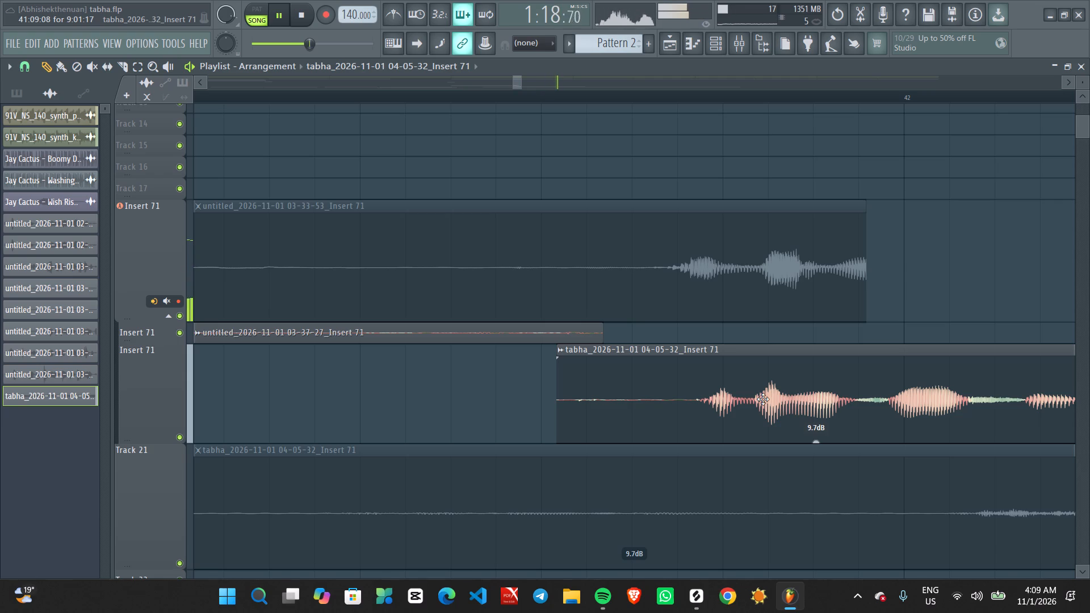
left_click_drag(763, 399, 674, 408, "alt")
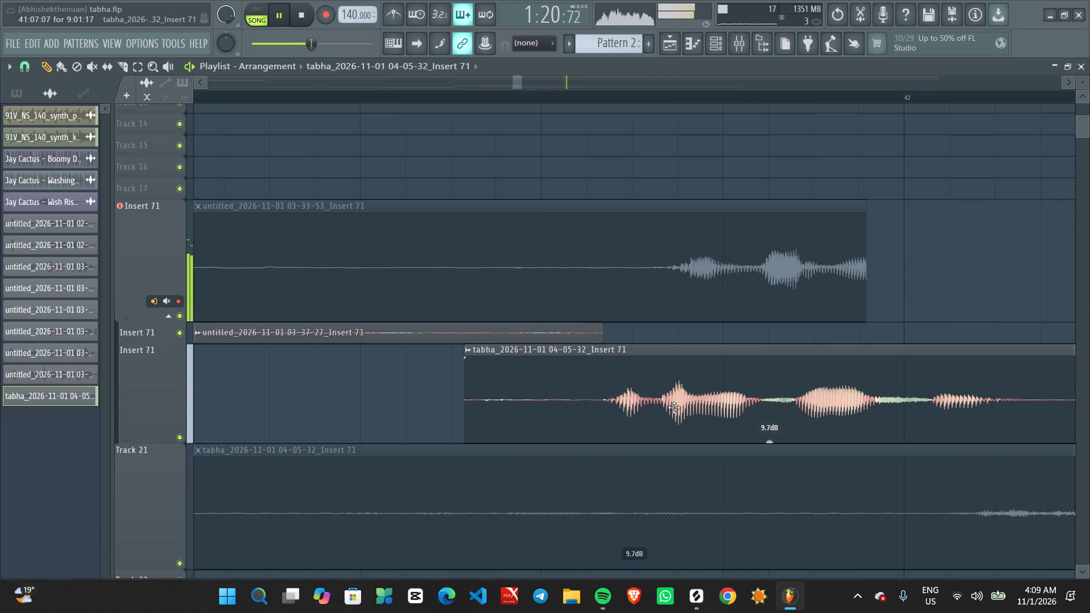
left_click_drag(674, 408, 727, 408, "alt")
left_click_drag(727, 408, 722, 409, "alt")
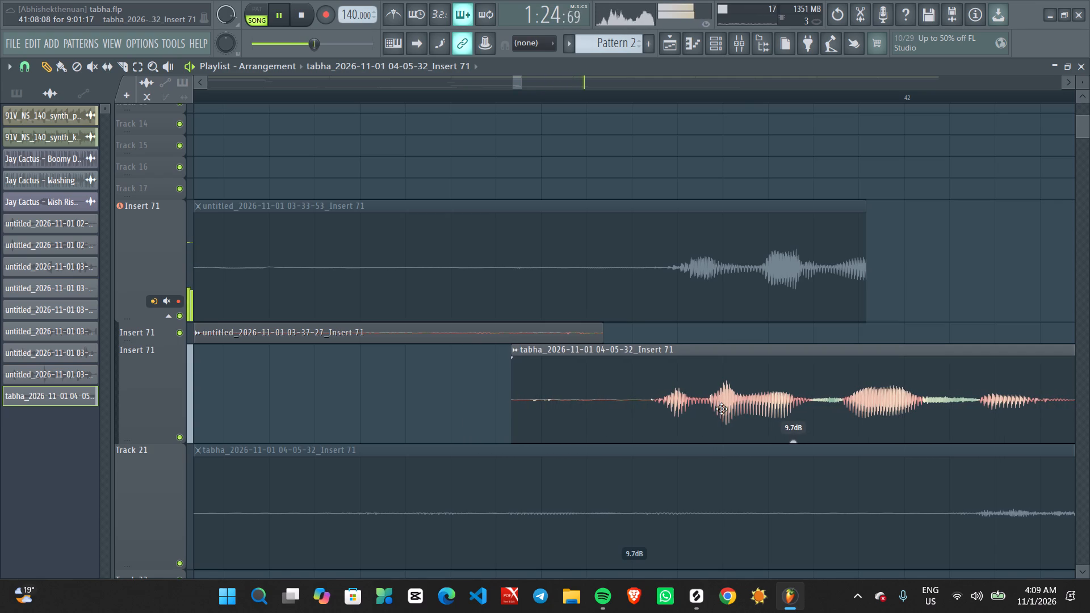
key("space")
key("space")
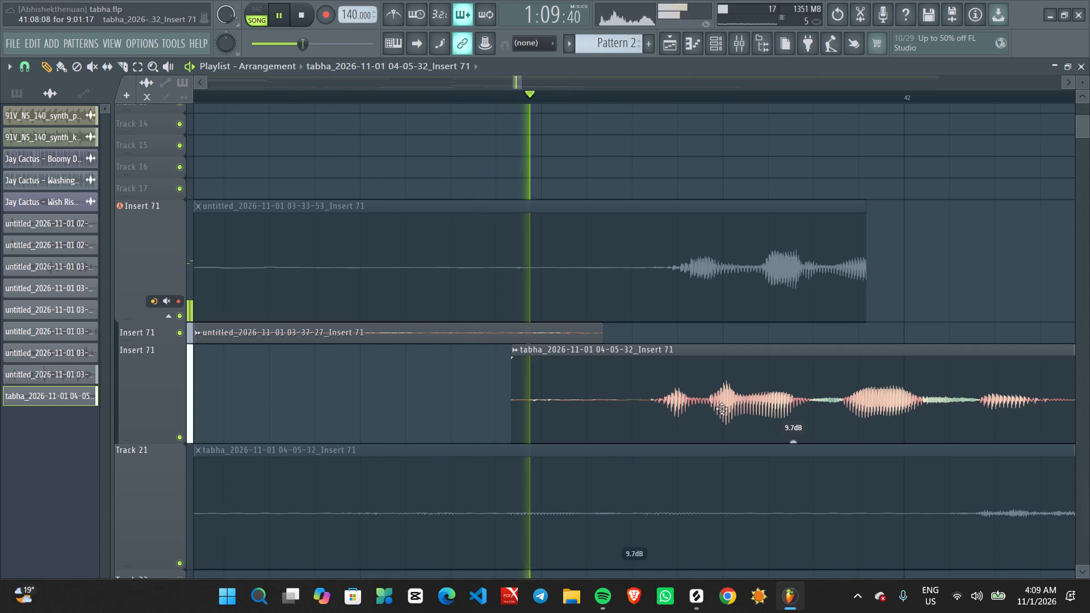
left_click_drag(722, 409, 778, 409, "alt")
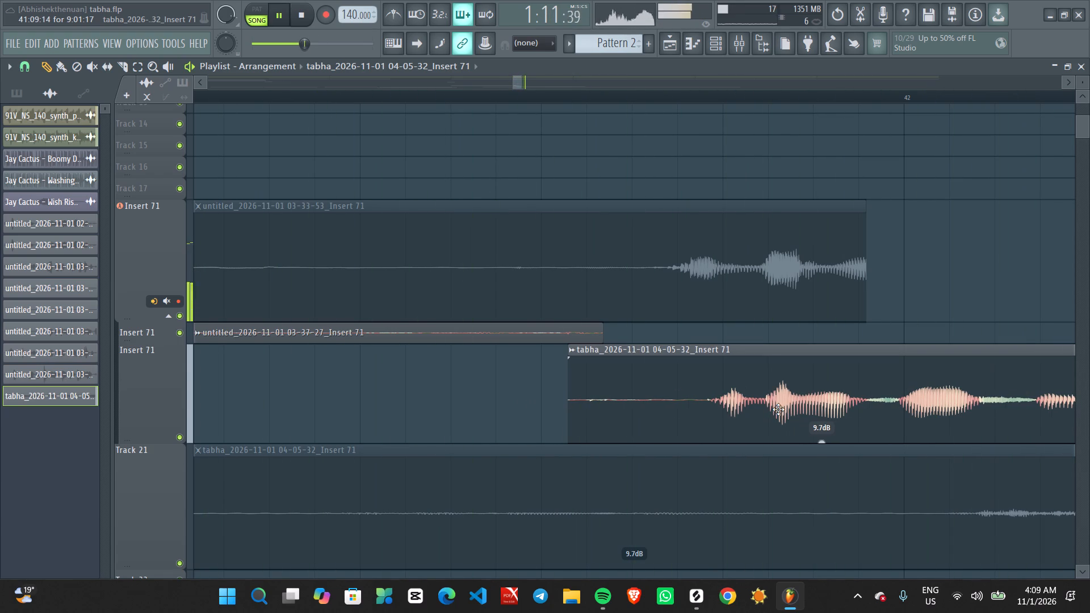
left_click_drag(778, 409, 770, 410, "alt")
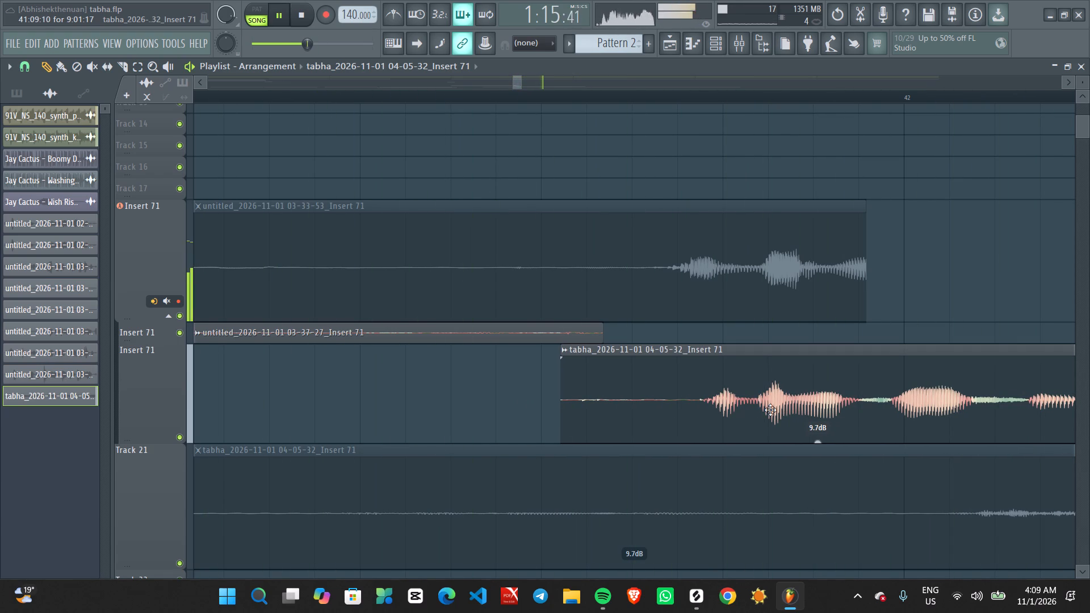
key("space")
key("space")
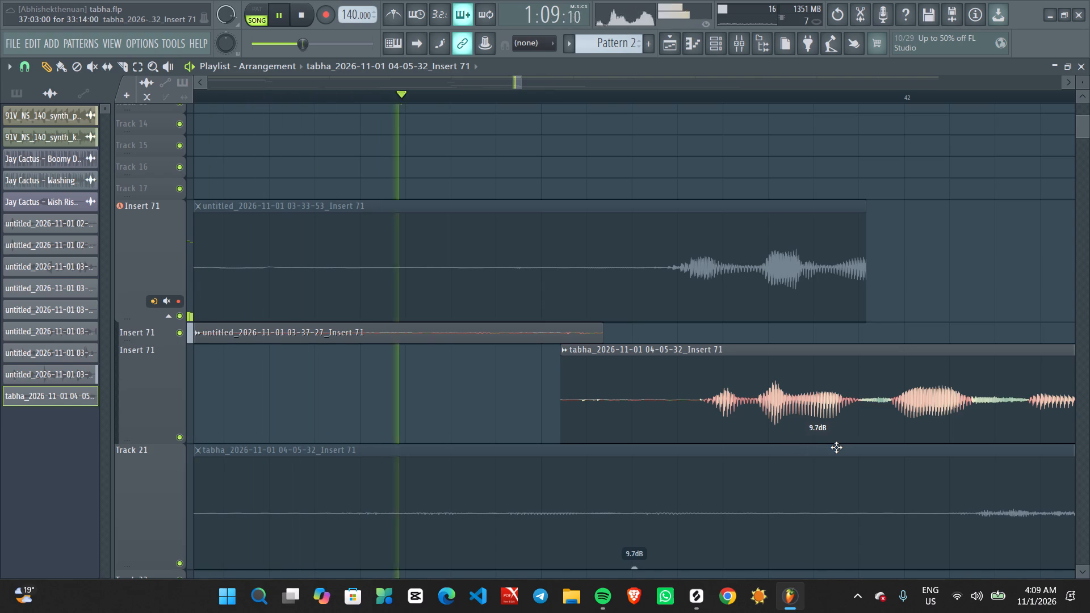
Raise the gain of the tabha slice on Insert 71 to about 12.4 dB.
scroll(793, 462, "down", 4, "ctrl")
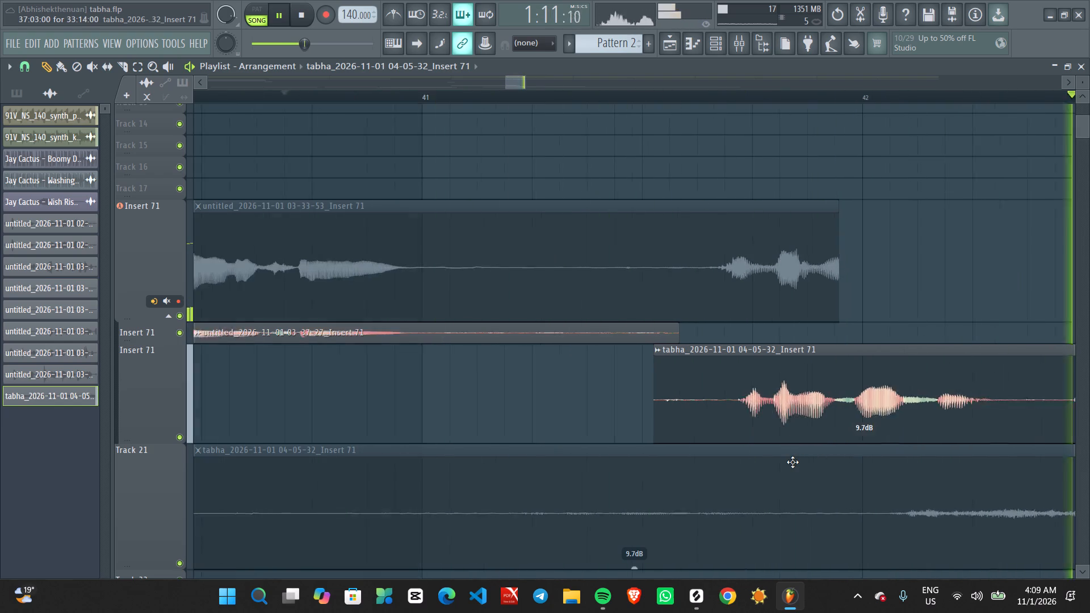
scroll(793, 462, "down", 19, "ctrl")
scroll(793, 462, "down", 4, "ctrl")
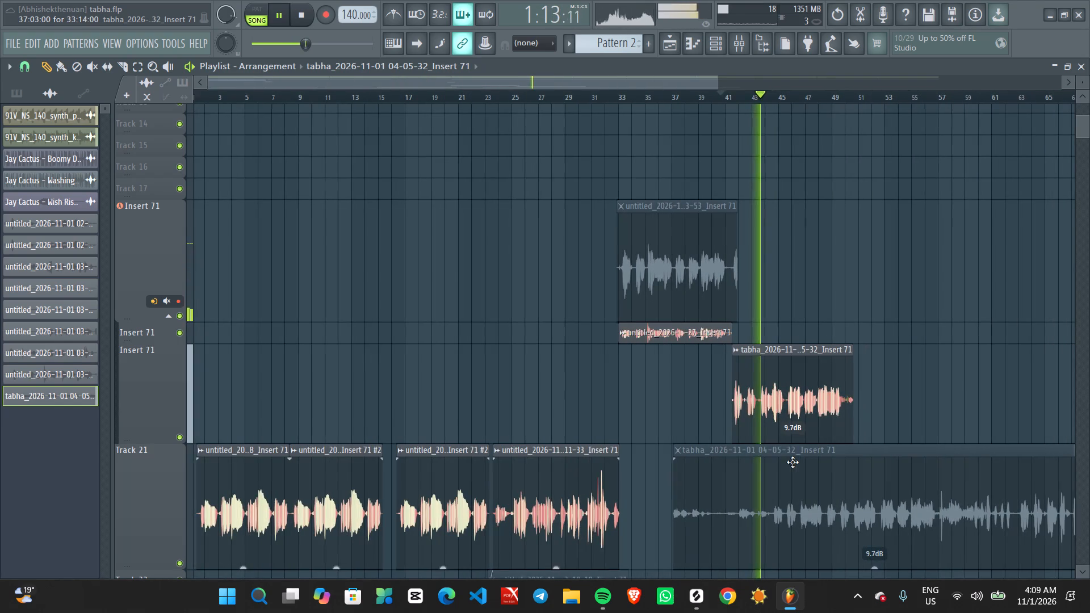
left_click_drag(784, 441, 774, 426)
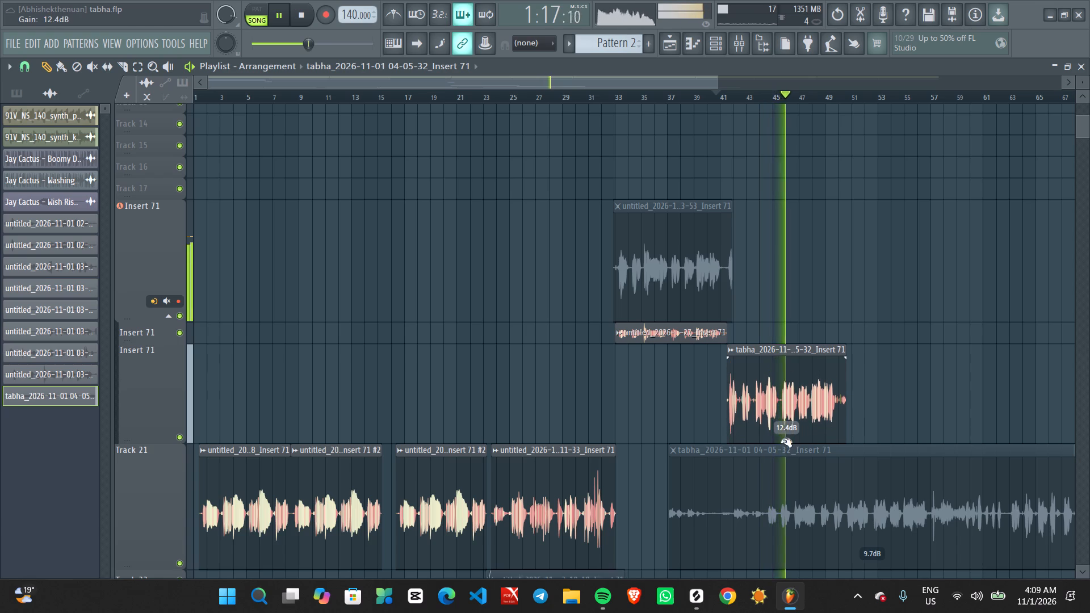
Play the arrangement from about bar 33 and lower the Insert 71 tabha slice's gain to about 10.4 dB.
scroll(764, 463, "down", 5, "ctrl")
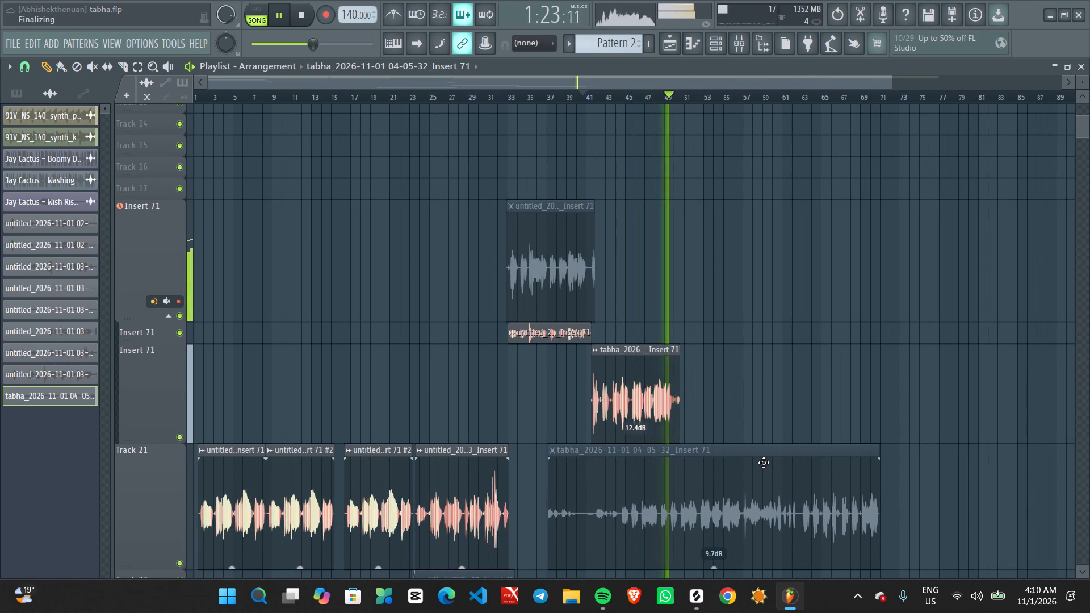
key("space")
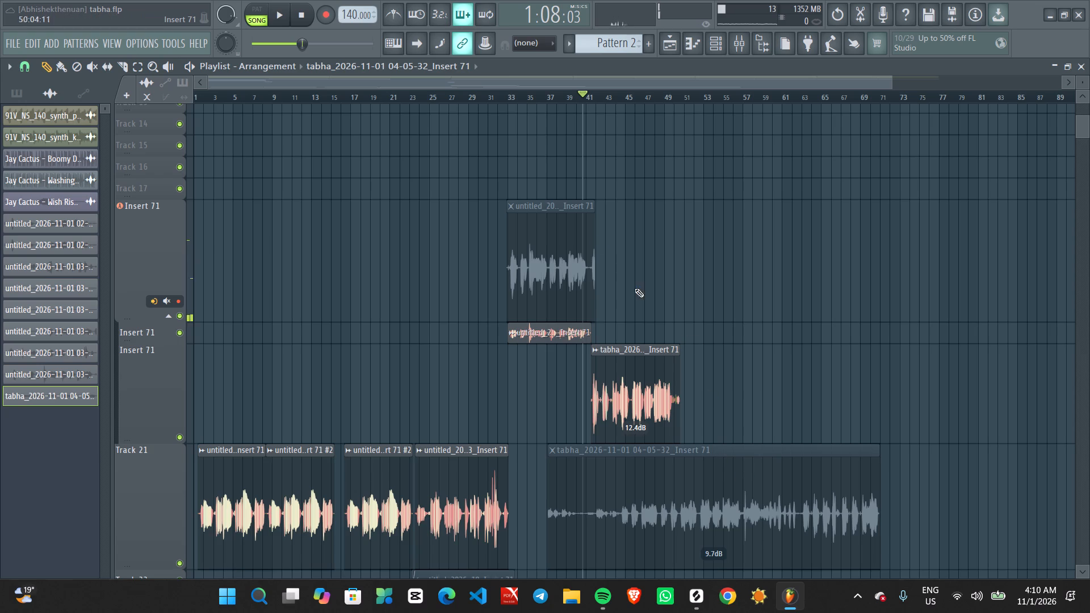
left_click(507, 93)
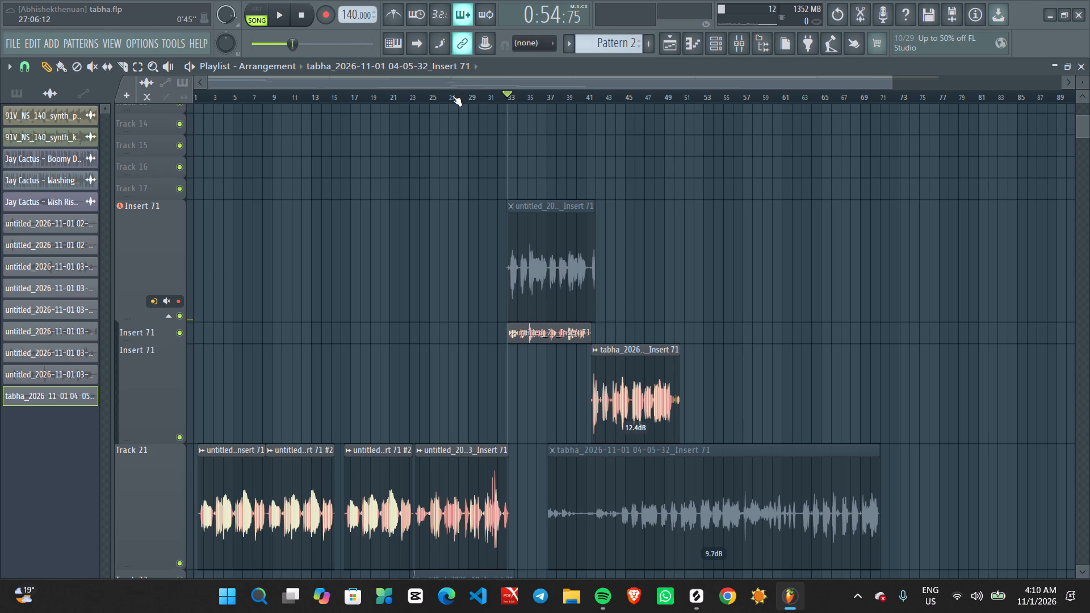
key("space")
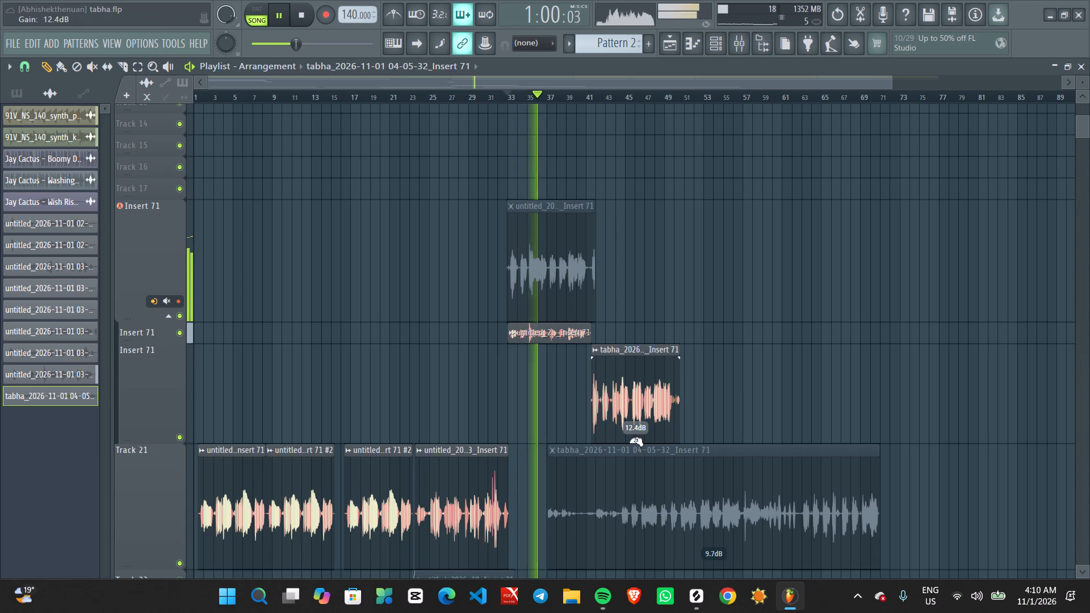
left_click_drag(635, 440, 634, 460)
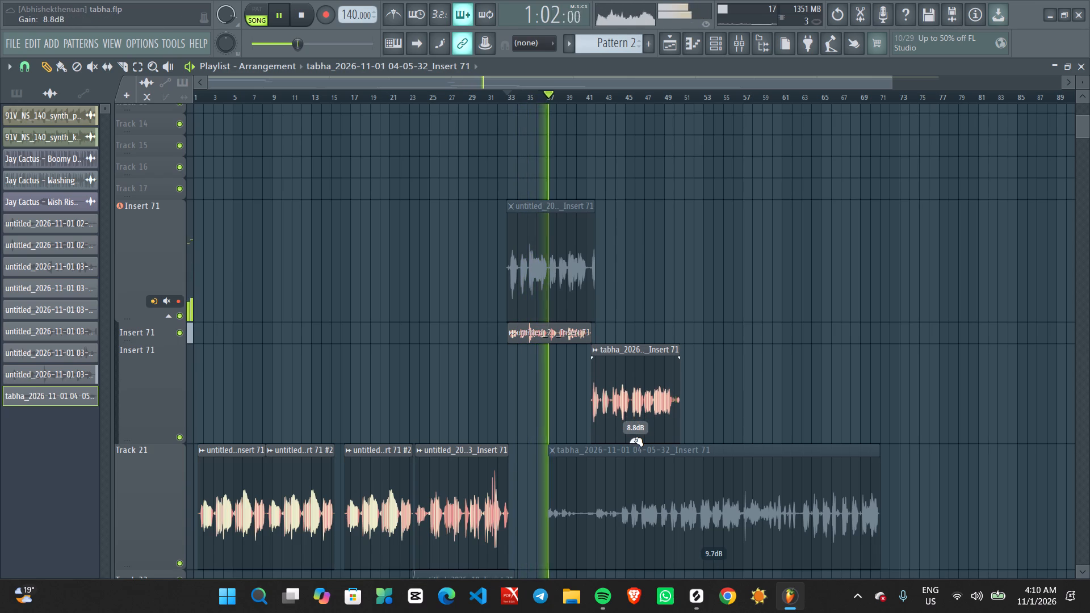
left_click(635, 440)
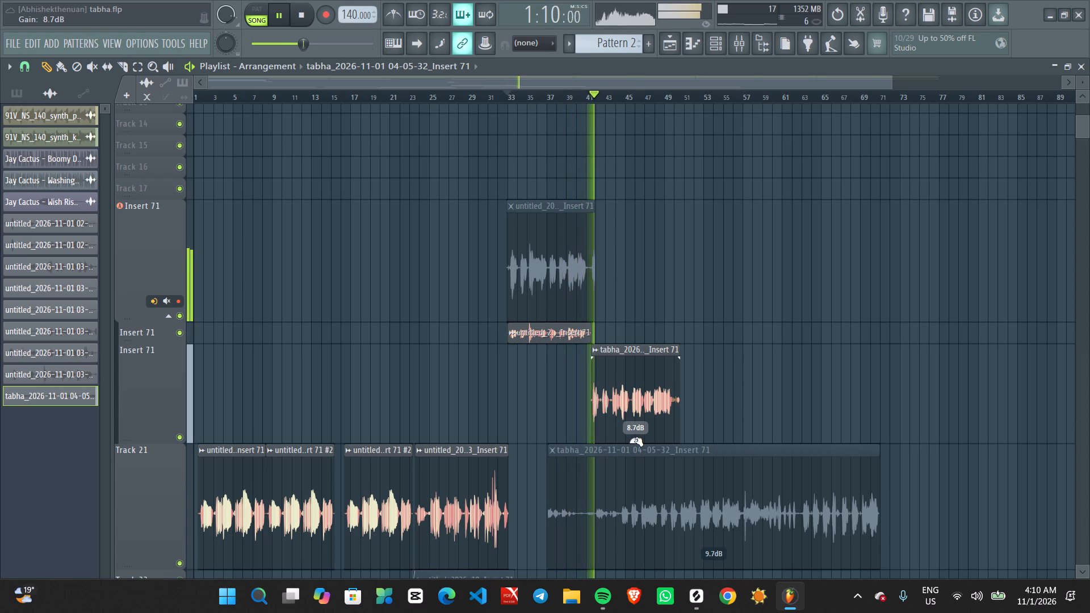
left_click_drag(635, 440, 635, 431)
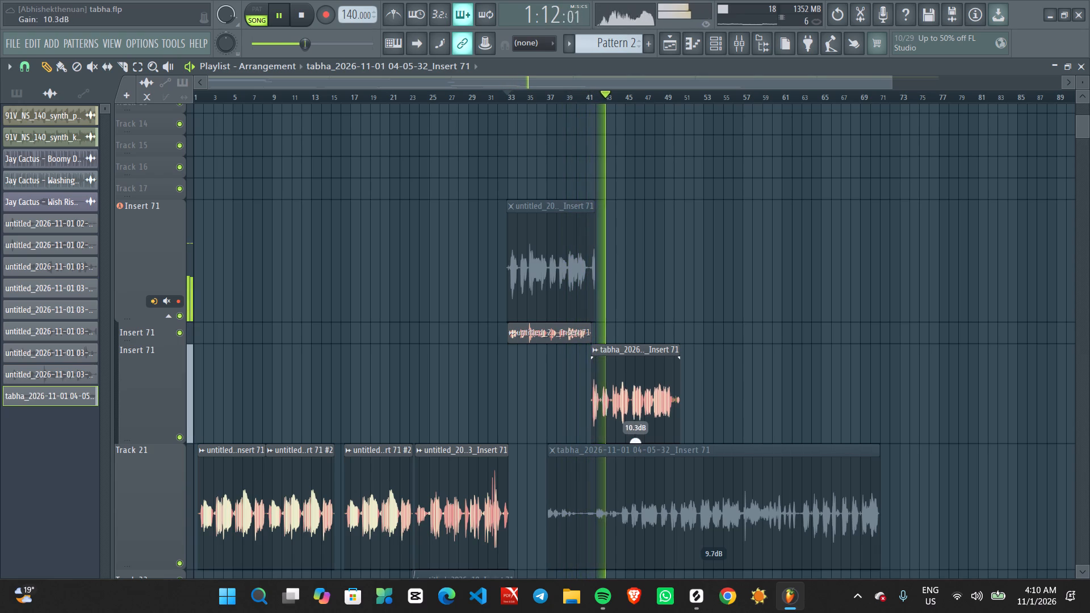
left_click_drag(635, 431, 634, 430)
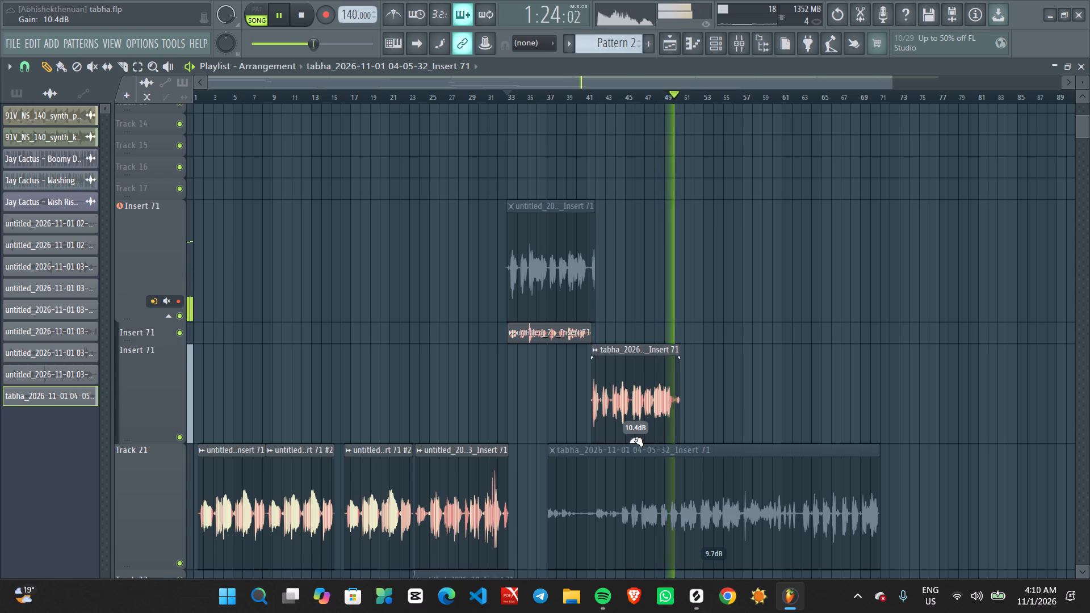
key("space")
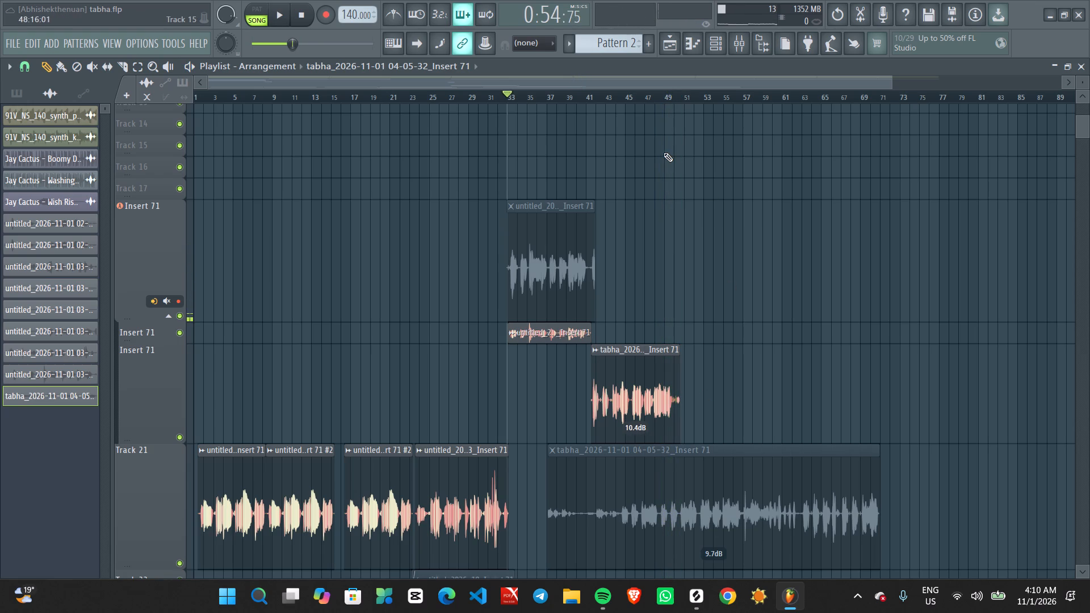
Play the second half of the tabha slice from about 44:14 to check its level.
left_click(623, 95)
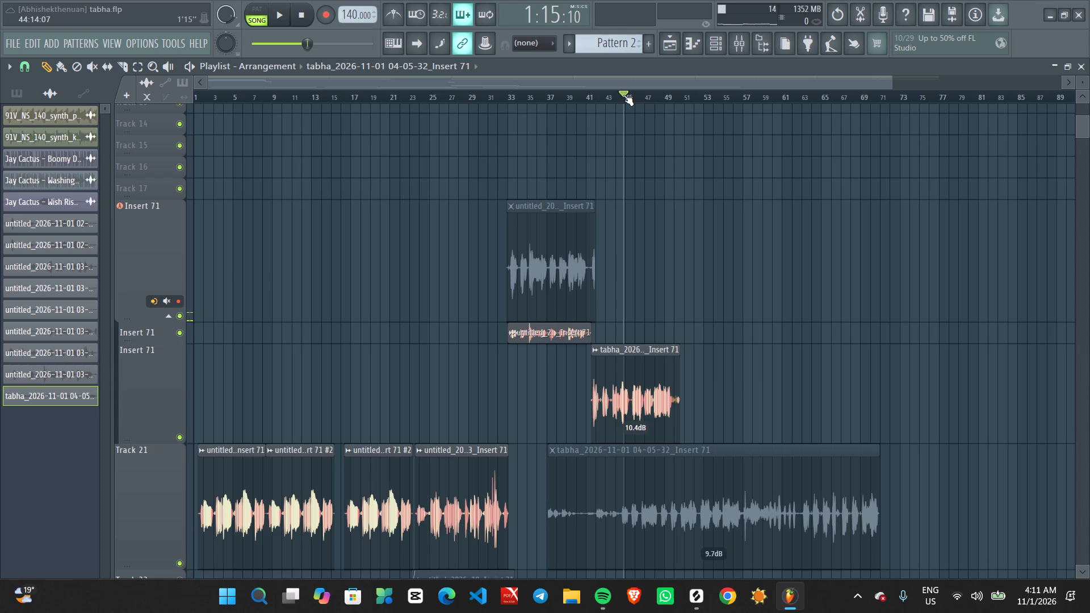
key("space")
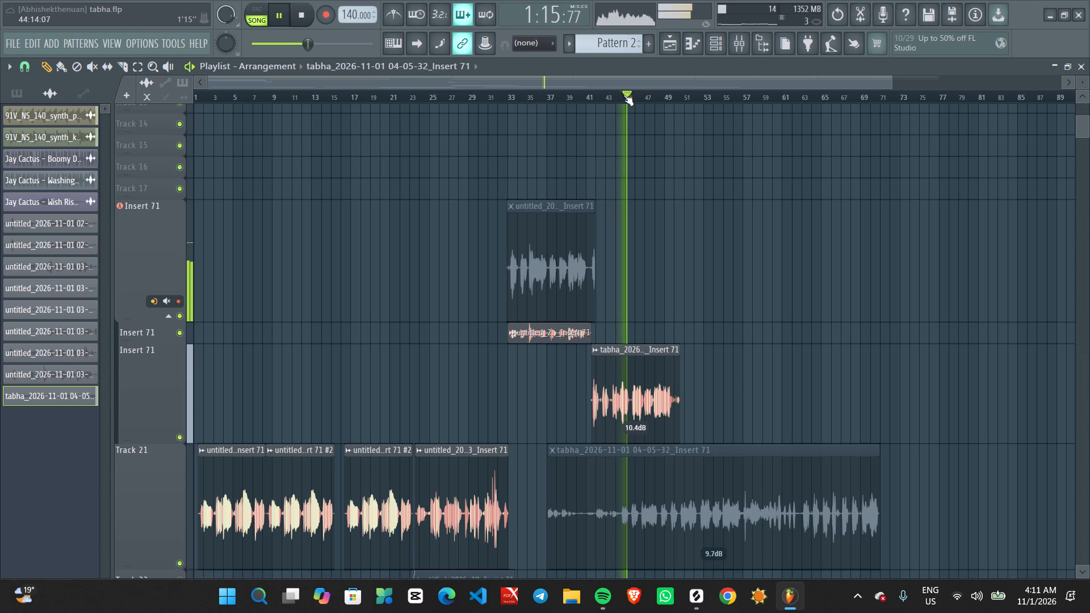
key("space")
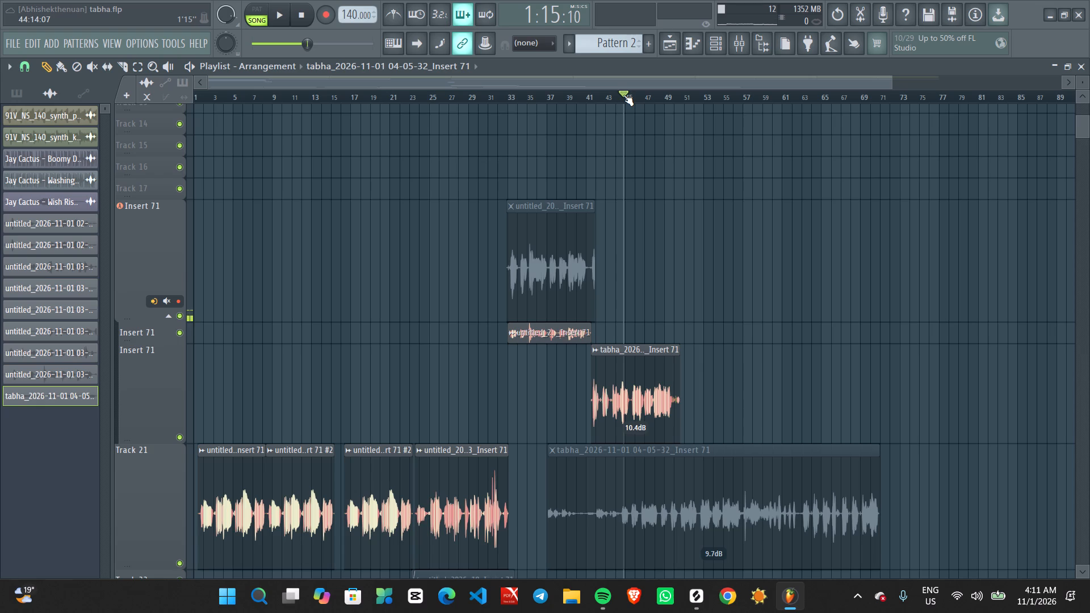
Play from about 37:14 through the tabha slice to check how it follows the preceding vocal.
scroll(623, 95, "up", 6, "ctrl")
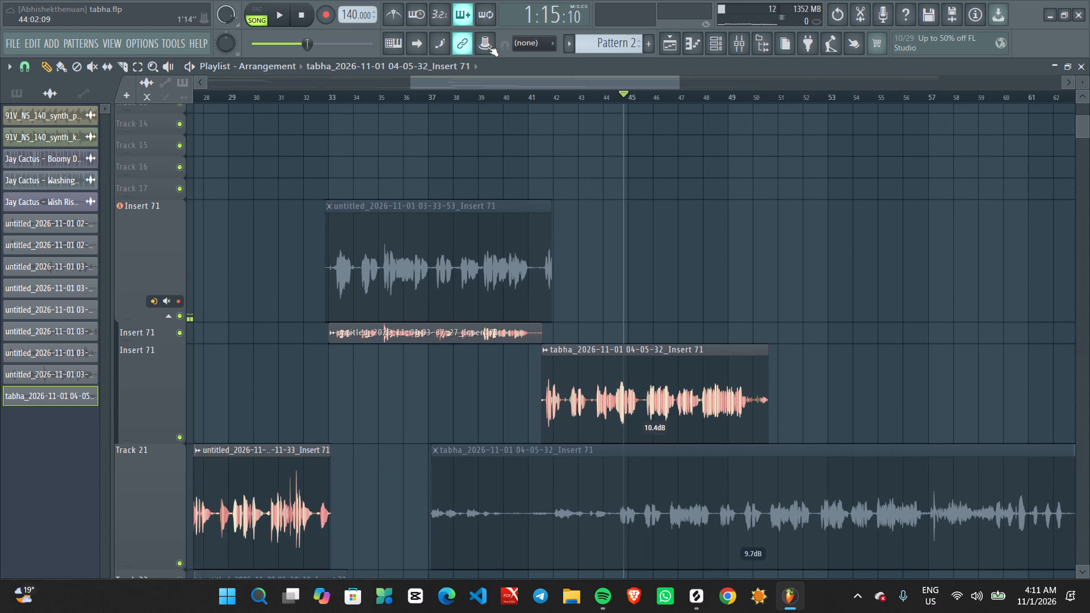
left_click(522, 97)
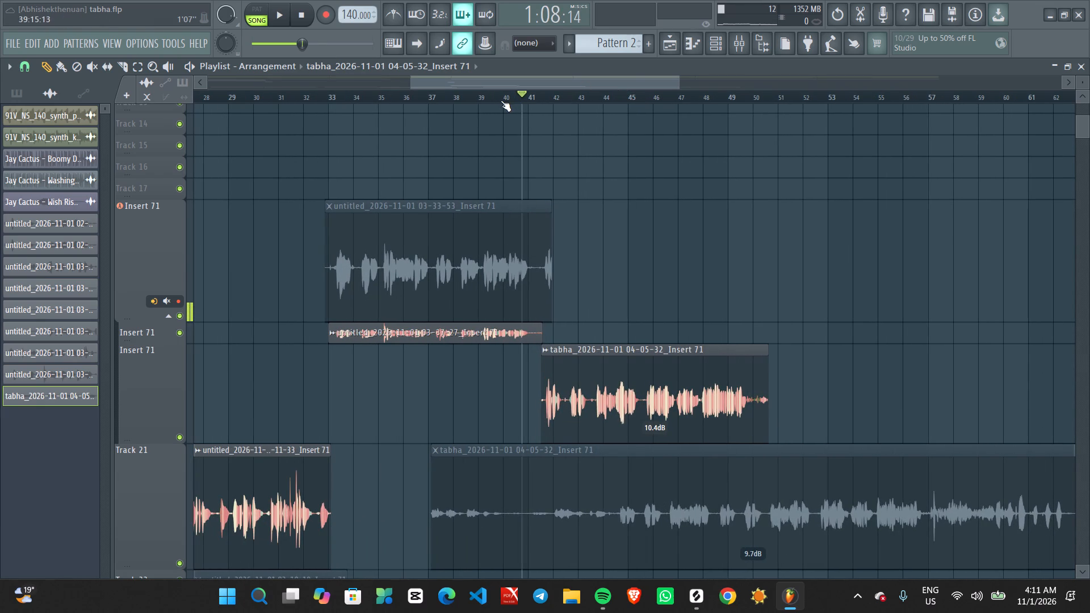
left_click(500, 98)
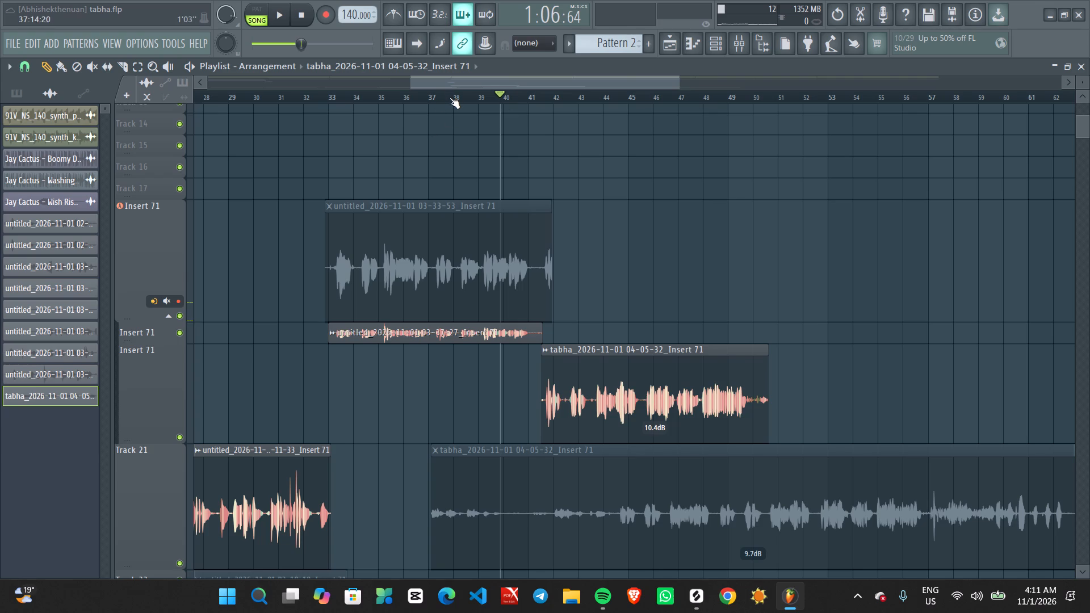
left_click(449, 97)
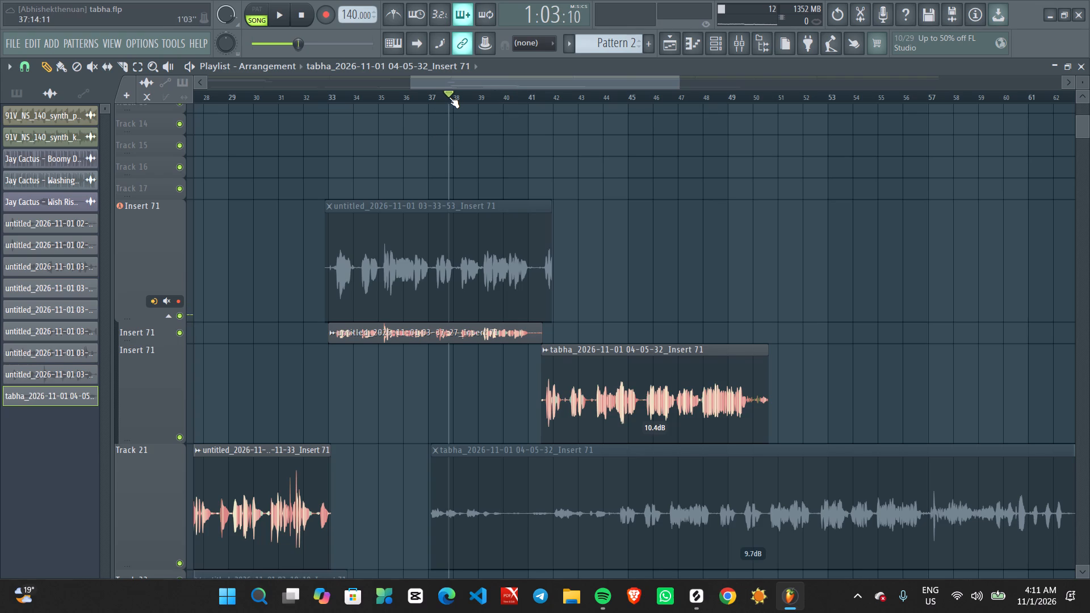
key("space")
key("space")
key("space")
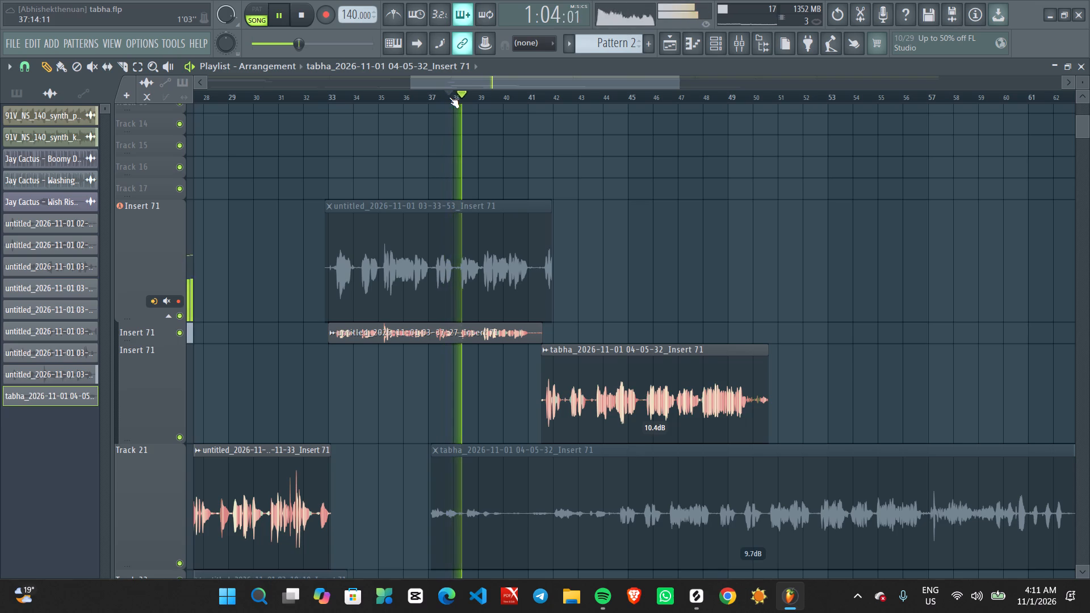
key("space")
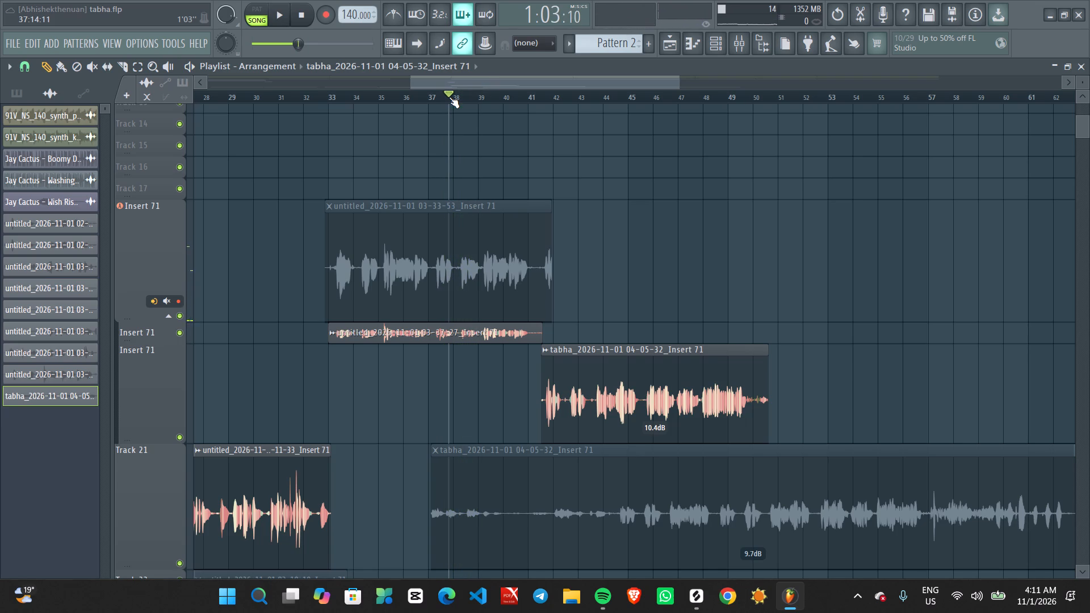
key("space")
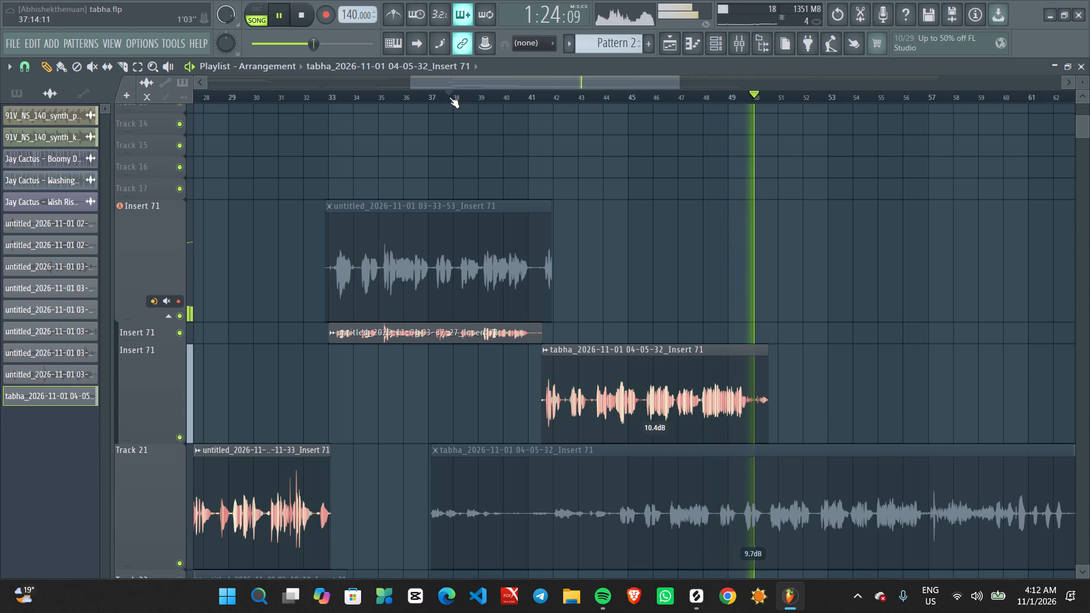
key("space")
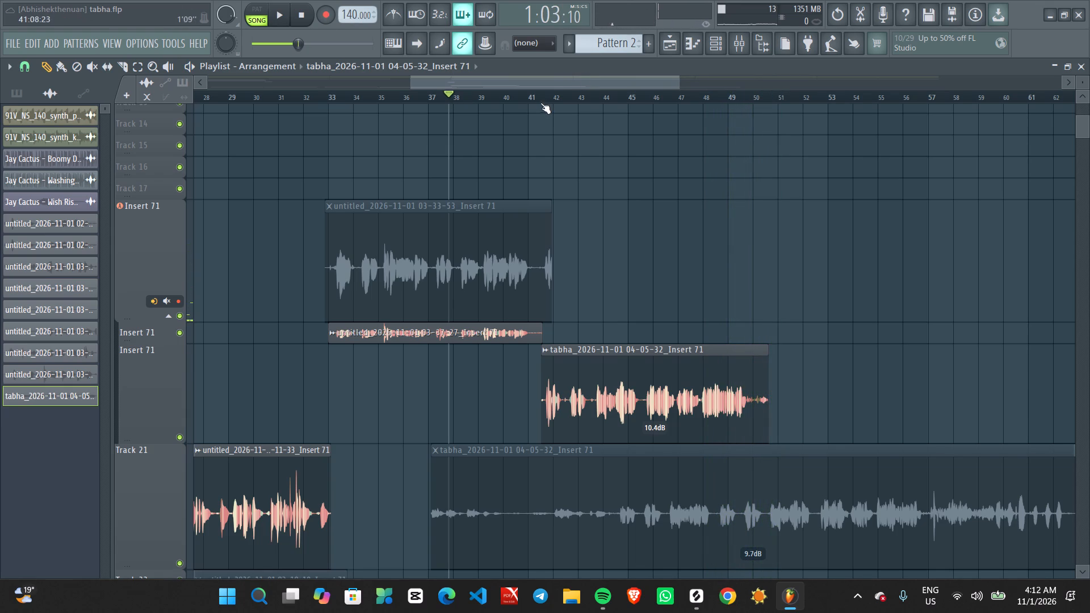
Examine the clip waveforms around the vocal join near bar 41 and along the tabha slice.
scroll(548, 95, "up", 7, "ctrl")
scroll(548, 95, "up", 6)
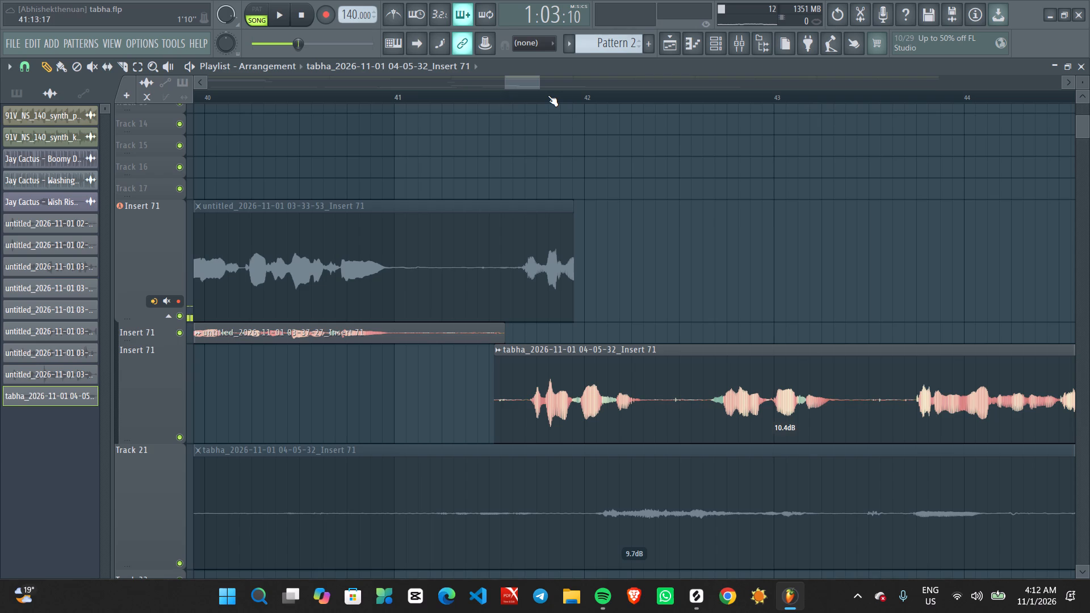
scroll(548, 95, "down", 8, "ctrl")
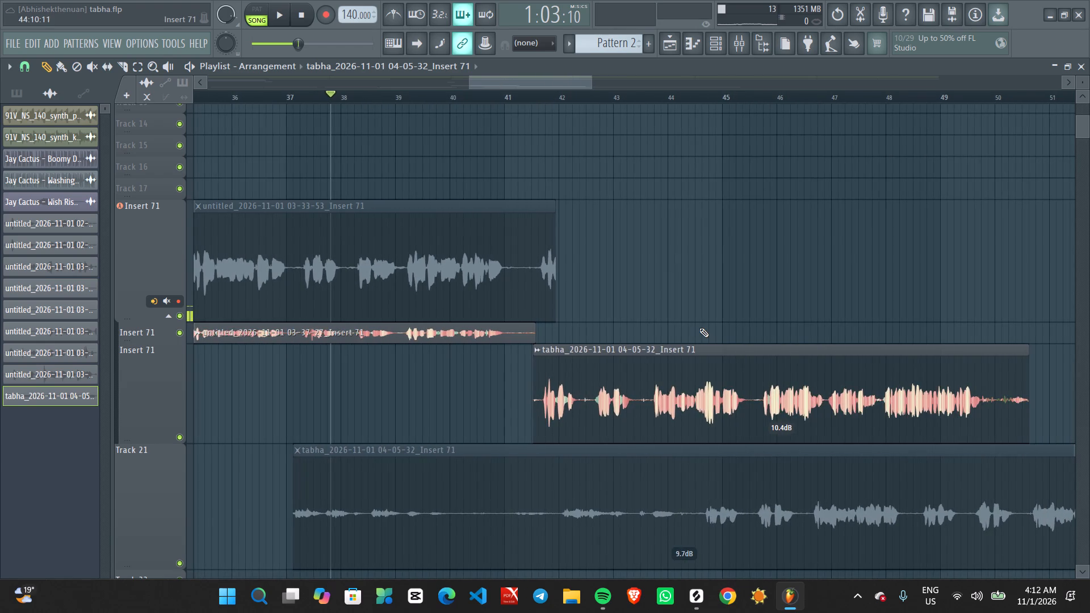
scroll(699, 328, "down", 4, "ctrl")
scroll(741, 333, "up", 11, "ctrl")
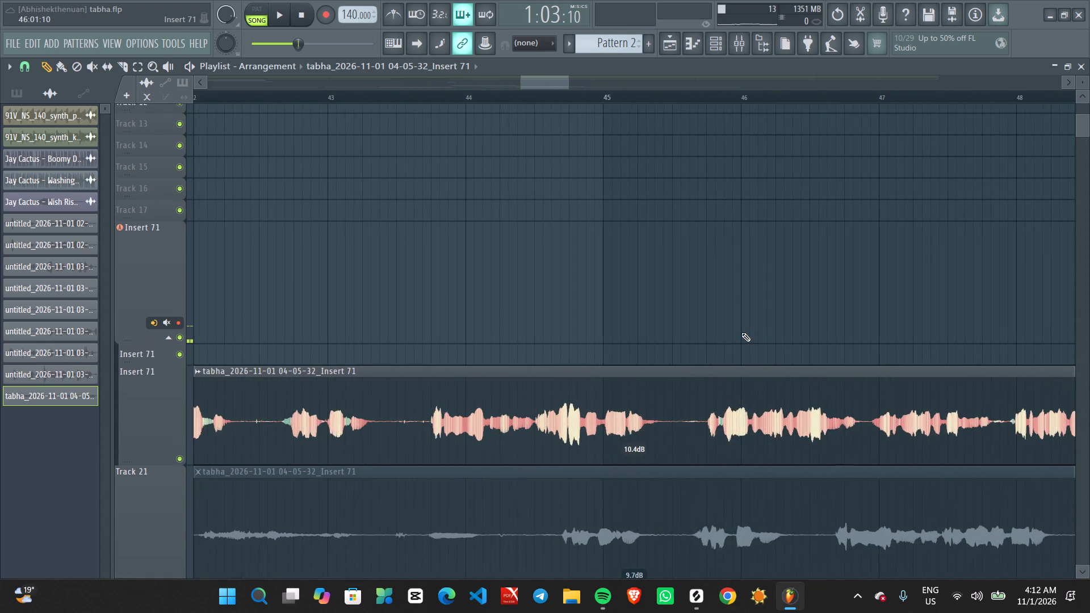
scroll(741, 333, "down", 3, "ctrl")
scroll(741, 333, "up", 4)
scroll(741, 333, "down", 1, "ctrl")
scroll(741, 333, "up", 1, "ctrl")
scroll(741, 333, "down", 10, "ctrl")
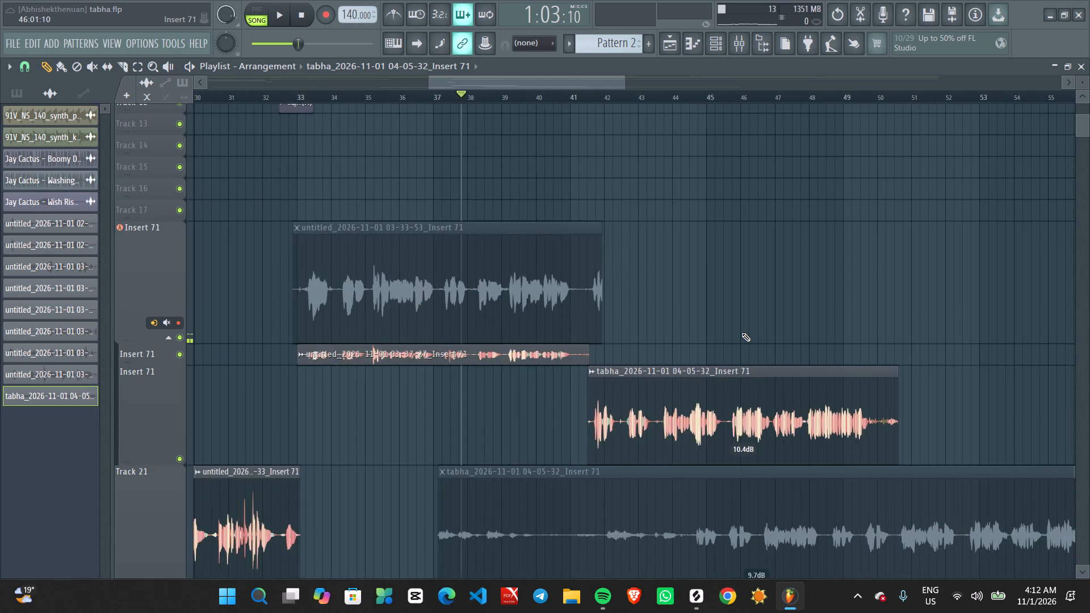
scroll(741, 333, "down", 5, "ctrl")
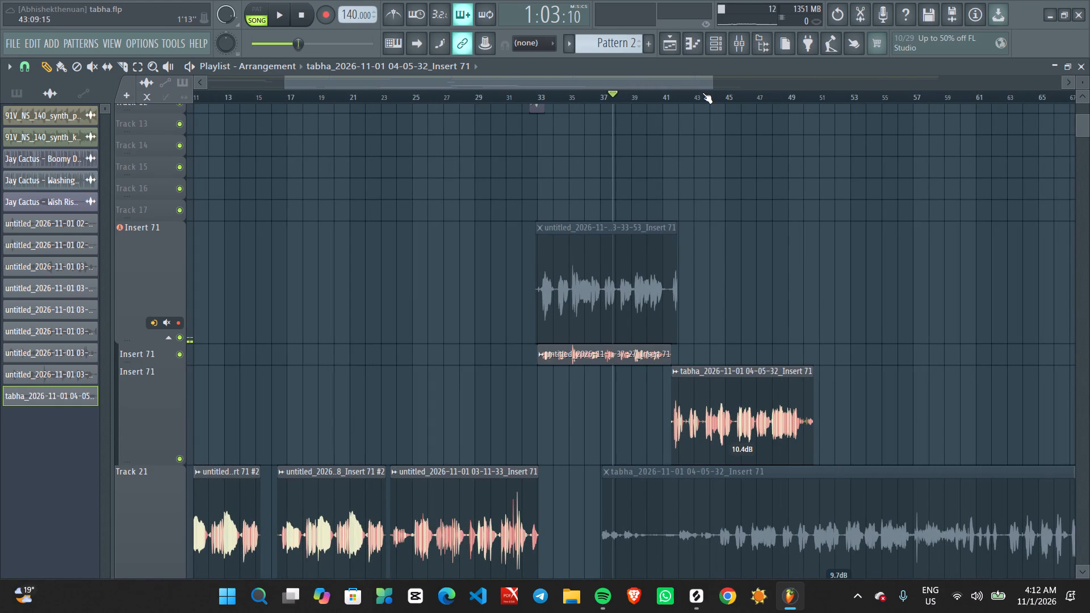
Play the tabha slice briefly from about 44:16, just before bar 45, to check that passage.
left_click(712, 95)
left_click(724, 95)
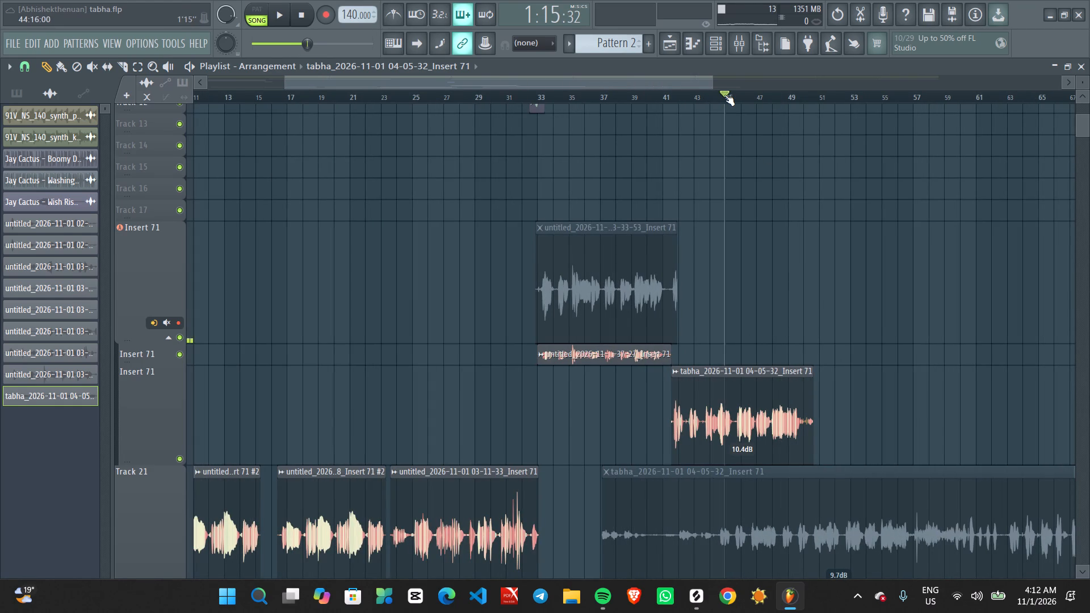
scroll(739, 136, "up", 9, "ctrl")
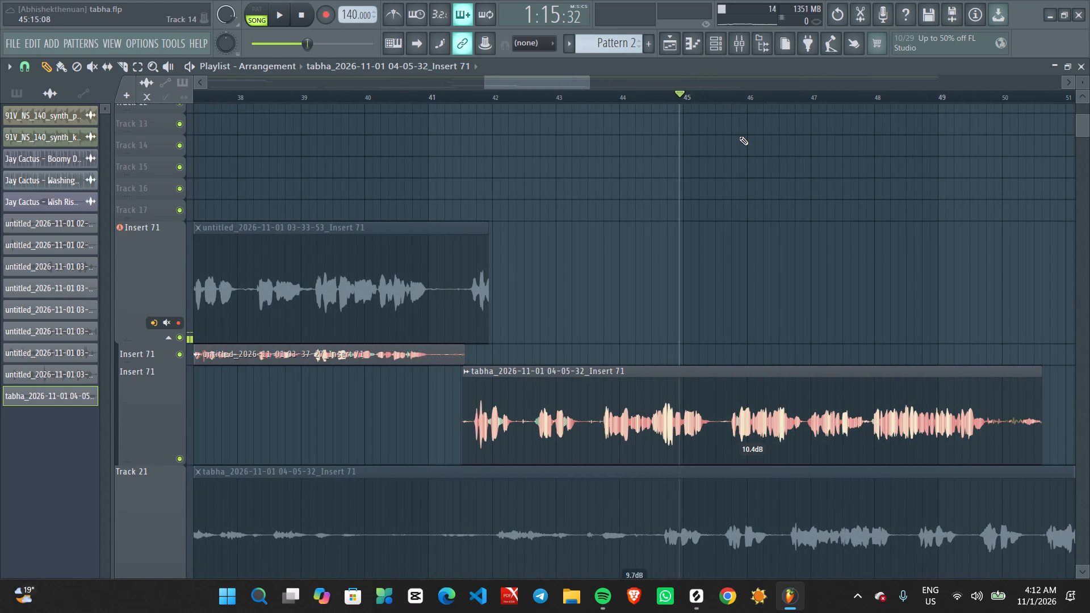
key("space")
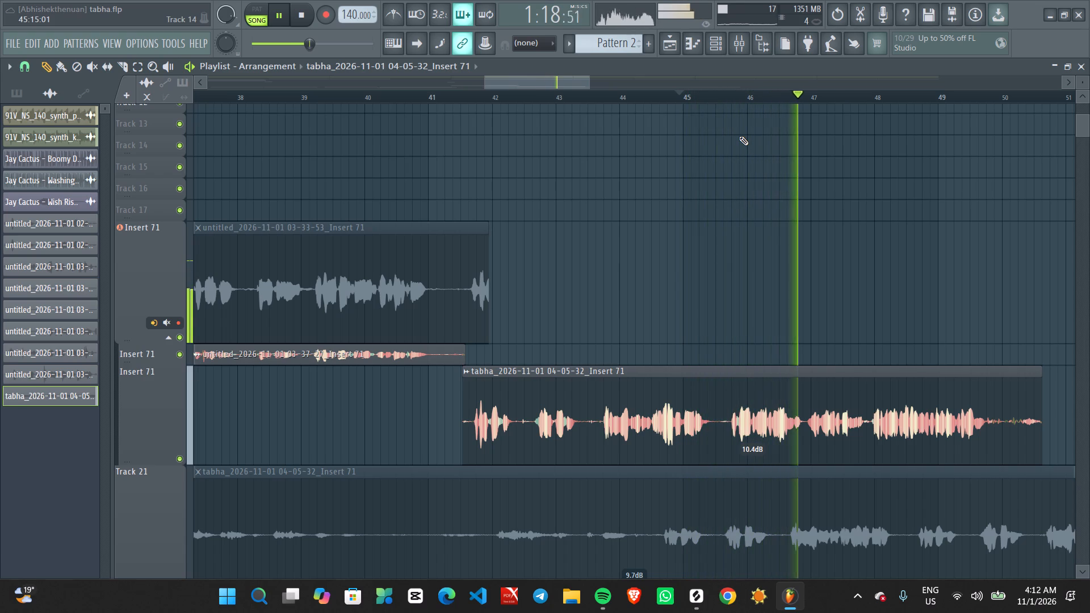
key("space")
scroll(739, 136, "down", 6, "ctrl")
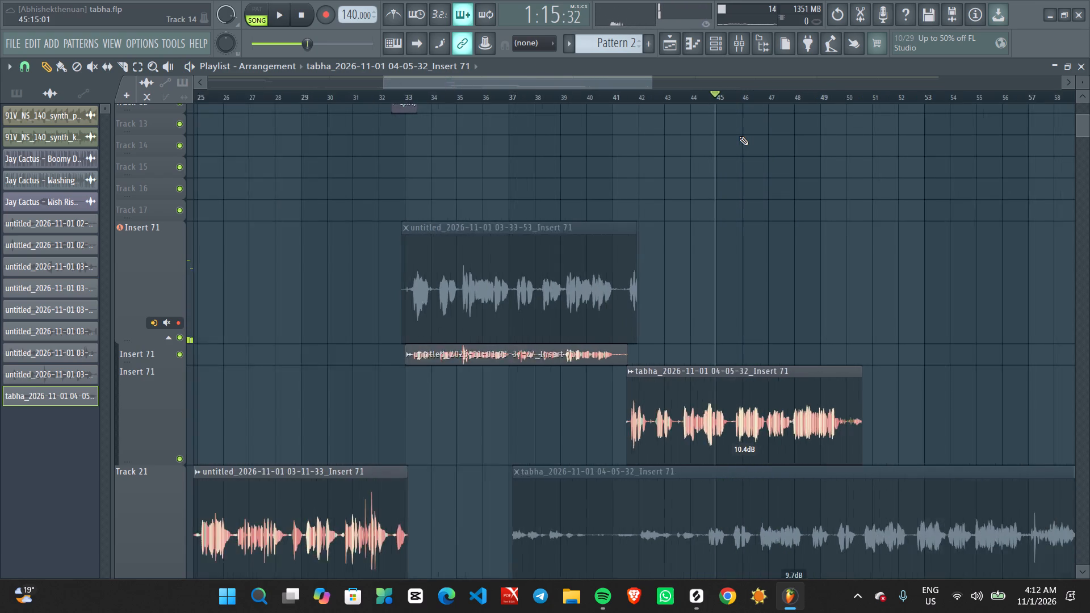
Play the arrangement from the very start of bar 1 to check the opening Track 21 vocal.
scroll(739, 136, "down", 5, "ctrl")
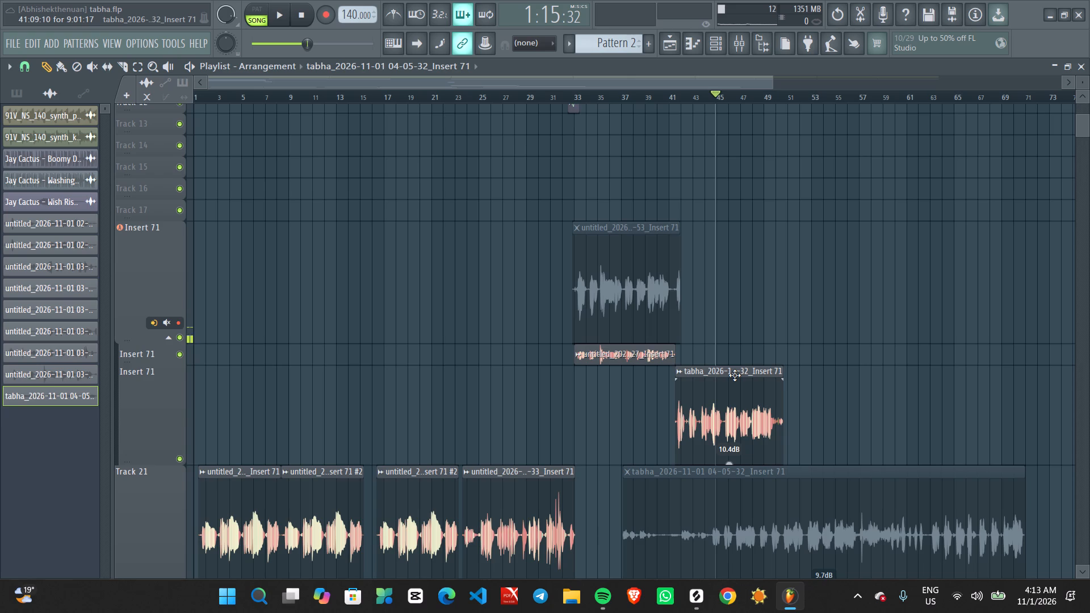
scroll(735, 375, "down", 10, "ctrl")
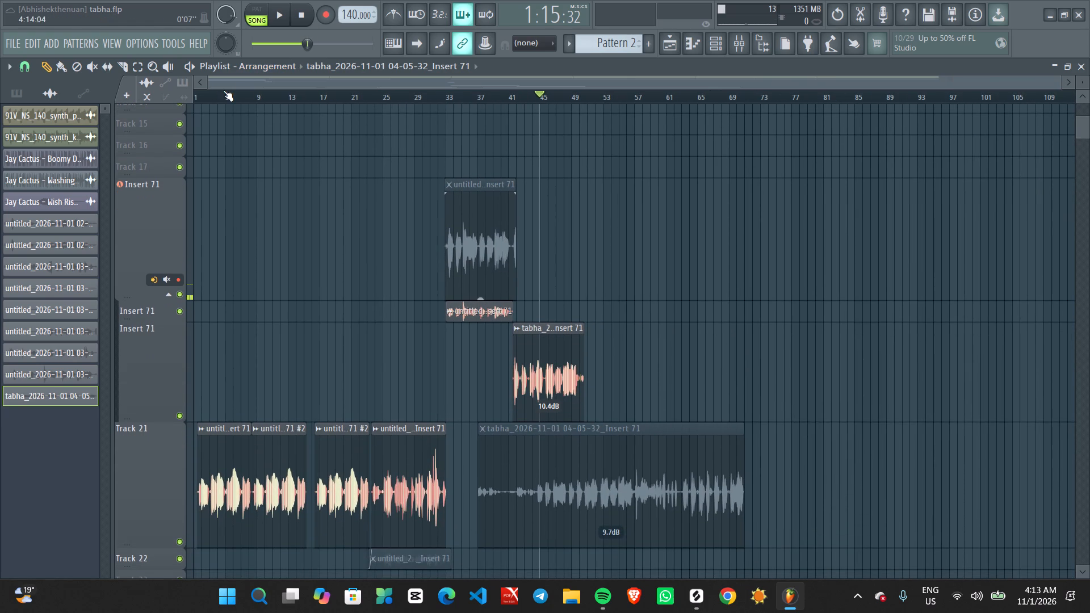
left_click(223, 92)
left_click_drag(224, 92, 186, 96)
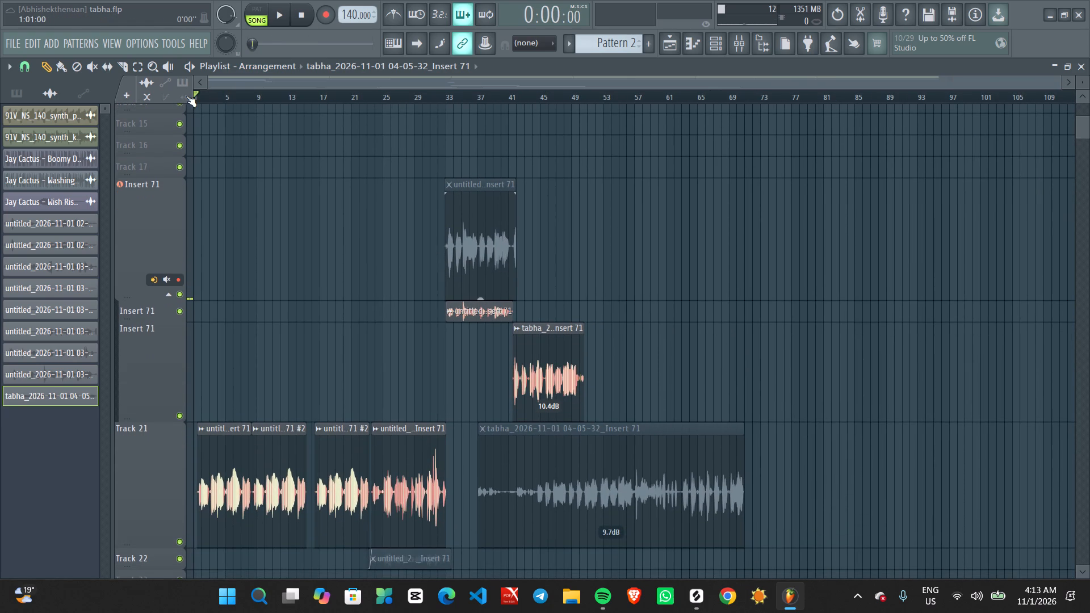
left_click_drag(186, 96, 198, 96)
key("space")
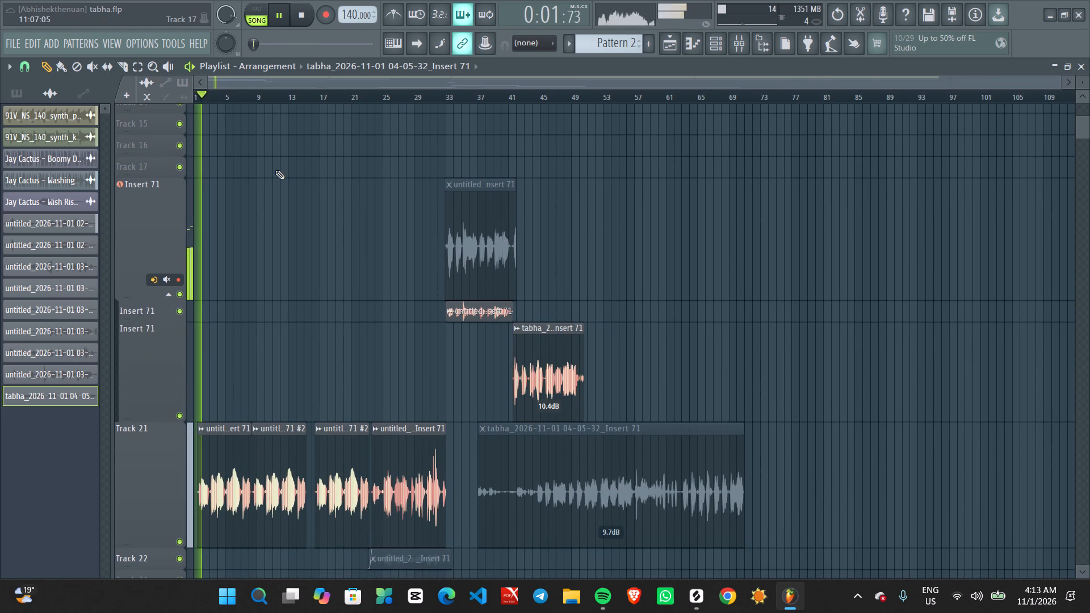
scroll(275, 170, "right", 2)
scroll(275, 170, "down", 4, "ctrl")
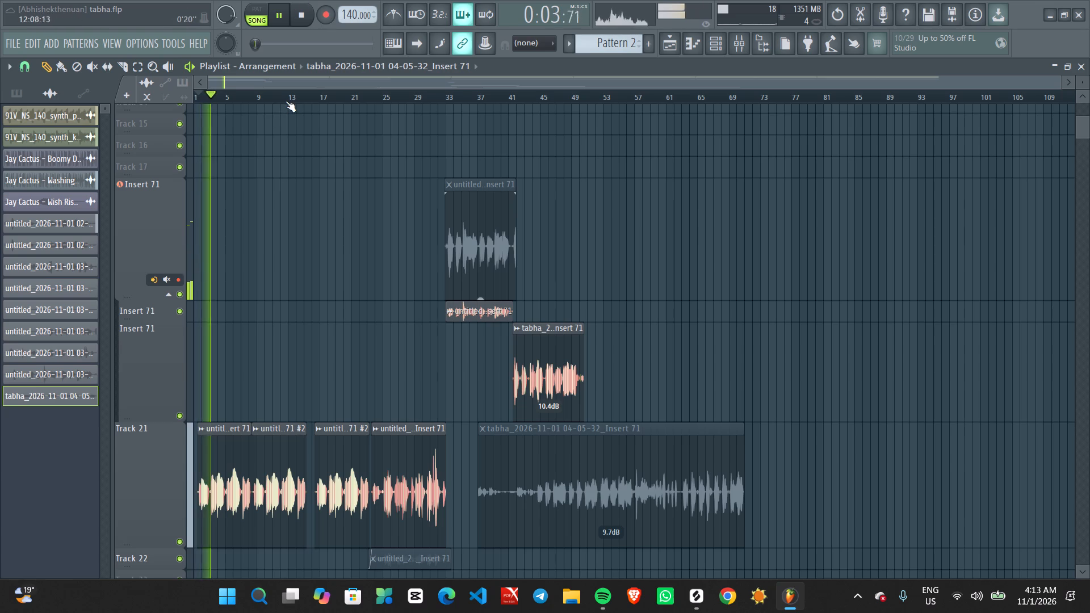
Move playback back from bar 12 to about 7:15 and listen through the second Track 21 vocal clip past bar 16.
left_click(286, 96)
left_click(270, 93)
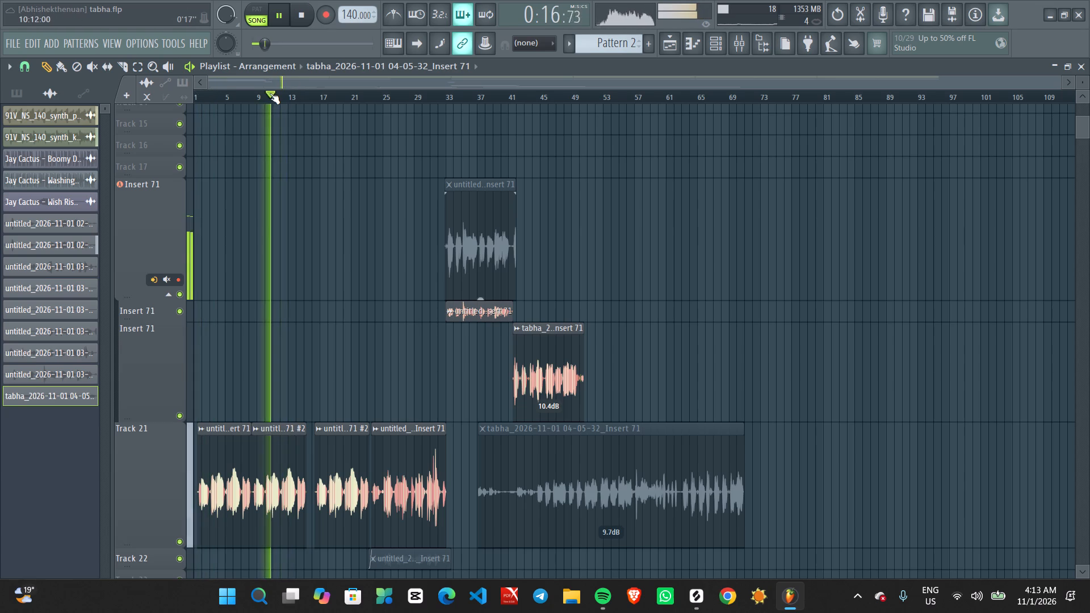
left_click(255, 94)
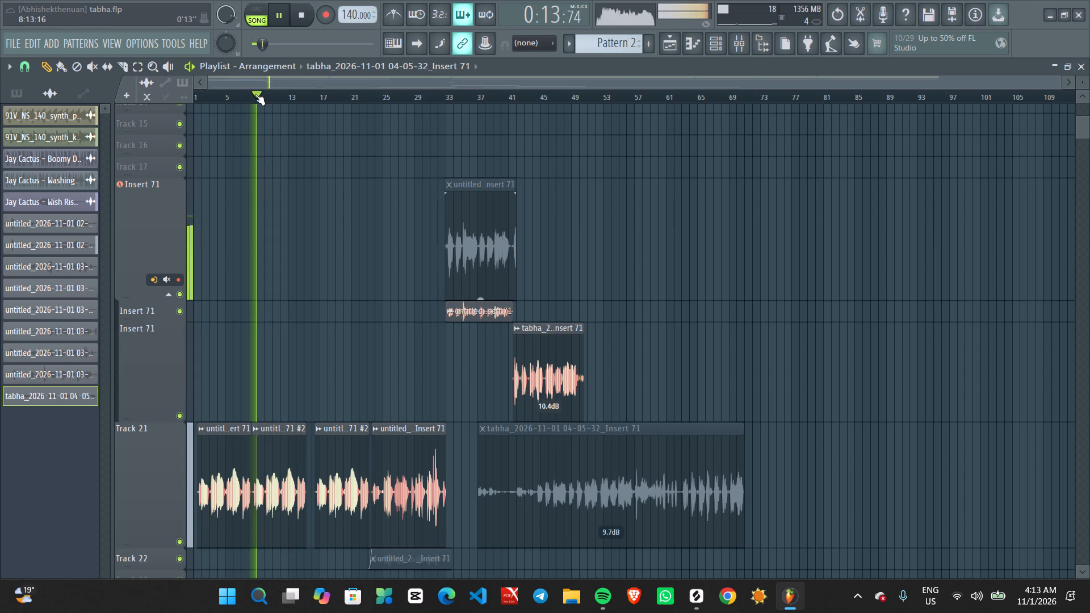
left_click(248, 93)
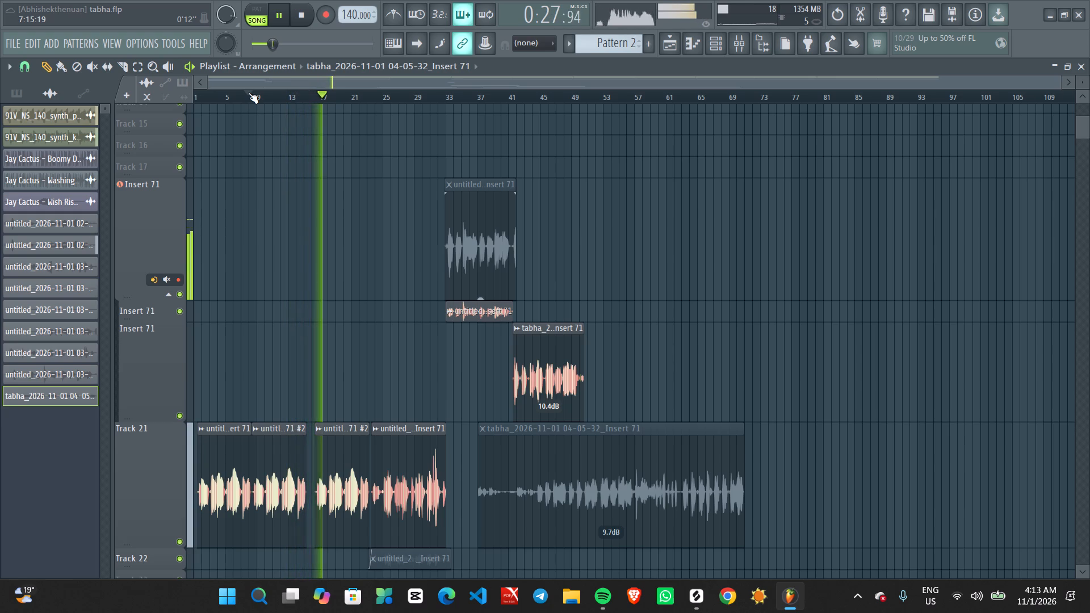
key("space")
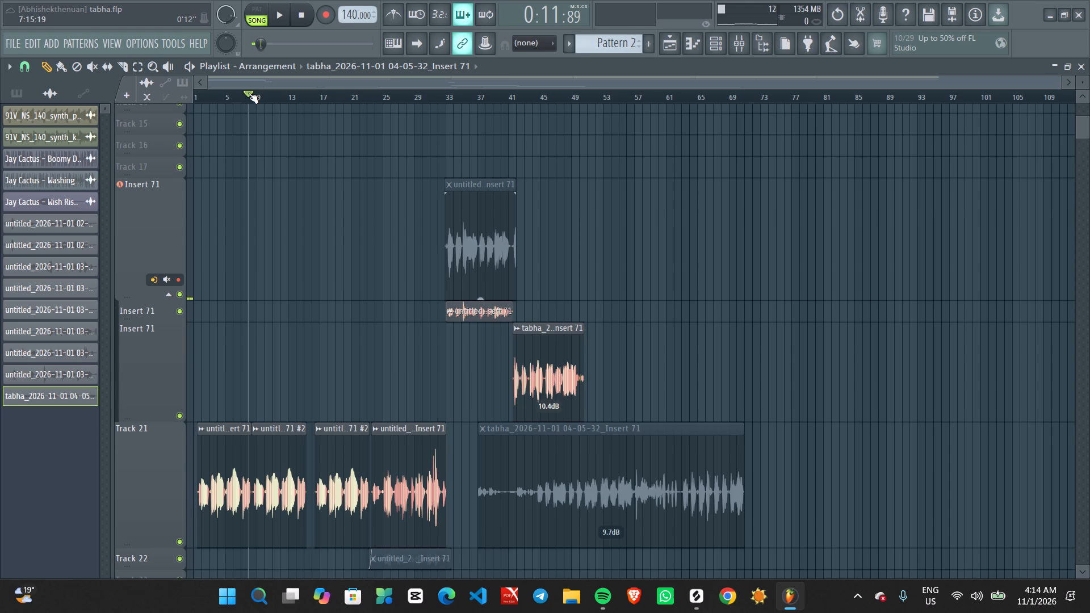
Replay the passage from about 7:15 twice to recheck the join between the first two Track 21 vocal clips.
key("space")
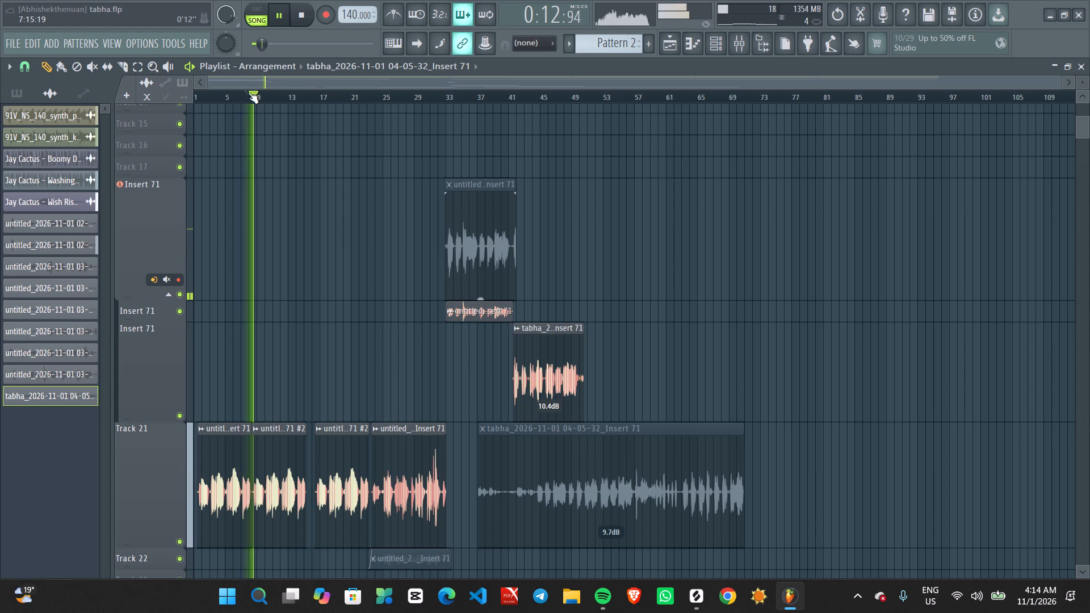
key("space")
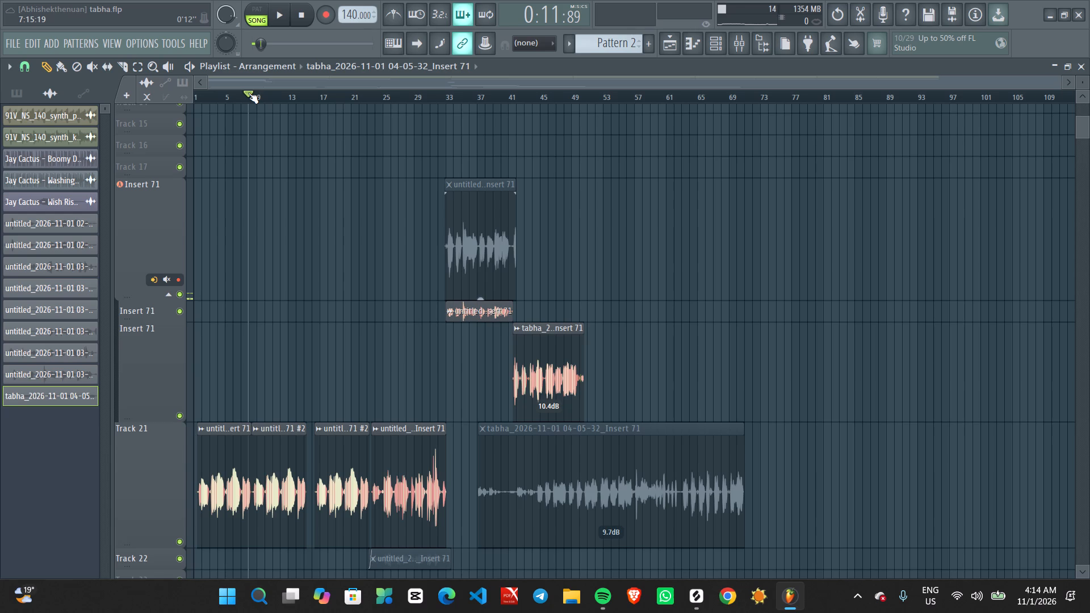
key("space")
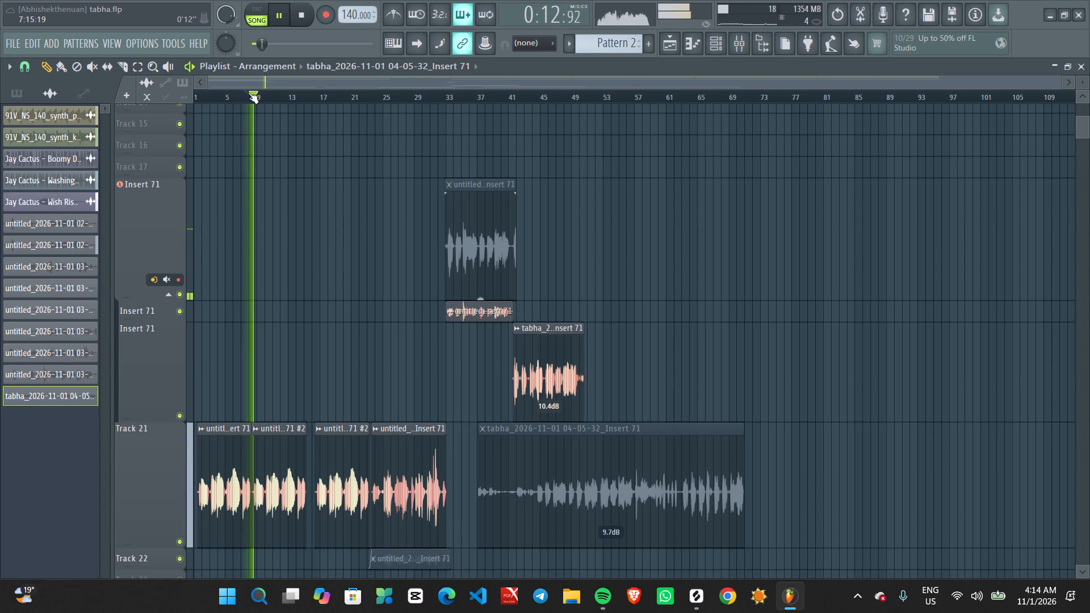
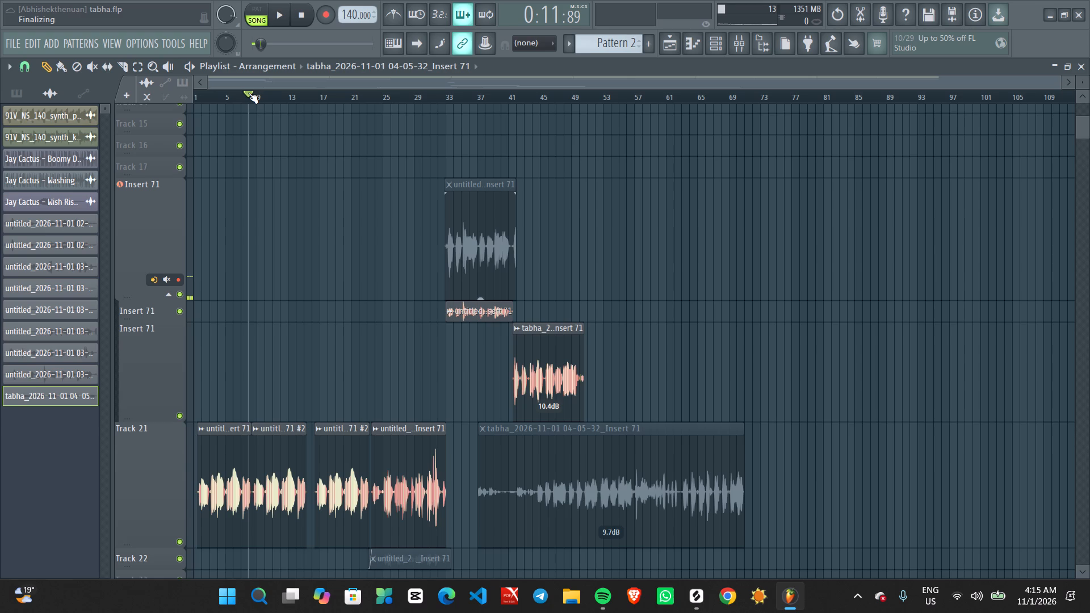
Resume playback at the second Track 21 vocal clip, moving ahead to about bar 33 to hear the start of the Insert 71 vocal.
key("space")
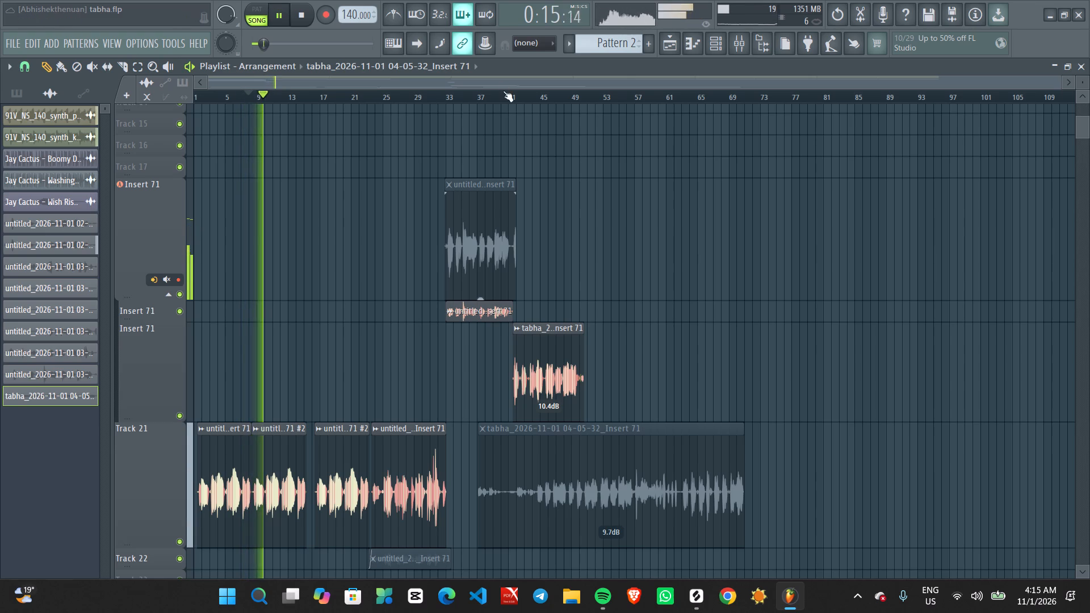
left_click(447, 95)
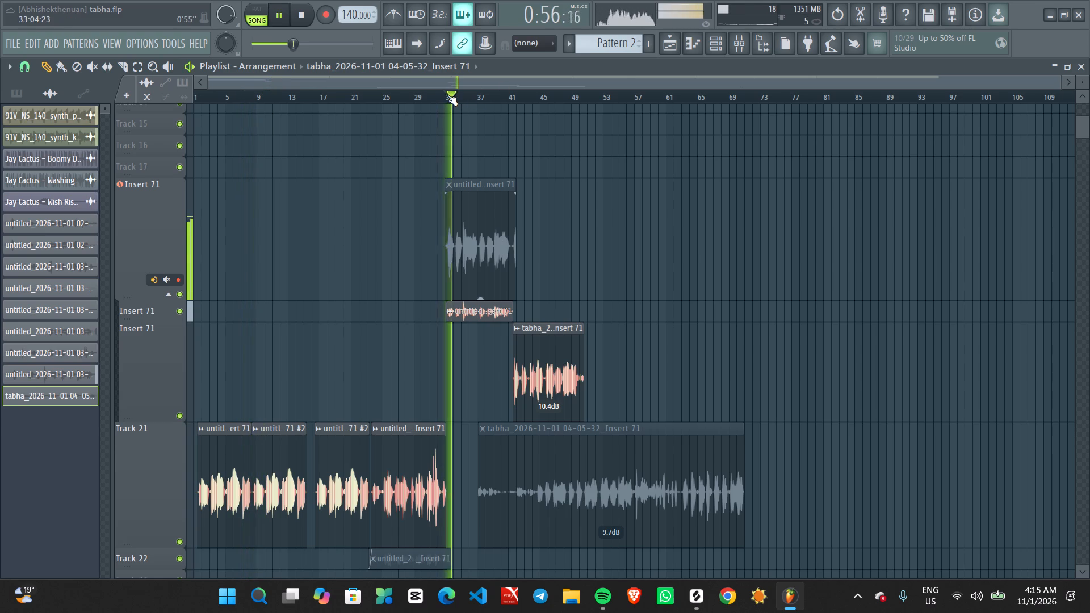
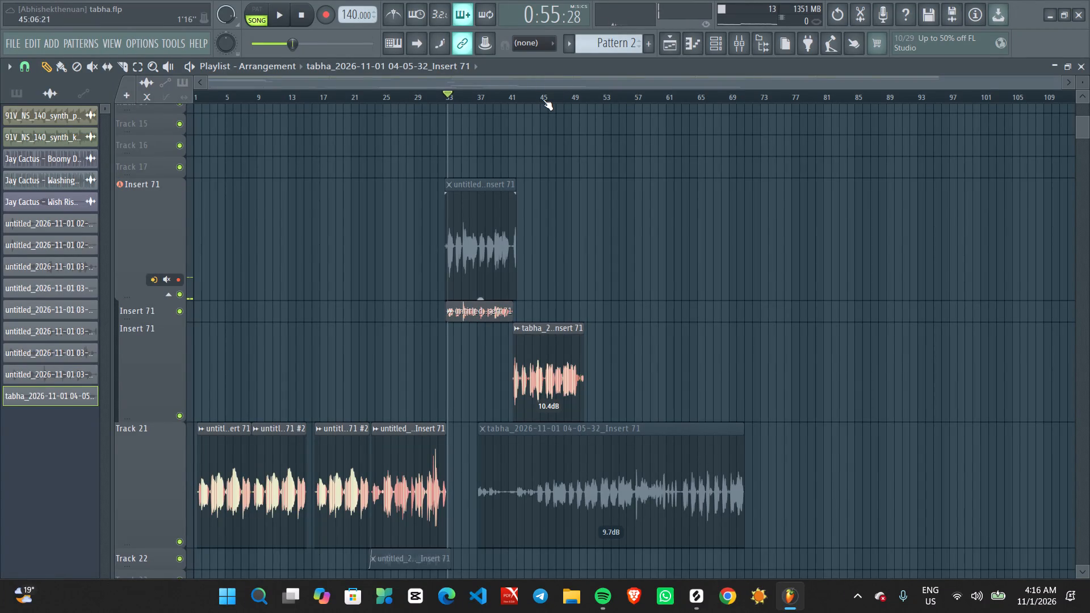
Move the playback position to about bar 45, inside the Insert 71 tabha slice.
left_click(543, 99)
left_click(539, 98)
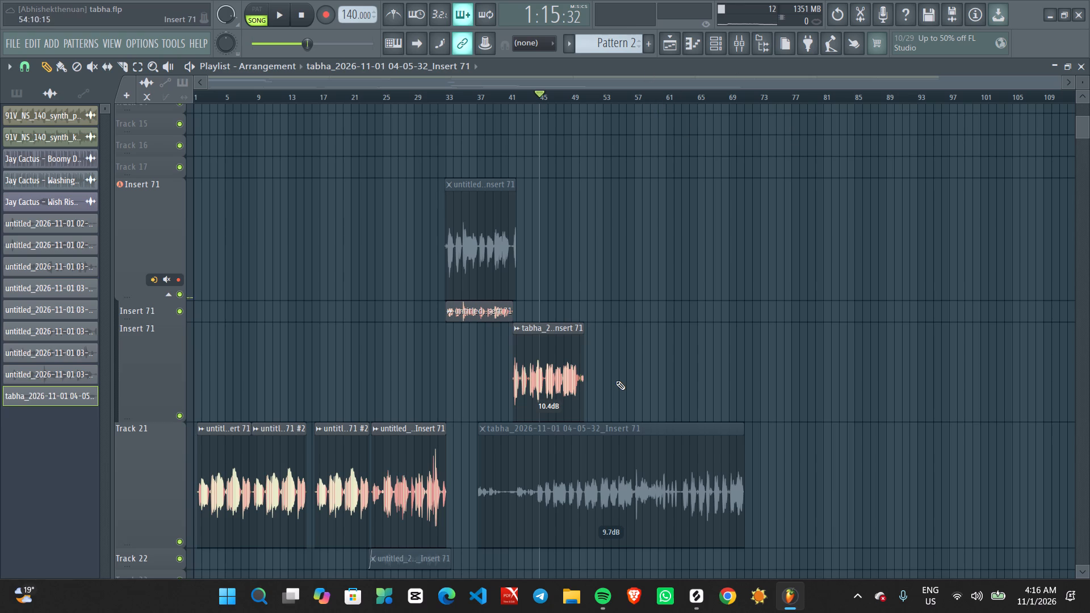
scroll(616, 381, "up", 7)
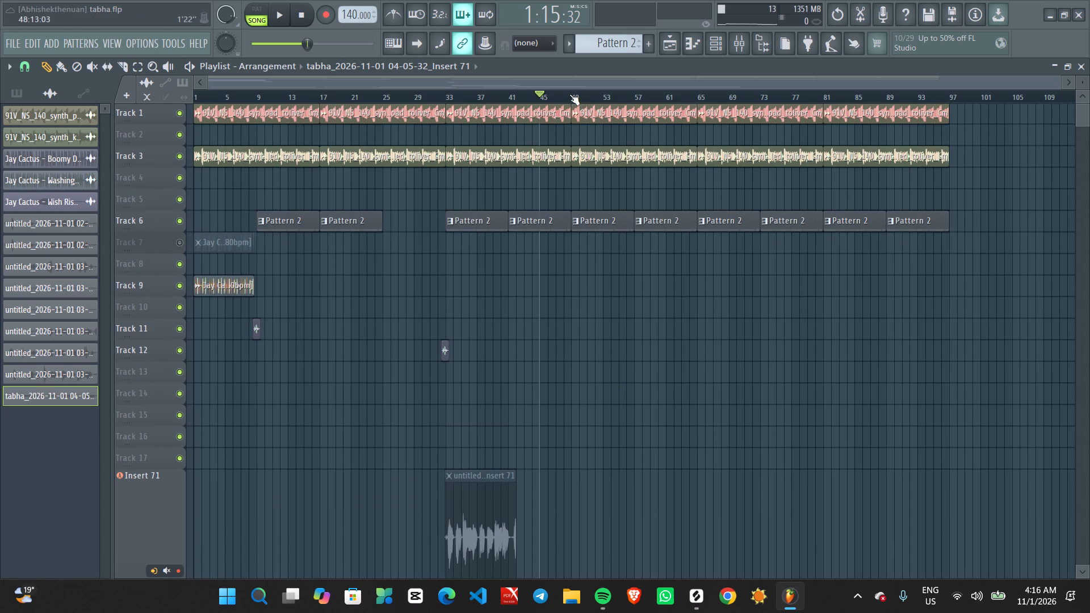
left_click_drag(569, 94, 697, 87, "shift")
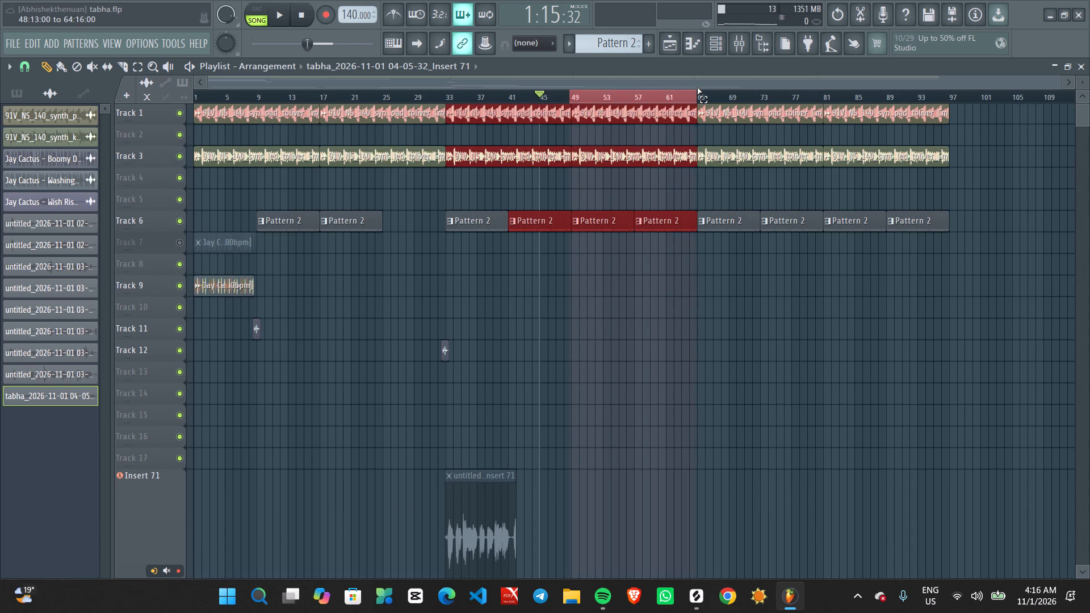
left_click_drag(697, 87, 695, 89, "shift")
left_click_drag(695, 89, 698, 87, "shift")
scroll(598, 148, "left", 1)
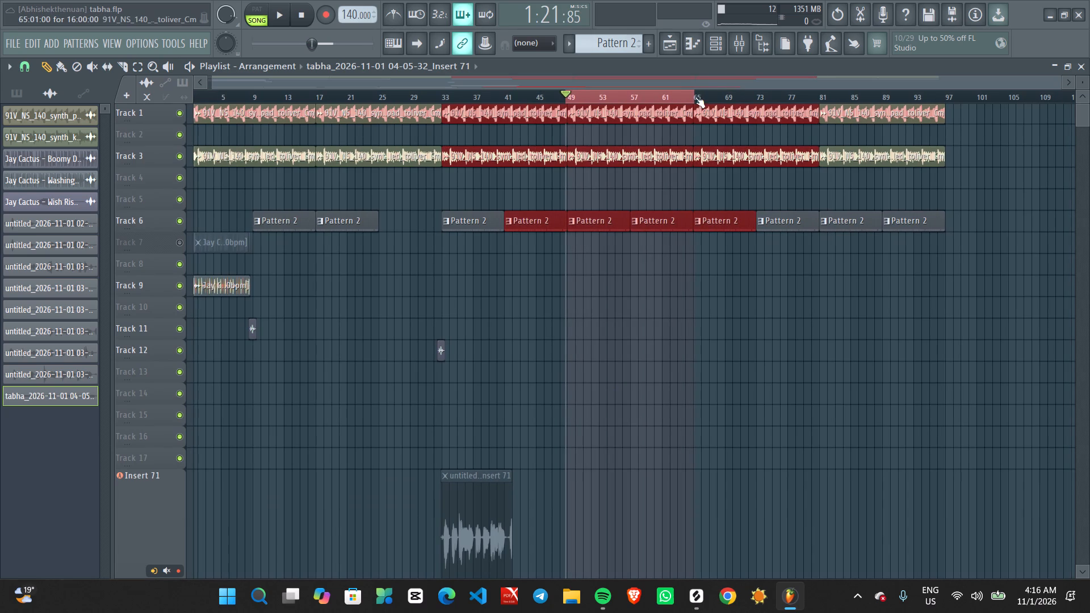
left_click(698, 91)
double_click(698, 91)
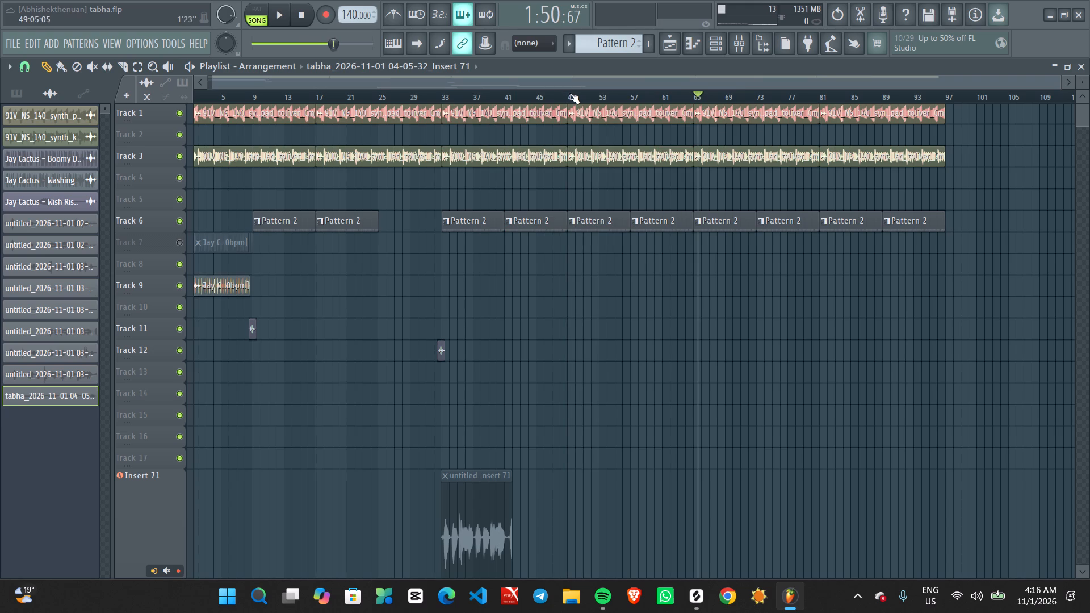
Set a playlist time selection from bar 49 to bar 65 and briefly audition that section.
left_click_drag(567, 93, 606, 89, "shift")
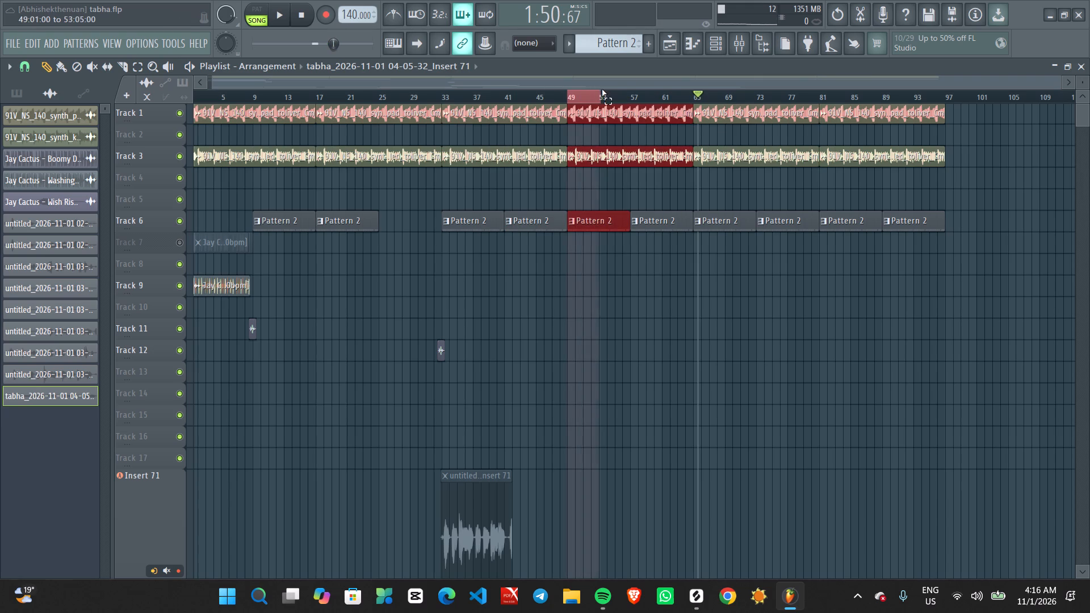
left_click_drag(606, 89, 691, 90, "shift")
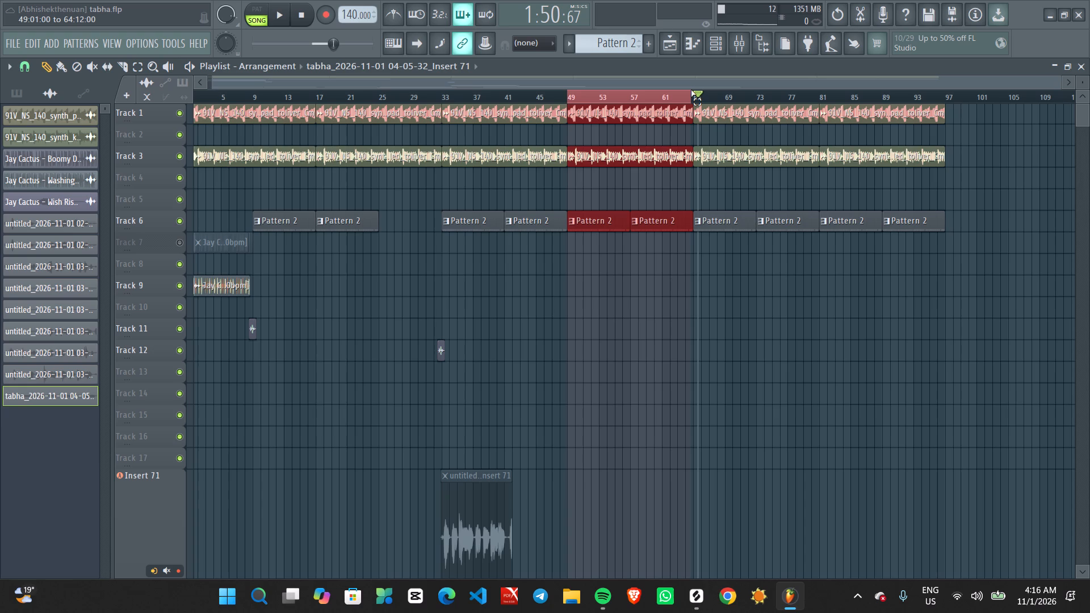
left_click_drag(691, 90, 694, 89, "shift")
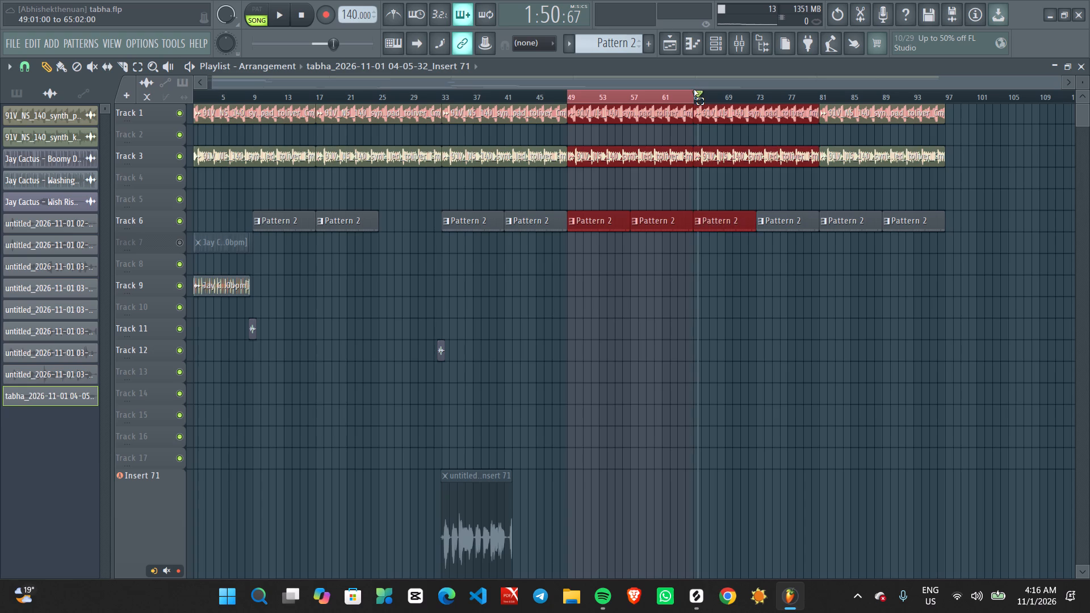
left_click_drag(694, 89, 693, 89, "shift")
key("space")
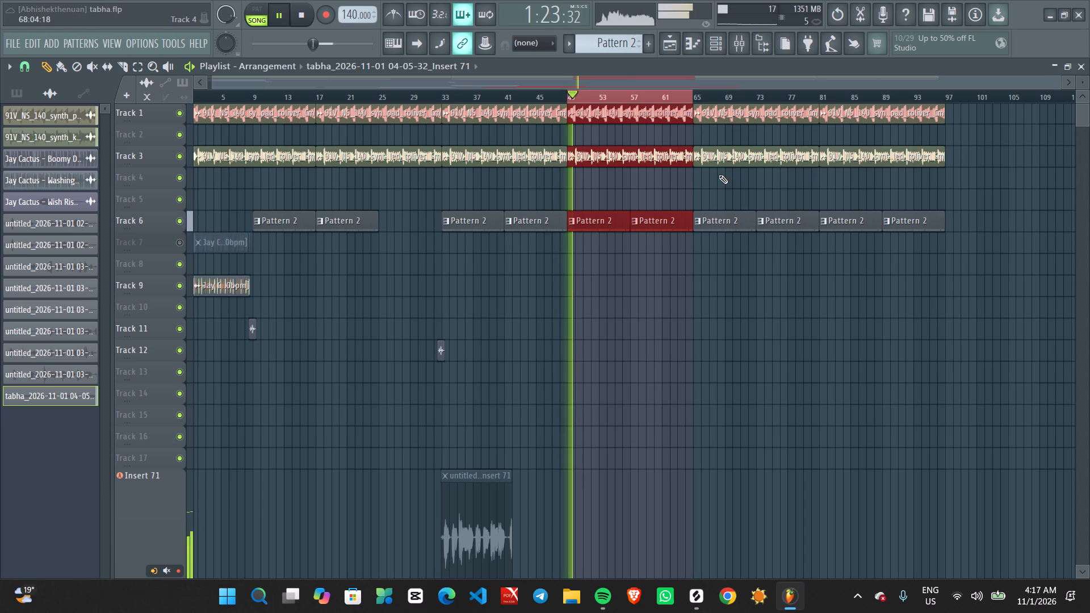
key("space")
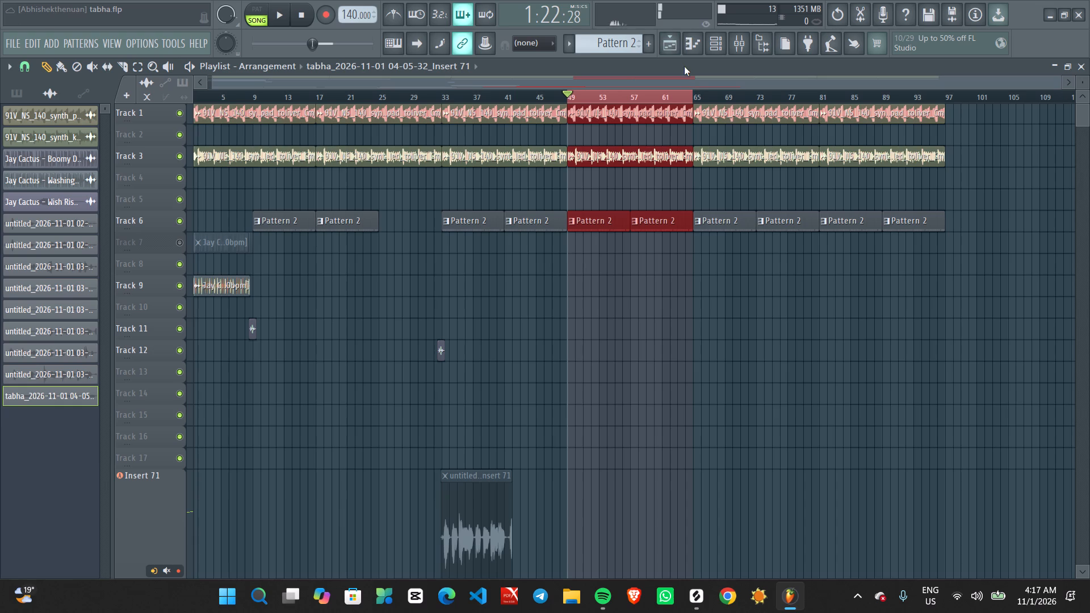
Replace the time selection with one from about bar 65 to bar 81 and play that section.
left_click(694, 95, "shift")
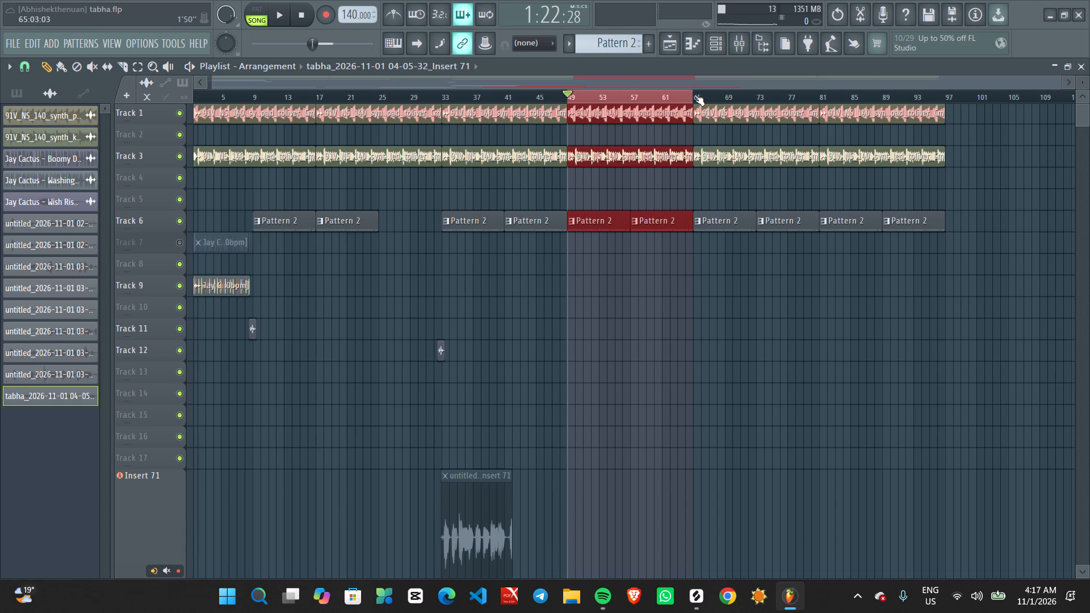
triple_click(694, 95)
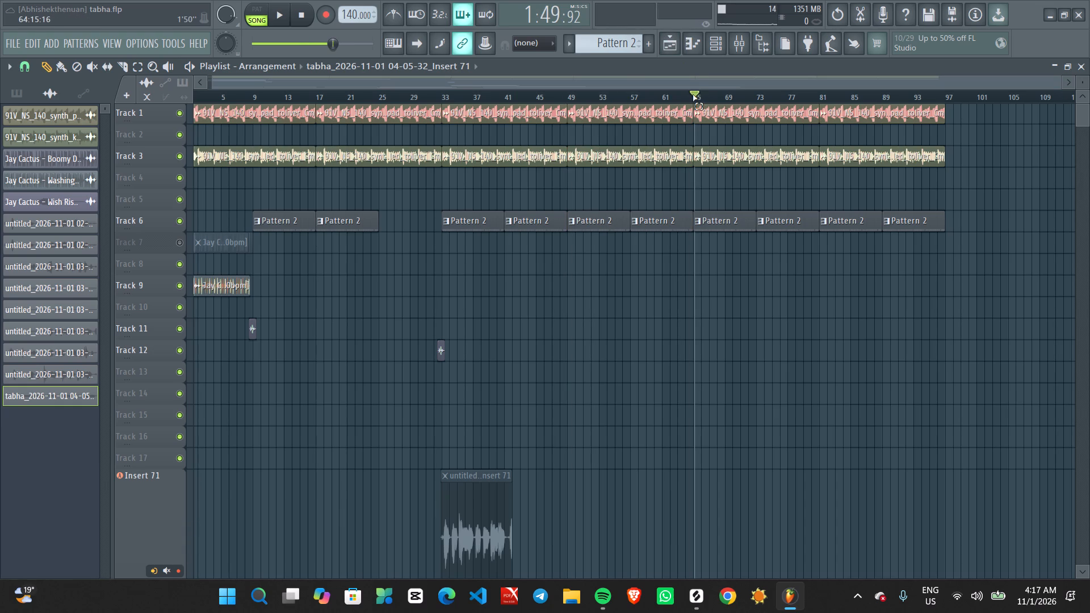
left_click(693, 94, "shift")
left_click_drag(693, 94, 823, 89, "shift")
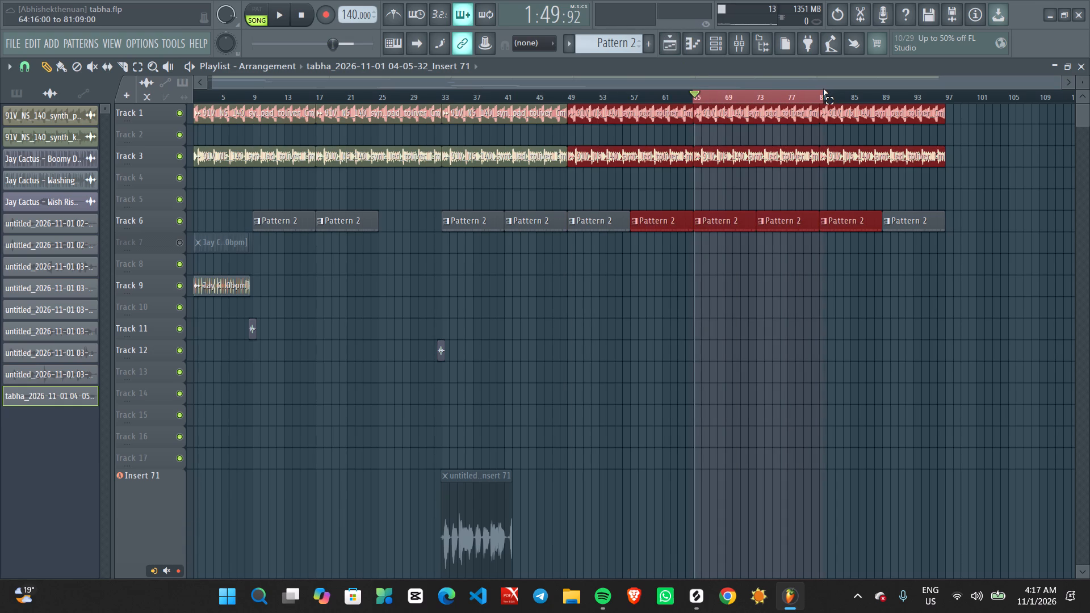
left_click_drag(823, 89, 819, 87, "shift")
key("space")
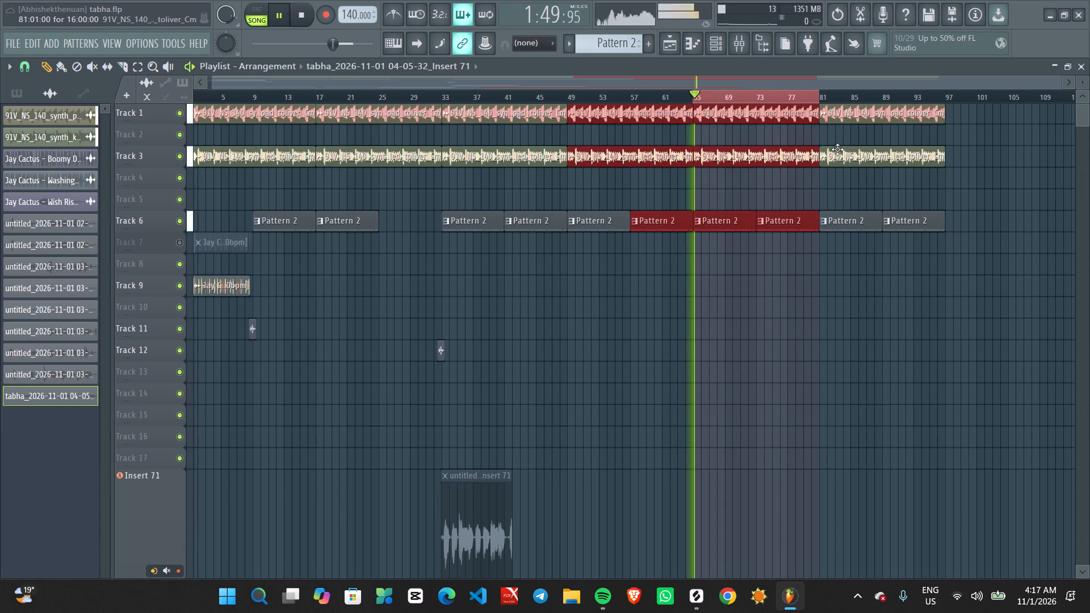
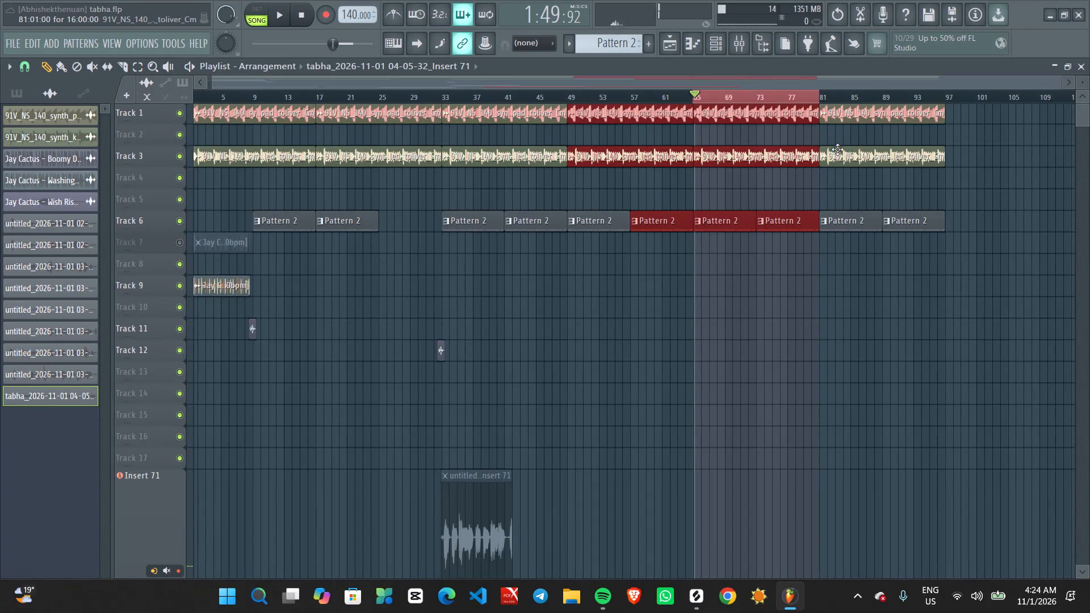
Clear the playlist selection and play the tabha 04-05-32 vocal clip on Insert 71 from about bar 46.
key("ctrl+d")
middle_click_drag(837, 149, 945, 70)
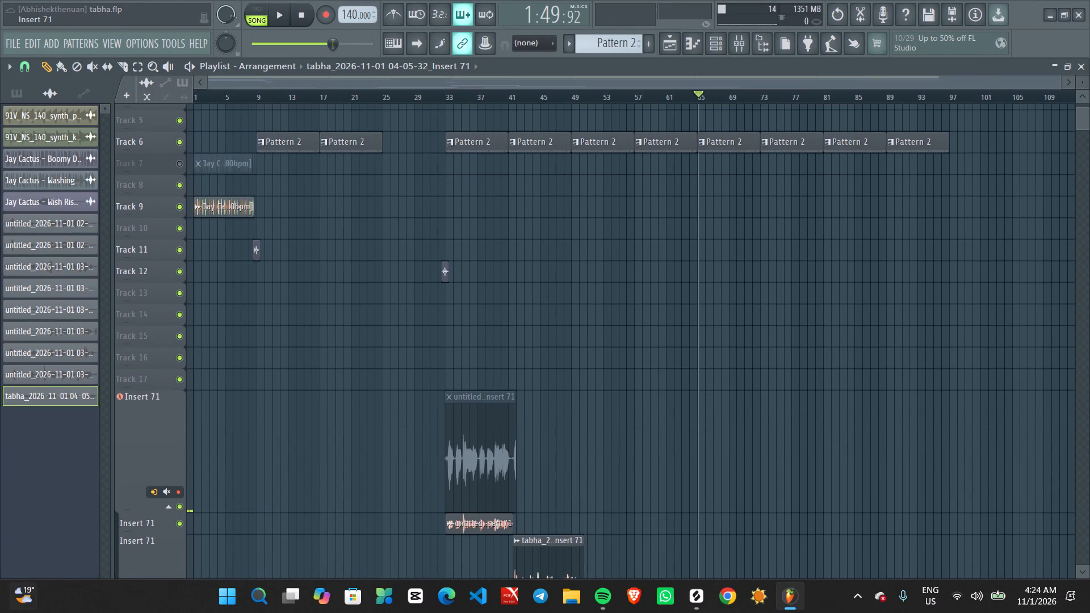
scroll(0, 612, "up", 3, "ctrl")
scroll(523, 288, "up", 2, "ctrl")
middle_click_drag(586, 431, 473, 0)
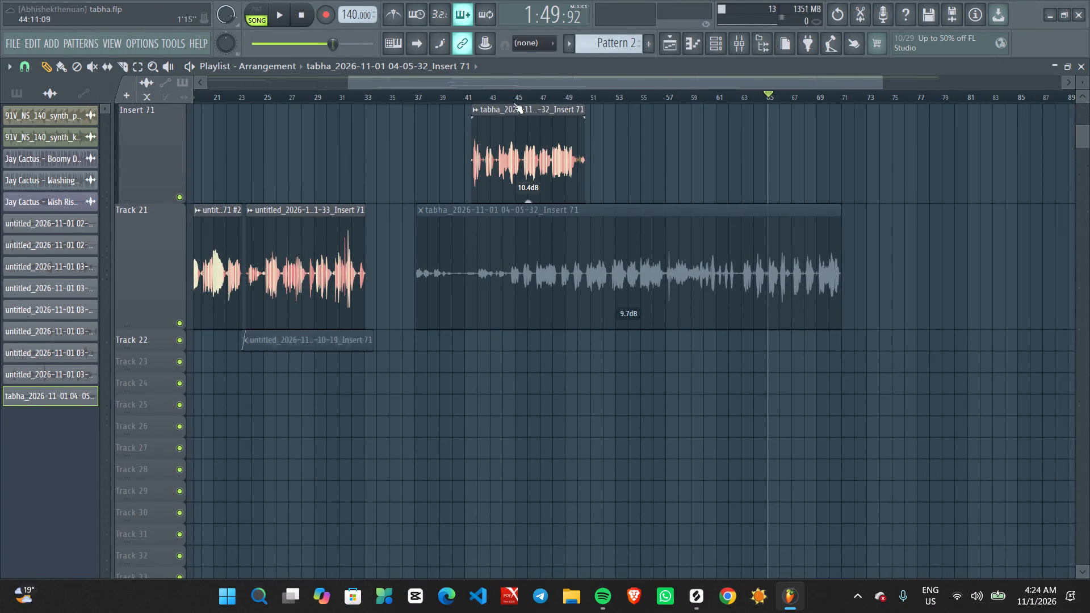
left_click(571, 92)
left_click(527, 95)
key("space")
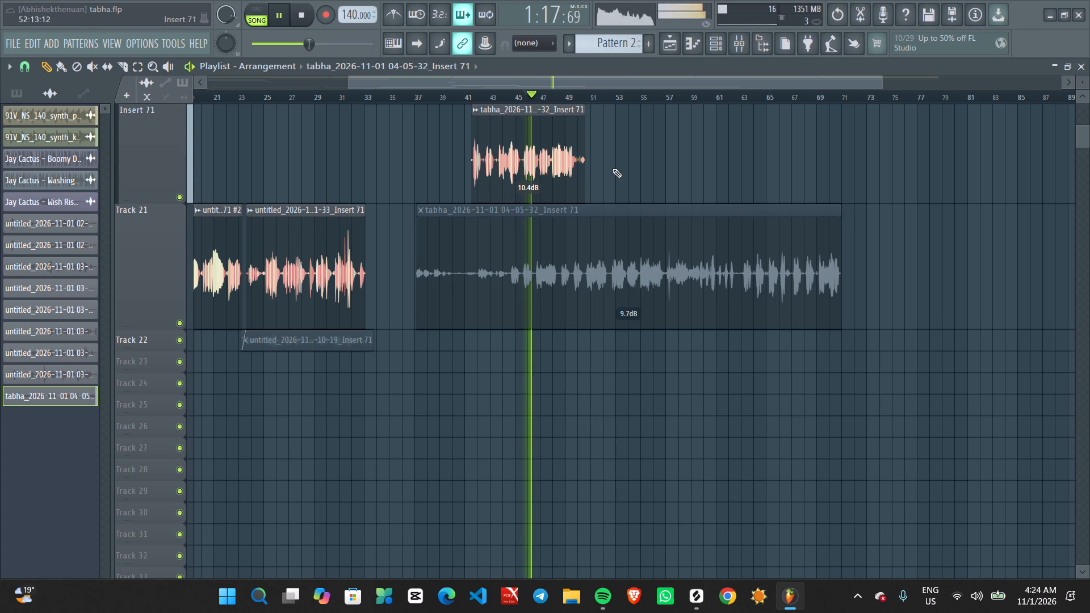
Delete the muted tabha 04-05-32 clip on Track 21, then stop playback.
right_click(613, 165)
right_click(617, 271)
scroll(502, 314, "up", 2, "ctrl")
middle_click_drag(501, 343, 917, 383)
key("space")
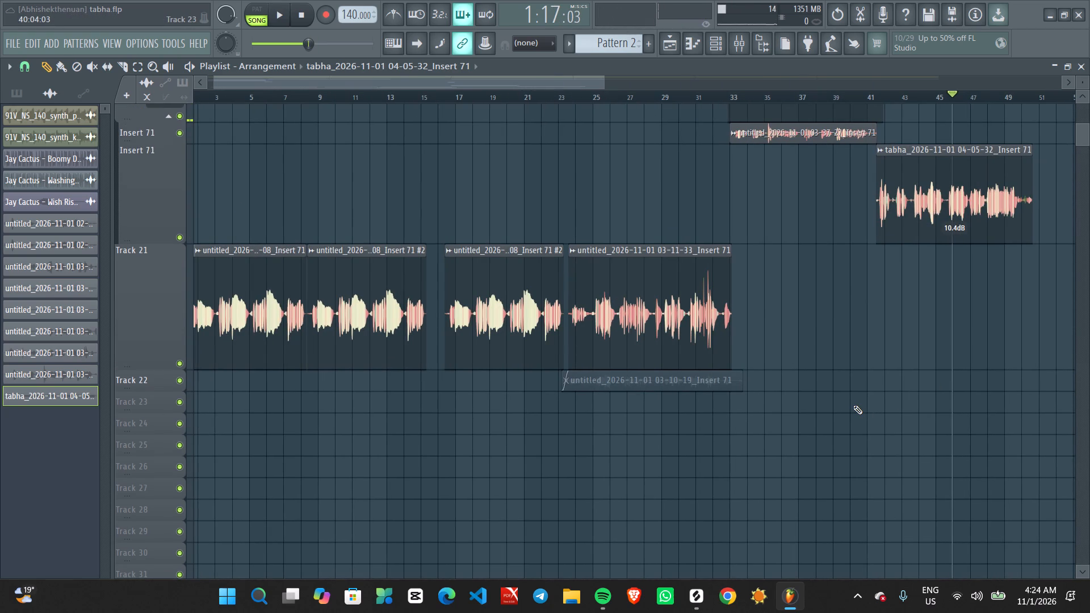
Play the arrangement from about bar 46 and examine where the tabha 04-05-32 vocal ends against the Pattern 2 blocks.
scroll(853, 402, "up", 11)
middle_click_drag(1057, 272, 676, 292)
scroll(674, 293, "up", 2, "ctrl")
middle_click_drag(652, 284, 728, 612)
scroll(811, 285, "down", 2, "ctrl")
scroll(688, 308, "up", 3, "ctrl")
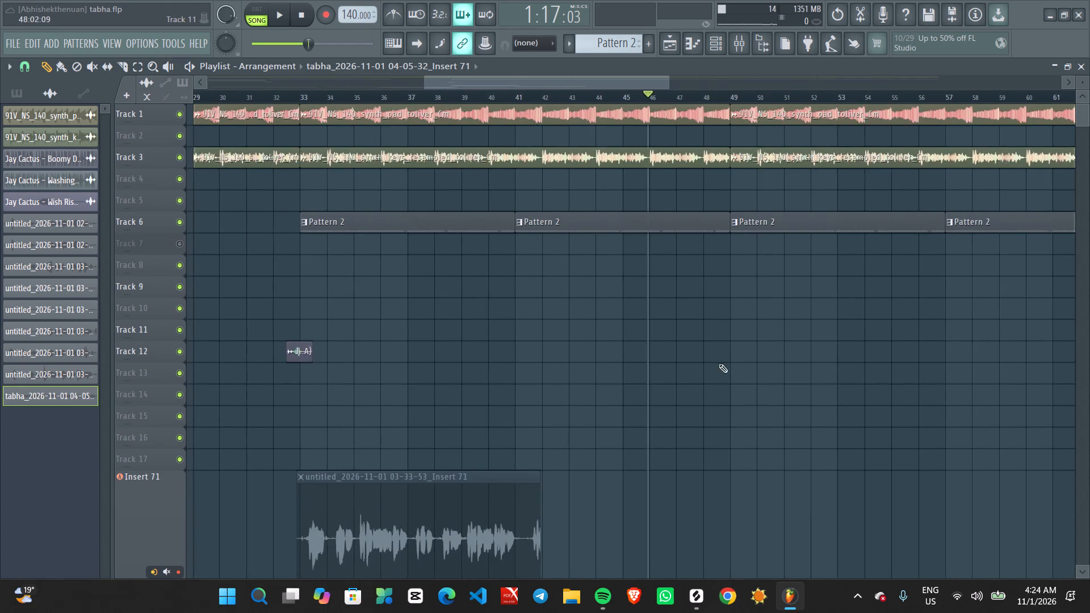
middle_click_drag(808, 449, 928, 201)
key("space")
scroll(903, 323, "up", 3, "ctrl")
middle_click_drag(969, 337, 655, 336)
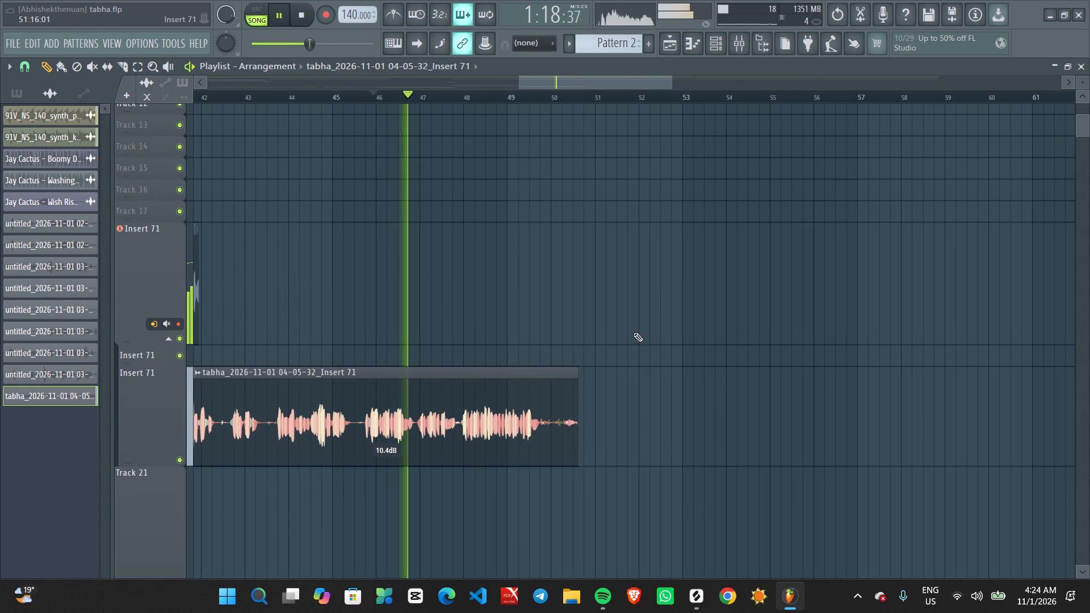
scroll(618, 295, "up", 1, "ctrl")
scroll(708, 187, "up", 8)
scroll(697, 261, "up", 2)
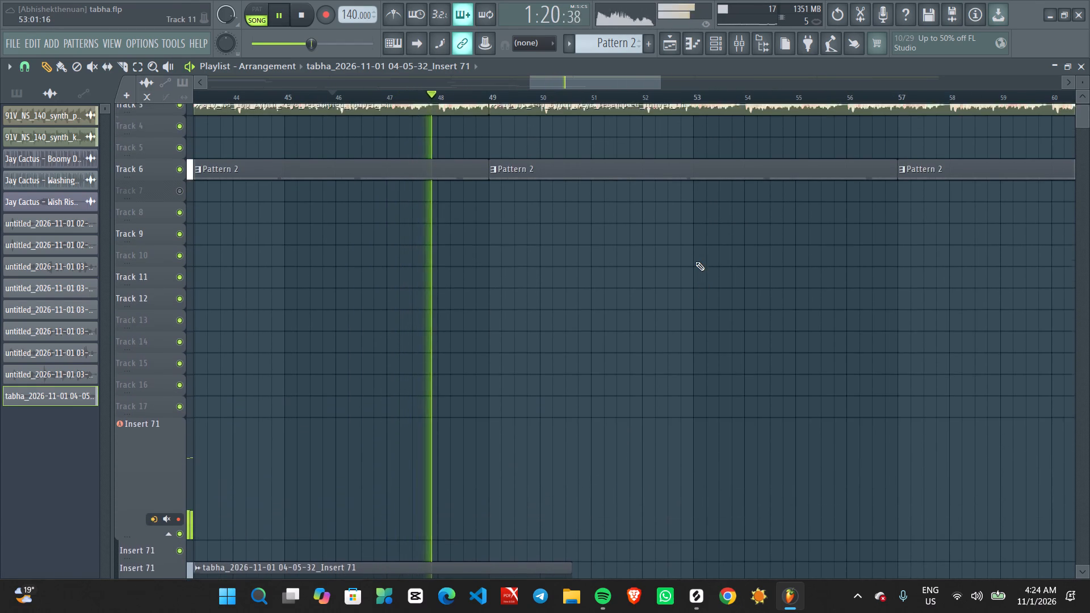
scroll(695, 262, "down", 4, "ctrl")
scroll(647, 275, "up", 1, "ctrl")
middle_click_drag(862, 347, 888, 277)
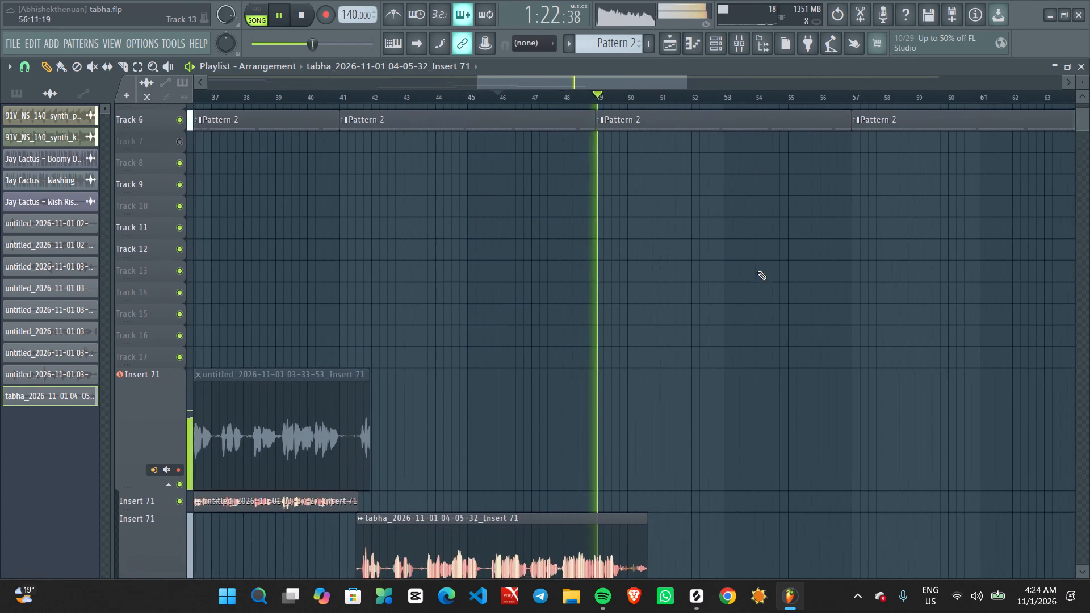
scroll(618, 216, "up", 3, "ctrl")
scroll(896, 203, "up", 2, "ctrl")
middle_click_drag(965, 234, 830, 300)
scroll(714, 220, "down", 3, "ctrl")
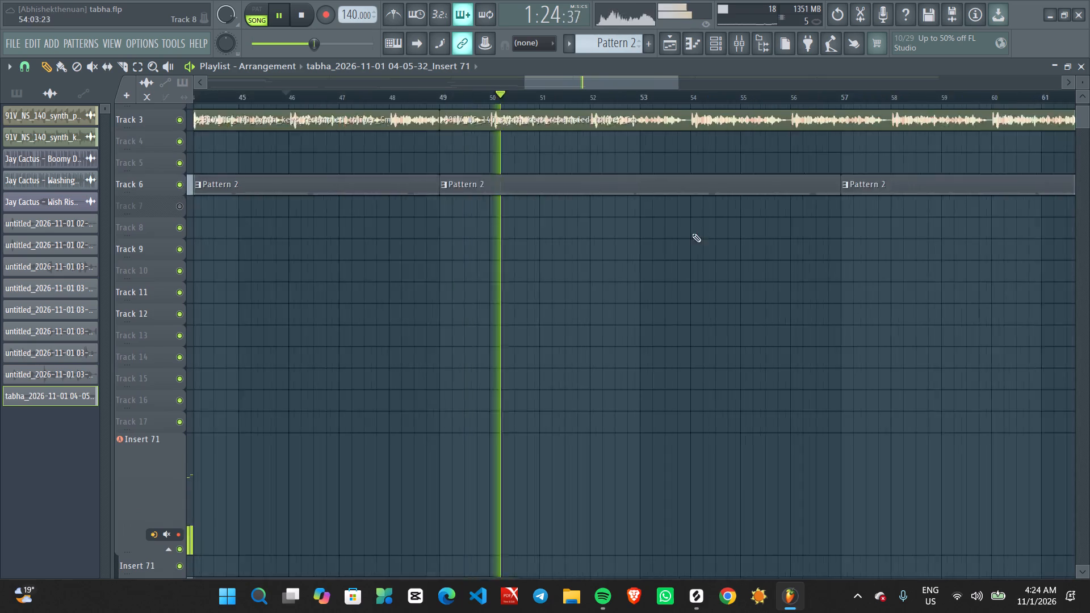
scroll(692, 233, "down", 2, "ctrl")
scroll(573, 410, "up", 3, "ctrl")
Trim the end of the tabha 04-05-32 vocal clip on Insert 71 to just before bar 50.
middle_click_drag(566, 480, 677, 62)
scroll(597, 387, "up", 1)
scroll(687, 173, "up", 2, "ctrl")
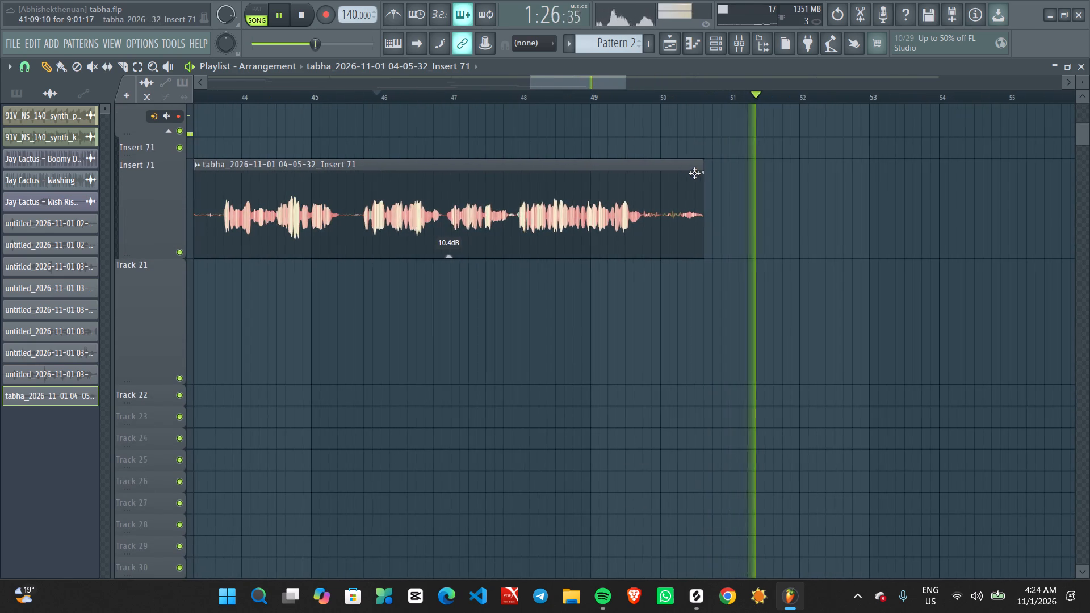
left_click_drag(702, 161, 653, 162)
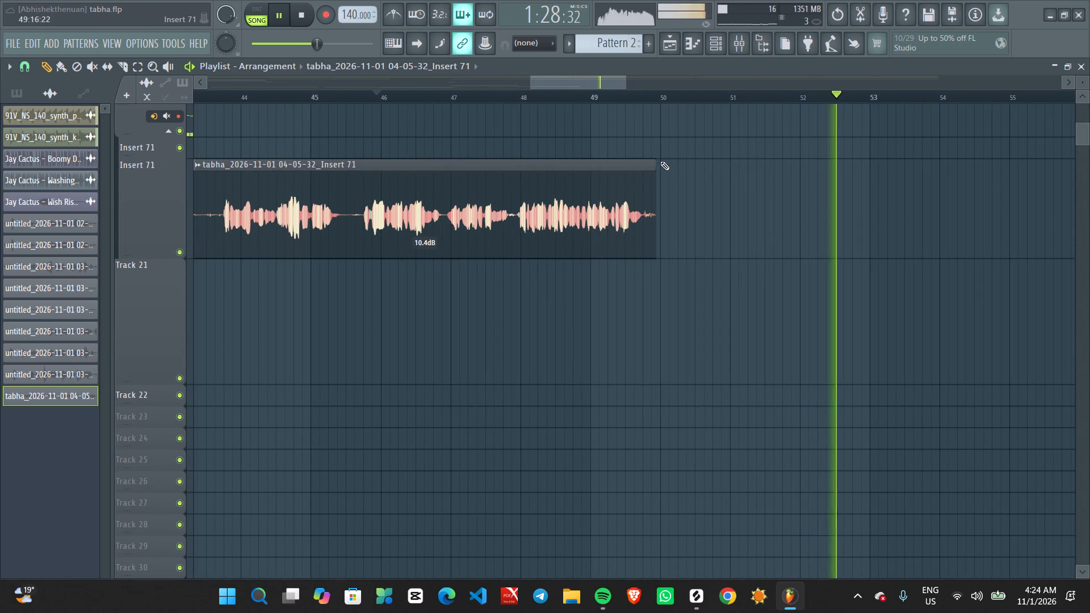
scroll(661, 161, "down", 8, "ctrl")
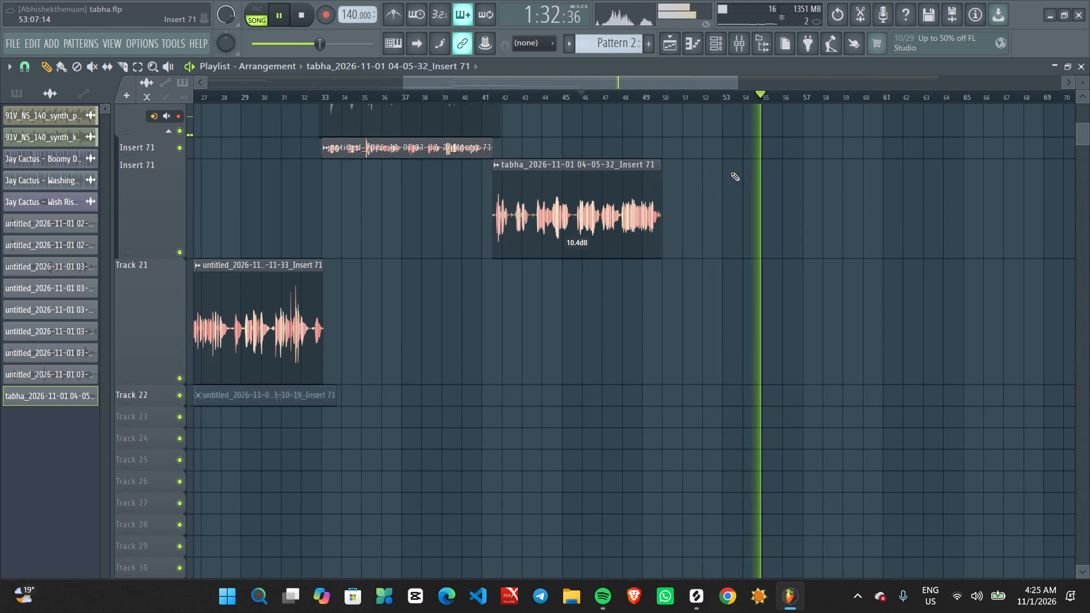
key("space")
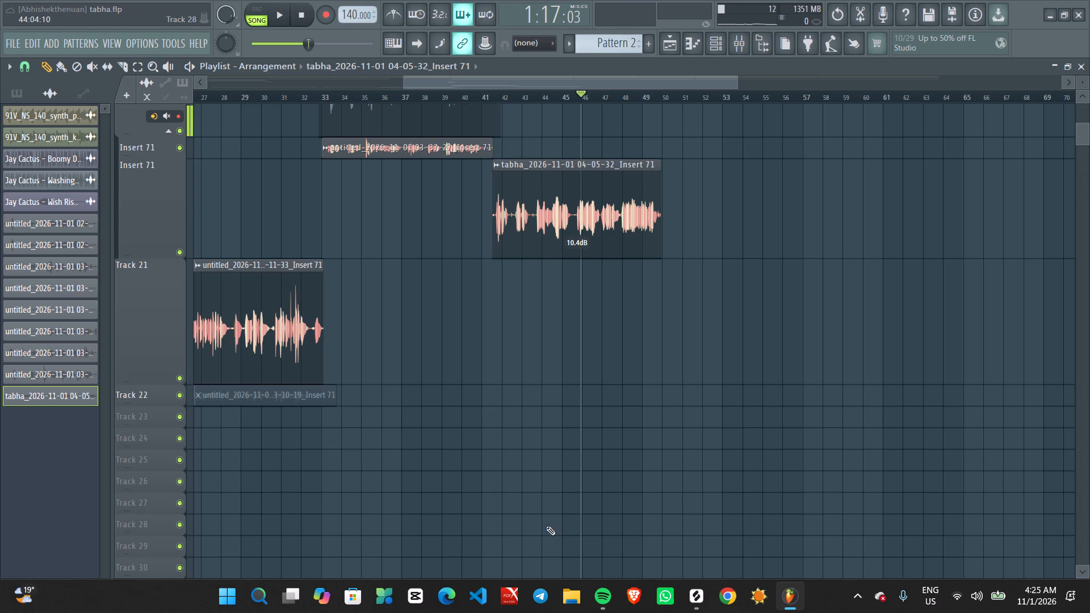
Arm recording for a new vocal take on Insert 71.
scroll(554, 525, "up", 7)
scroll(540, 230, "up", 1)
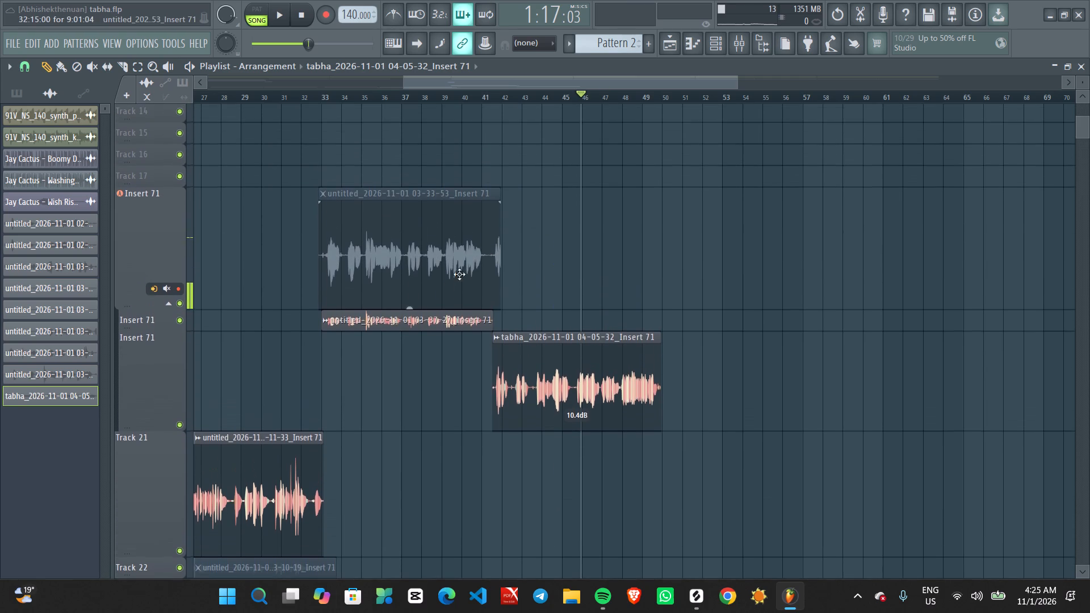
scroll(448, 292, "up", 4, "ctrl")
middle_click_drag(594, 284, 993, 224)
scroll(861, 215, "down", 6, "ctrl")
middle_click_drag(1072, 194, 935, 241)
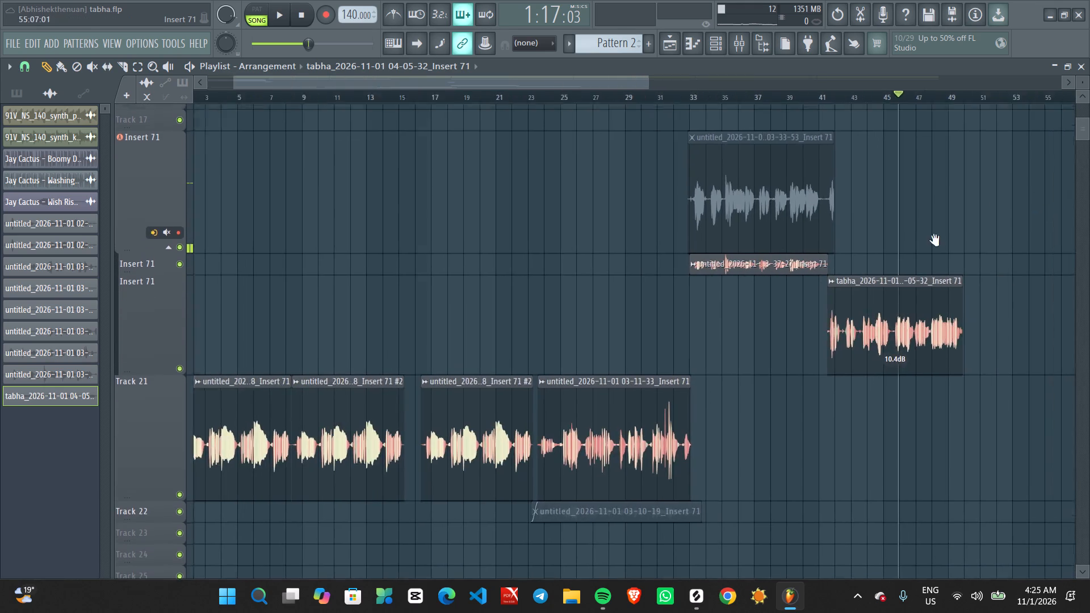
middle_click_drag(935, 241, 422, 434)
left_click(328, 14)
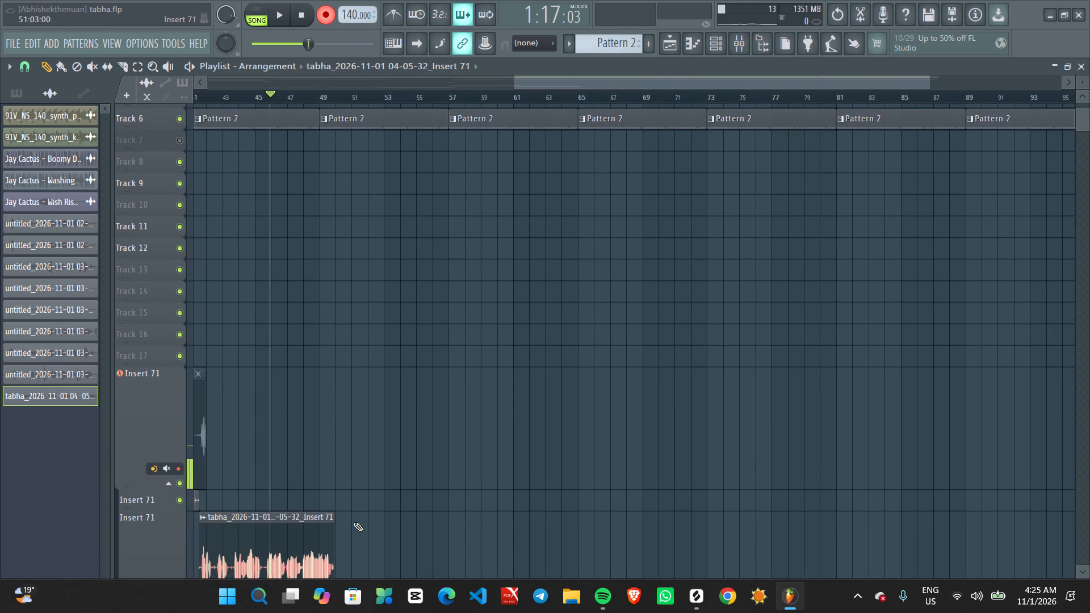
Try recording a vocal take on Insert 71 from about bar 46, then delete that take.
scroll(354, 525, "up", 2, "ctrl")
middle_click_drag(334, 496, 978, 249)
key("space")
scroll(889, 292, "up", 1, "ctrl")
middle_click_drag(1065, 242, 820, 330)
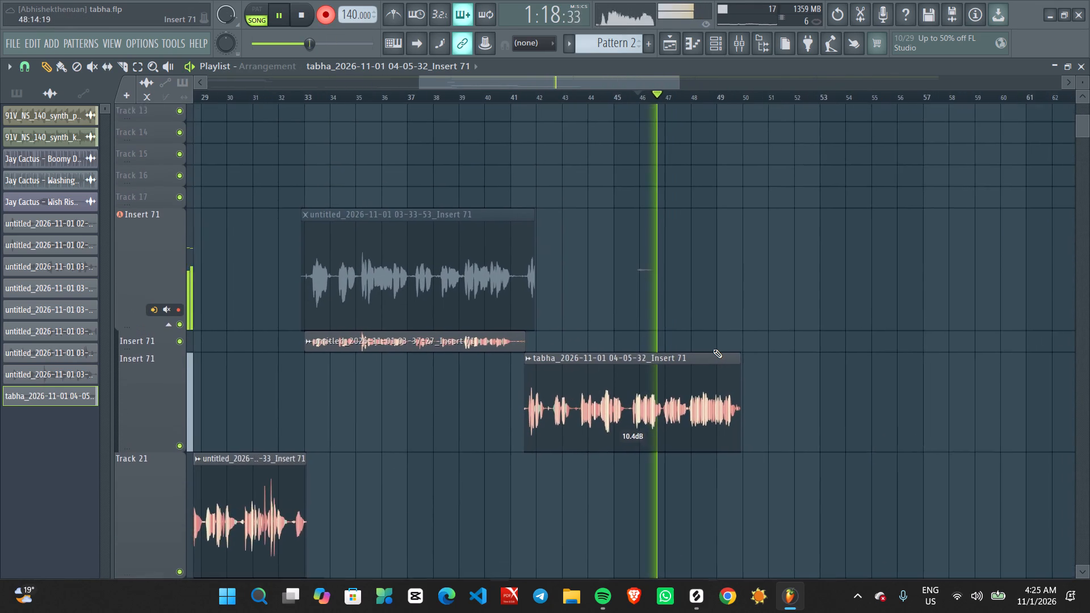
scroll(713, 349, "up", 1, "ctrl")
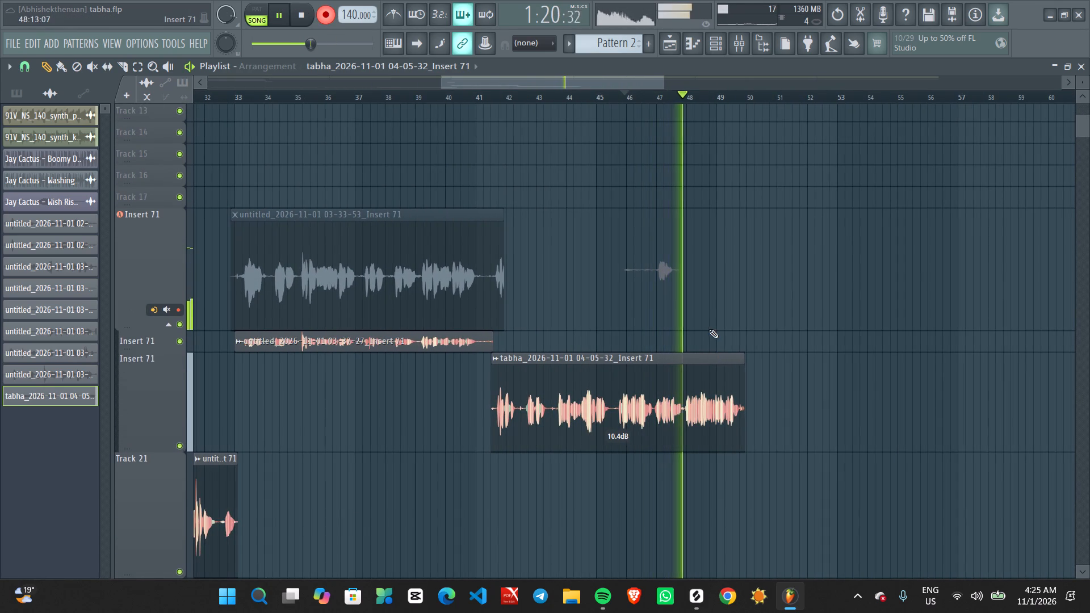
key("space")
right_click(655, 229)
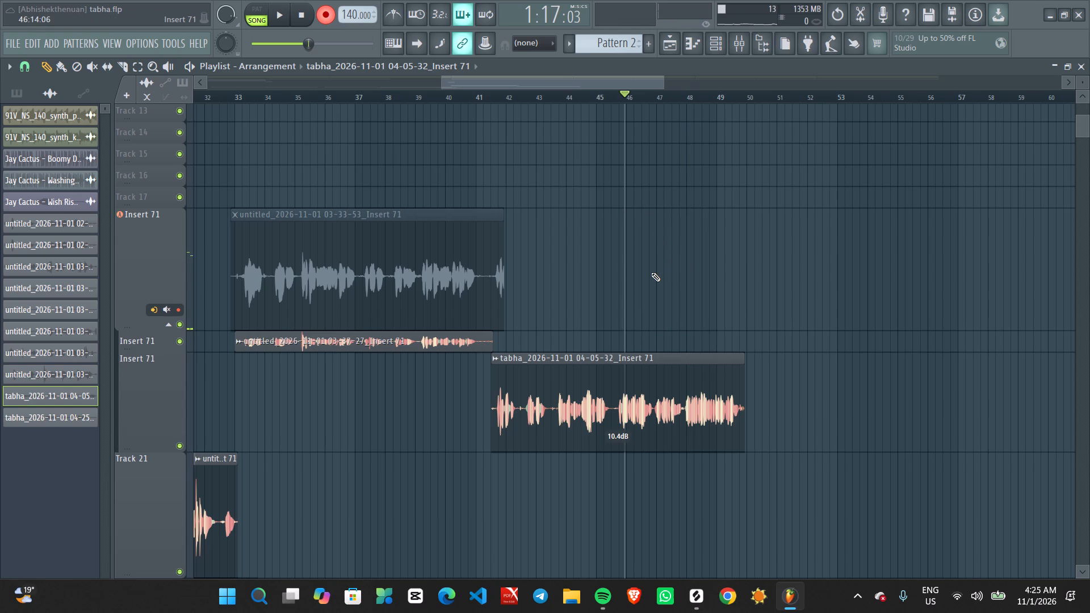
Record another Insert 71 vocal take from about bar 46 to bar 59, deleting the muted untitled 03-33-53 clip meanwhile.
key("space")
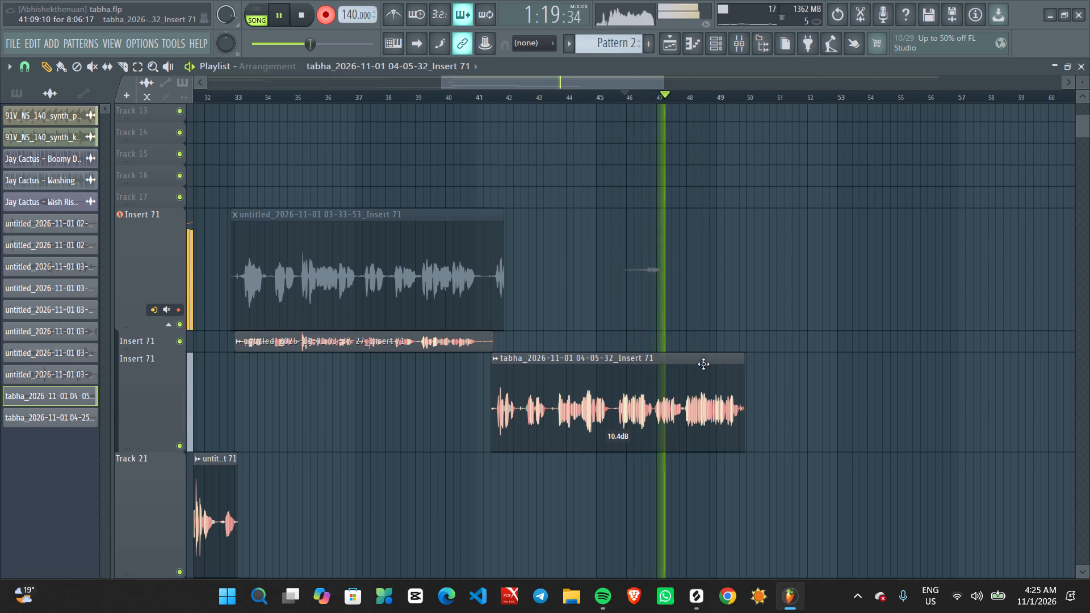
right_click(374, 267)
scroll(986, 284, "up", 2, "ctrl")
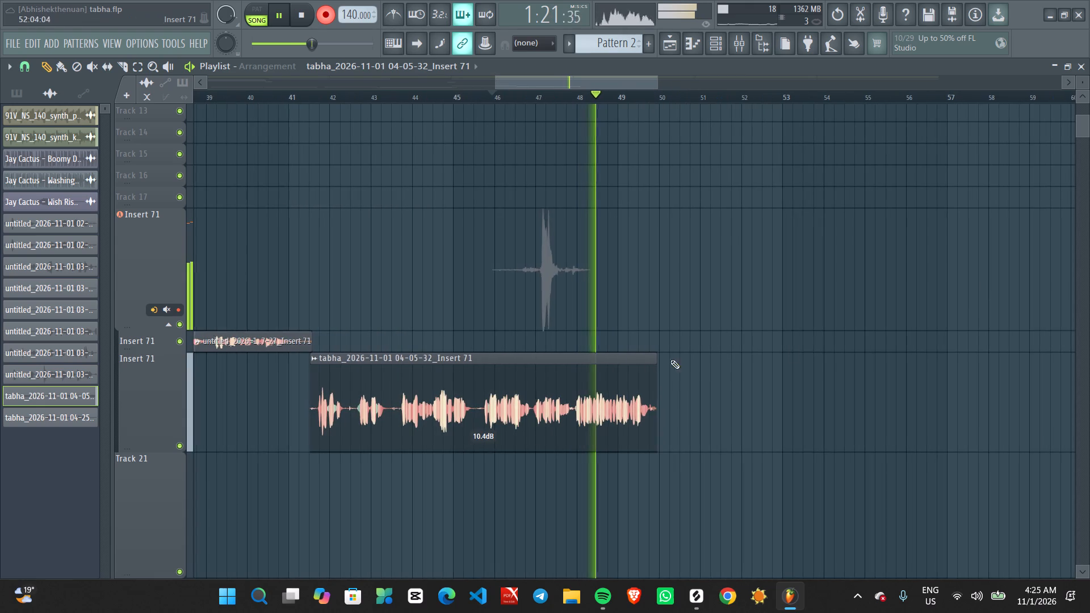
middle_click(615, 355)
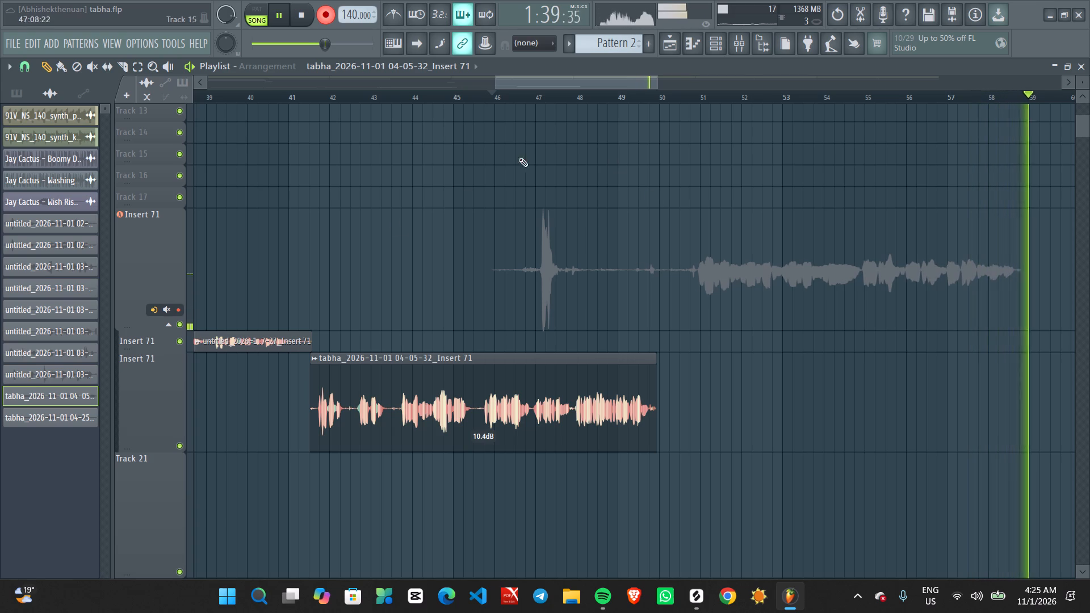
key("space")
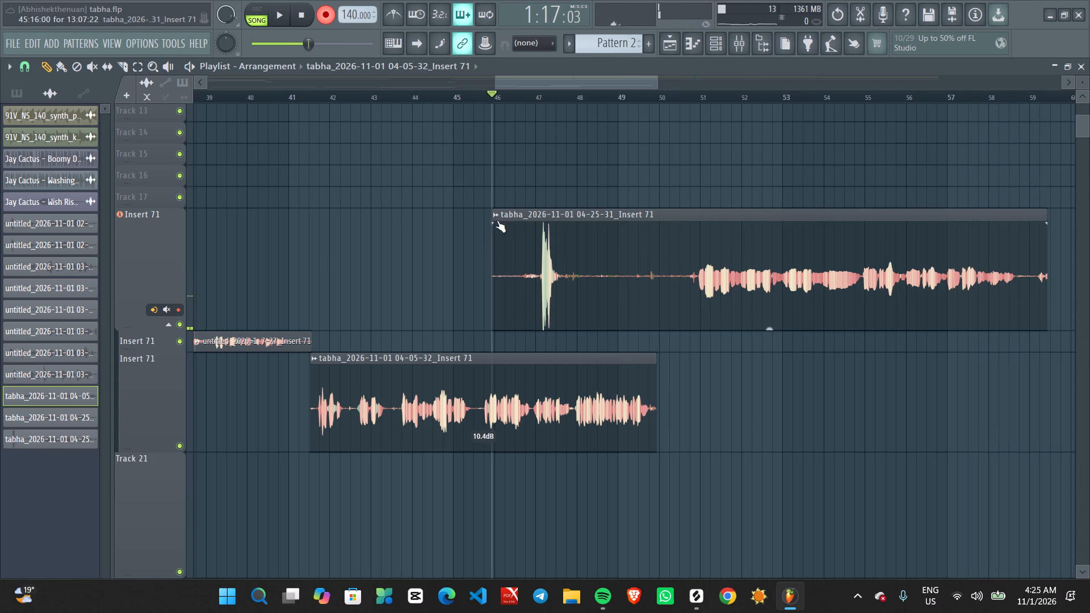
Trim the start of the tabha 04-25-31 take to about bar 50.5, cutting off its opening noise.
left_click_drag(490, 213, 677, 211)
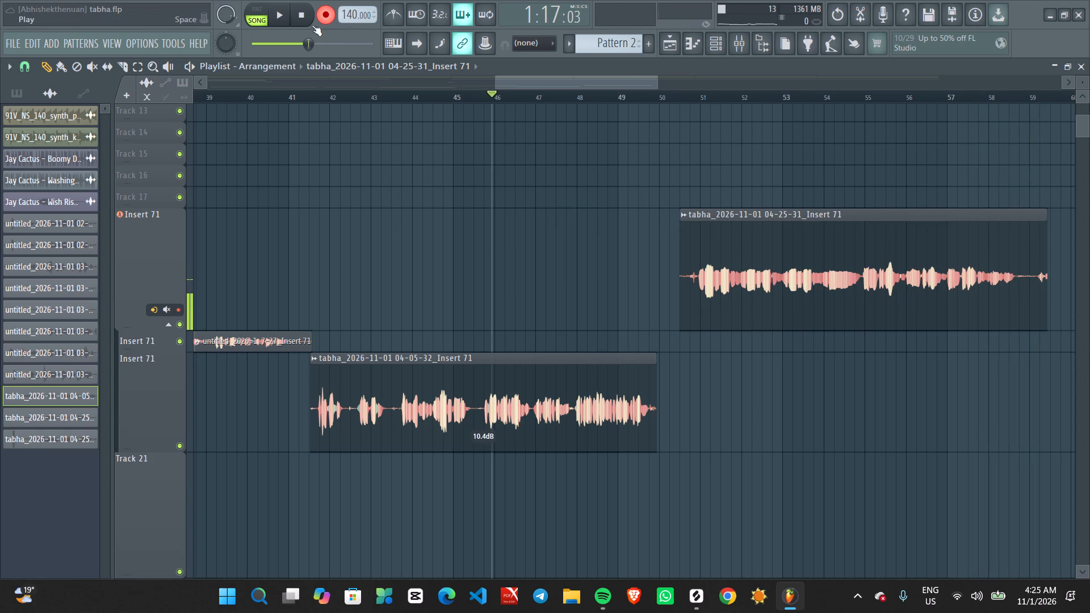
Disarm recording and audition the trimmed tabha 04-25-31 take from just before bar 50.
left_click_drag(311, 11, 317, 11)
left_click(327, 14)
key("space")
scroll(931, 368, "up", 2, "ctrl")
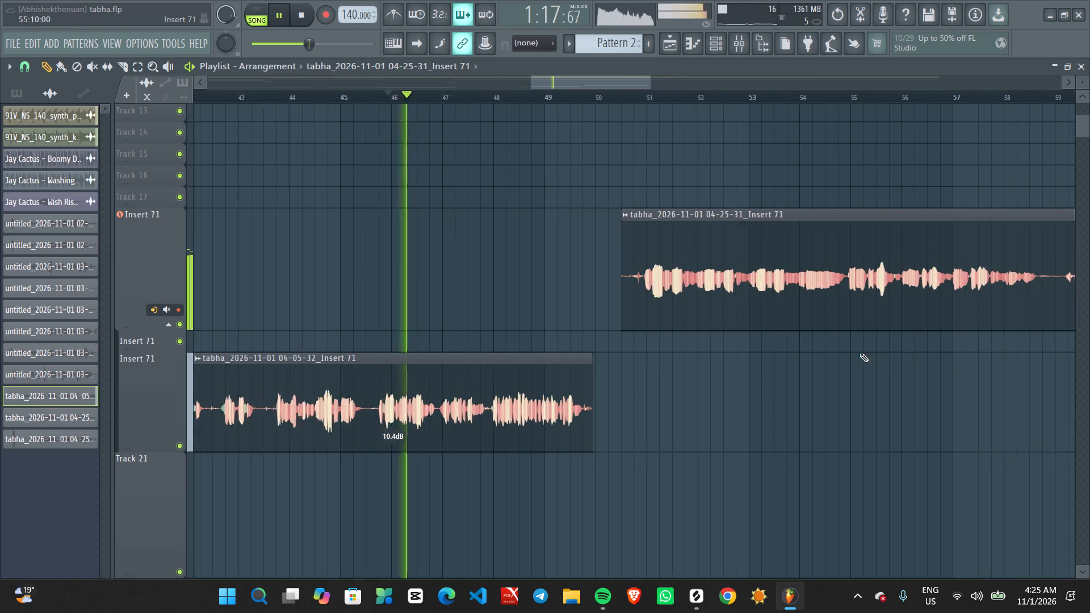
scroll(860, 353, "up", 1, "ctrl")
left_click(500, 95)
scroll(562, 289, "up", 1, "ctrl")
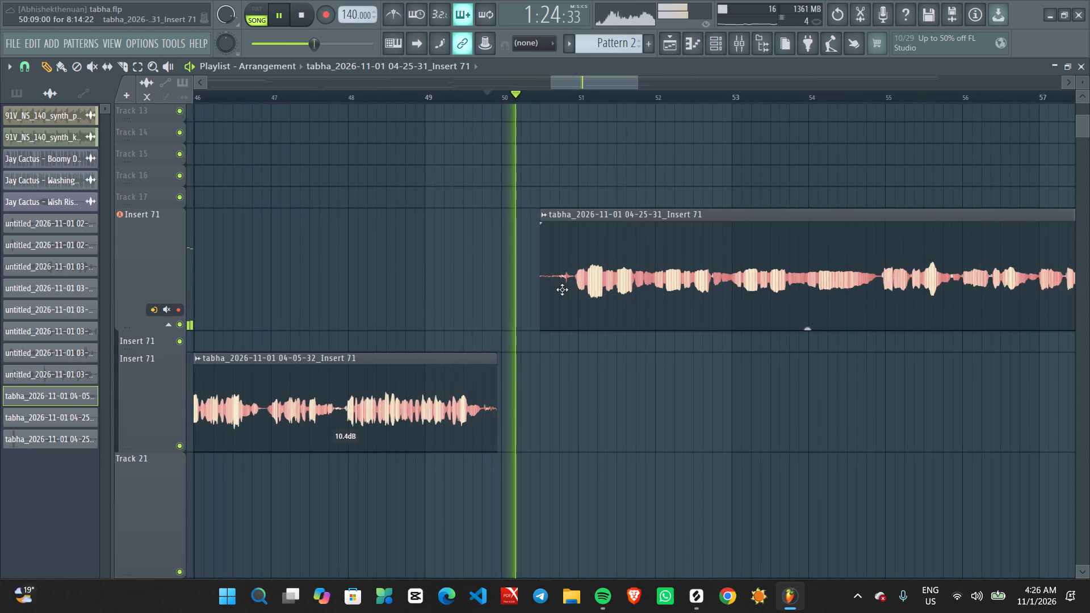
scroll(596, 375, "down", 4, "ctrl")
scroll(637, 384, "up", 2, "ctrl")
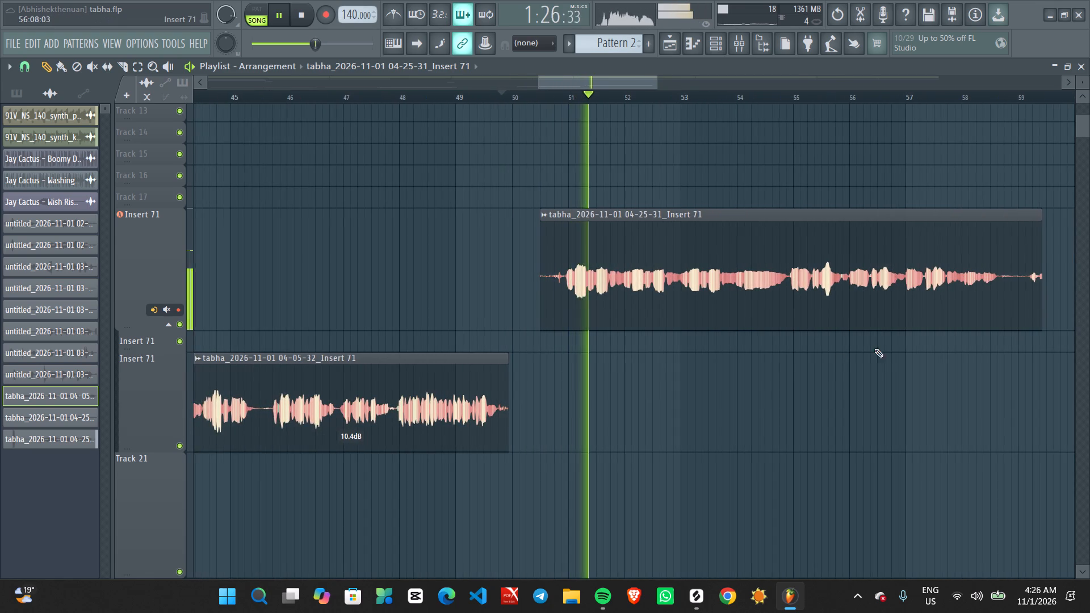
middle_click_drag(867, 345, 844, 341)
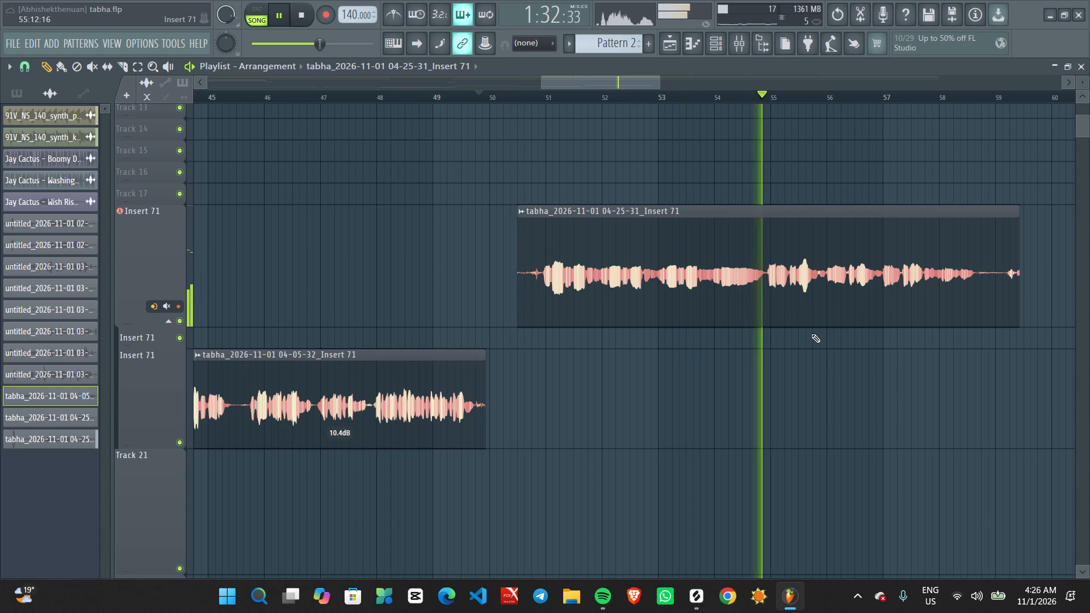
Save the tabha.flp project and stop playback.
scroll(811, 334, "down", 4, "ctrl")
key("ctrl+s")
scroll(810, 338, "up", 2, "ctrl")
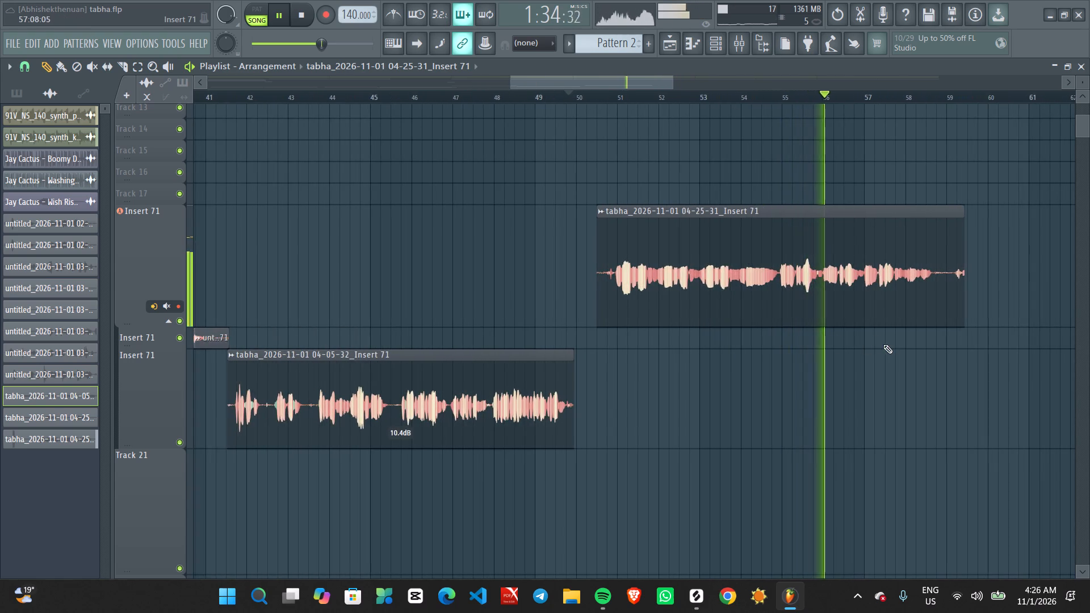
middle_click_drag(879, 345, 762, 344)
key("space")
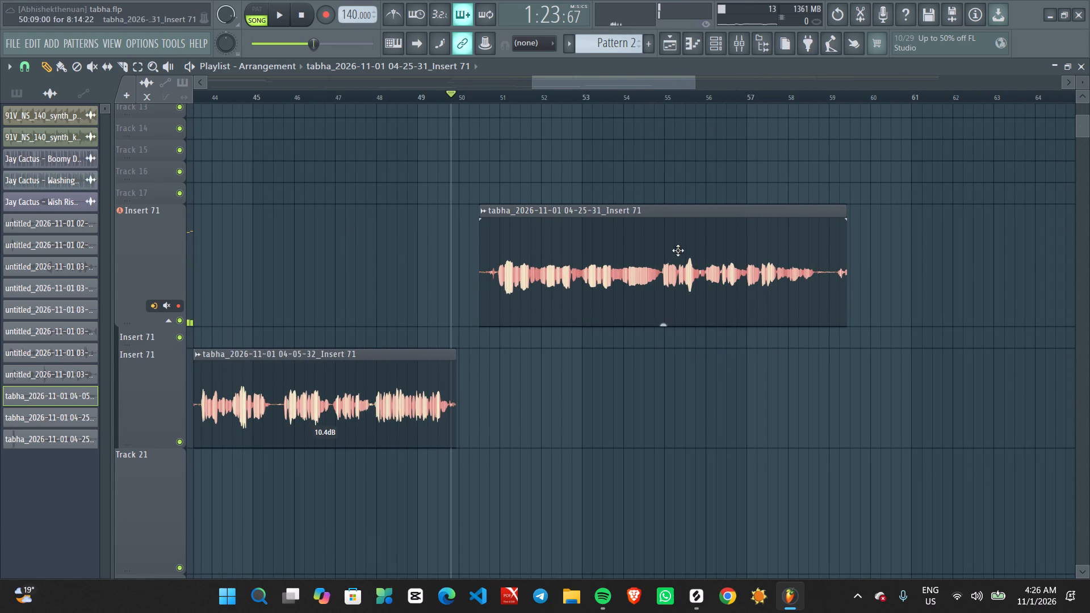
Delete the tabha 04-25-31 vocal take from Insert 71.
right_click(659, 235)
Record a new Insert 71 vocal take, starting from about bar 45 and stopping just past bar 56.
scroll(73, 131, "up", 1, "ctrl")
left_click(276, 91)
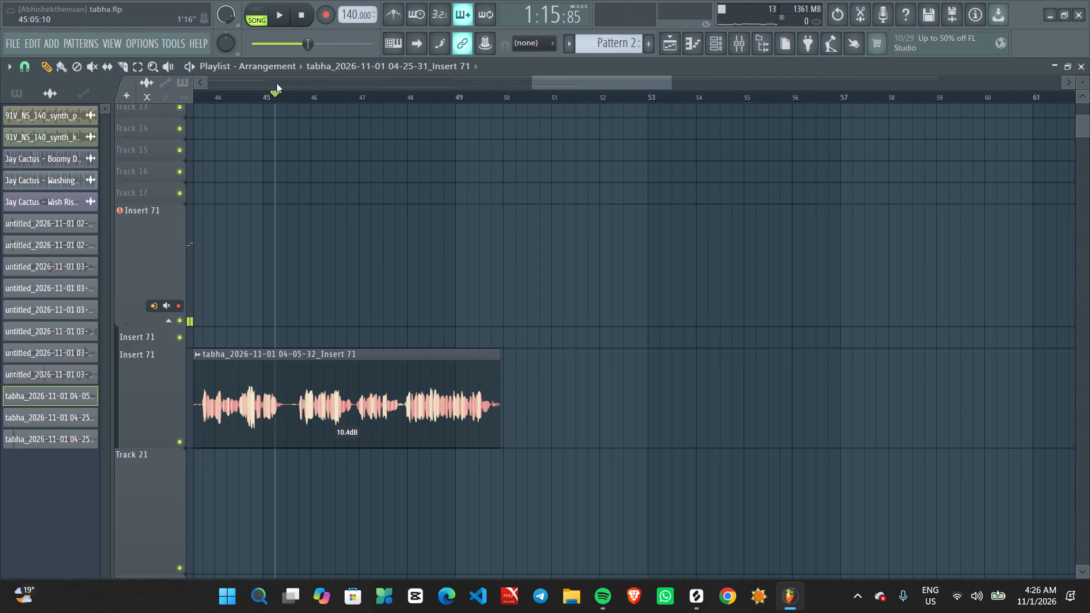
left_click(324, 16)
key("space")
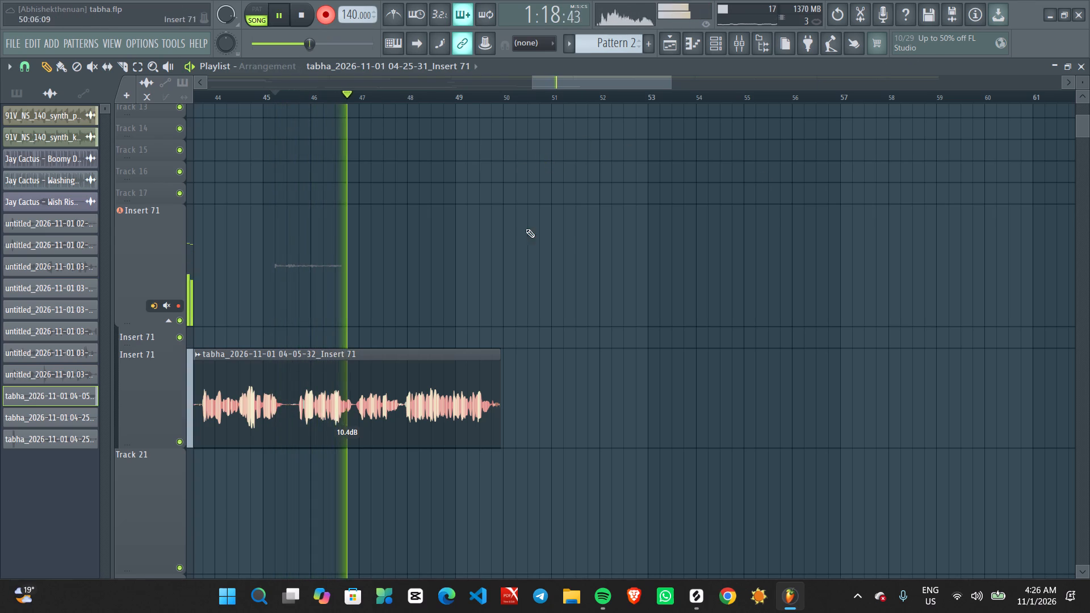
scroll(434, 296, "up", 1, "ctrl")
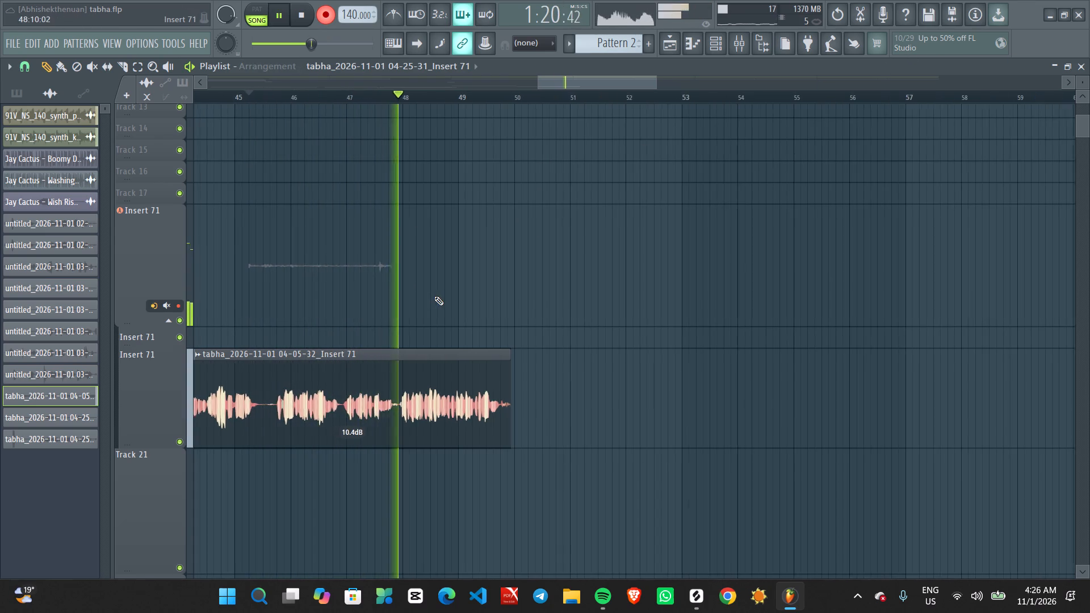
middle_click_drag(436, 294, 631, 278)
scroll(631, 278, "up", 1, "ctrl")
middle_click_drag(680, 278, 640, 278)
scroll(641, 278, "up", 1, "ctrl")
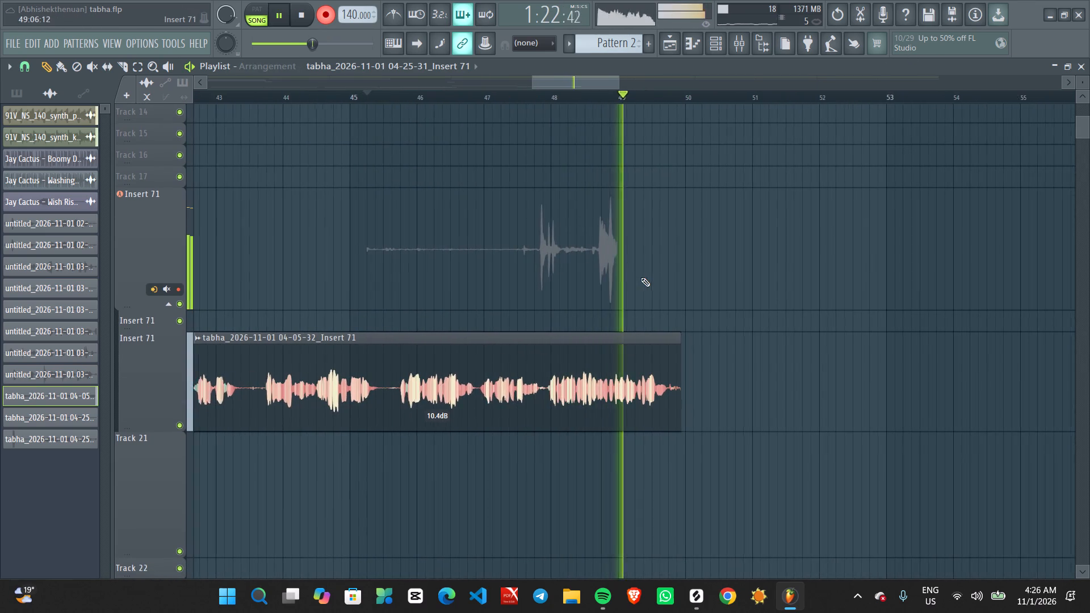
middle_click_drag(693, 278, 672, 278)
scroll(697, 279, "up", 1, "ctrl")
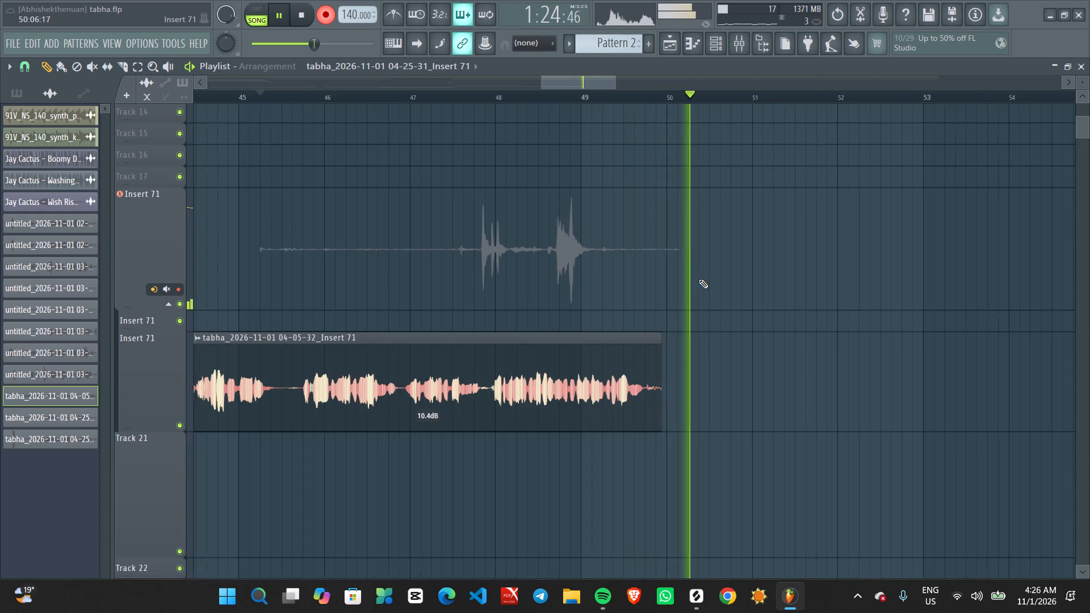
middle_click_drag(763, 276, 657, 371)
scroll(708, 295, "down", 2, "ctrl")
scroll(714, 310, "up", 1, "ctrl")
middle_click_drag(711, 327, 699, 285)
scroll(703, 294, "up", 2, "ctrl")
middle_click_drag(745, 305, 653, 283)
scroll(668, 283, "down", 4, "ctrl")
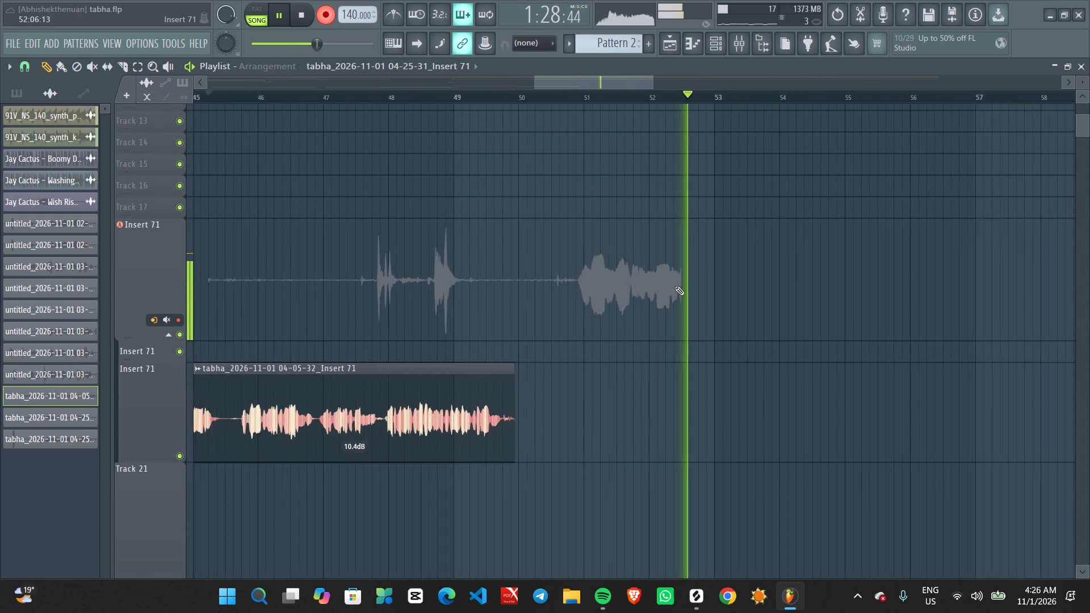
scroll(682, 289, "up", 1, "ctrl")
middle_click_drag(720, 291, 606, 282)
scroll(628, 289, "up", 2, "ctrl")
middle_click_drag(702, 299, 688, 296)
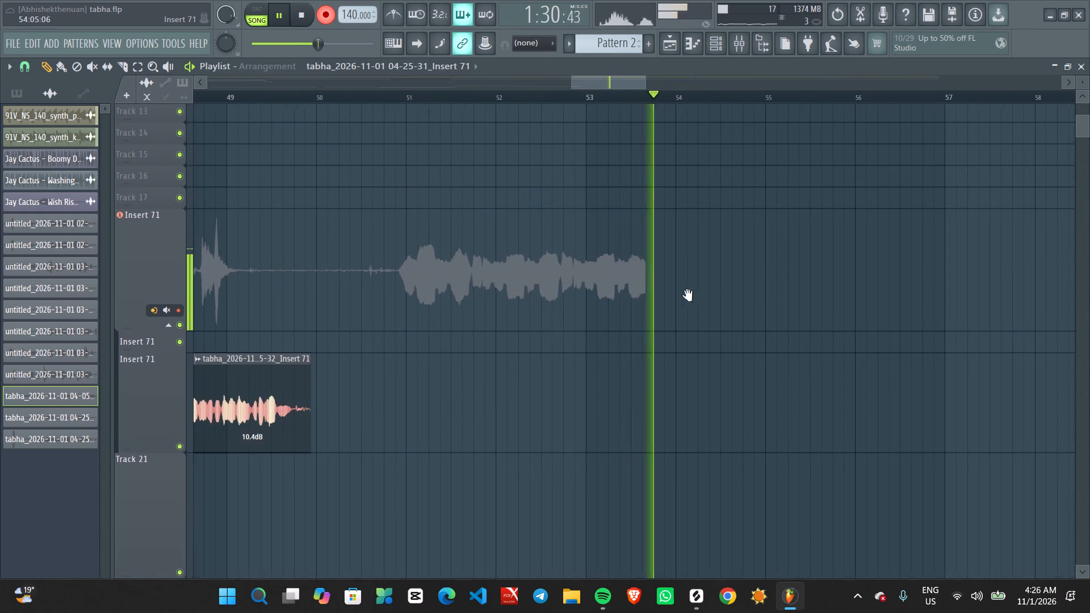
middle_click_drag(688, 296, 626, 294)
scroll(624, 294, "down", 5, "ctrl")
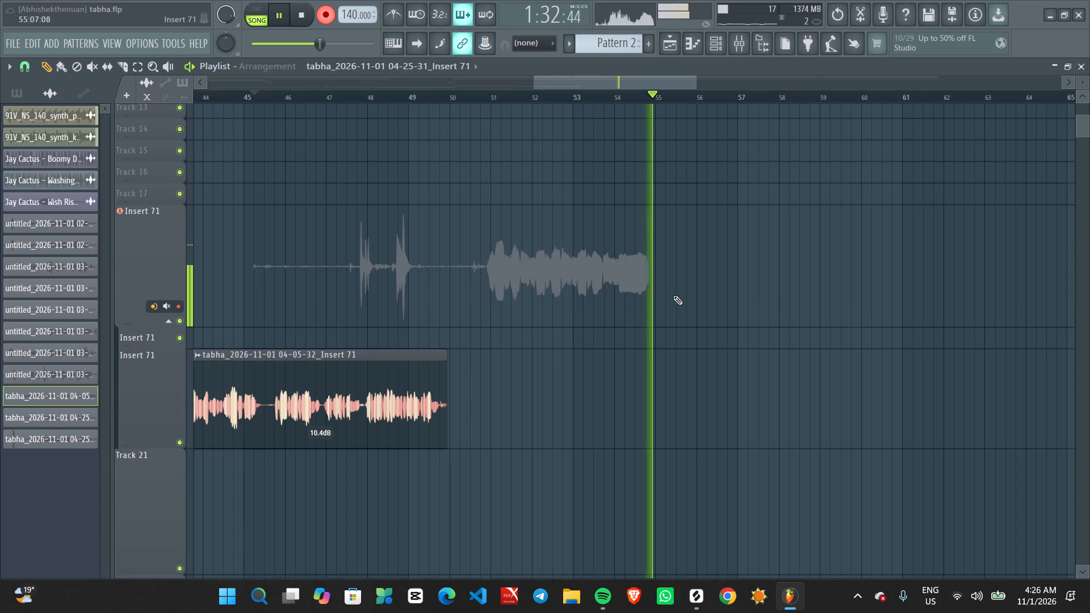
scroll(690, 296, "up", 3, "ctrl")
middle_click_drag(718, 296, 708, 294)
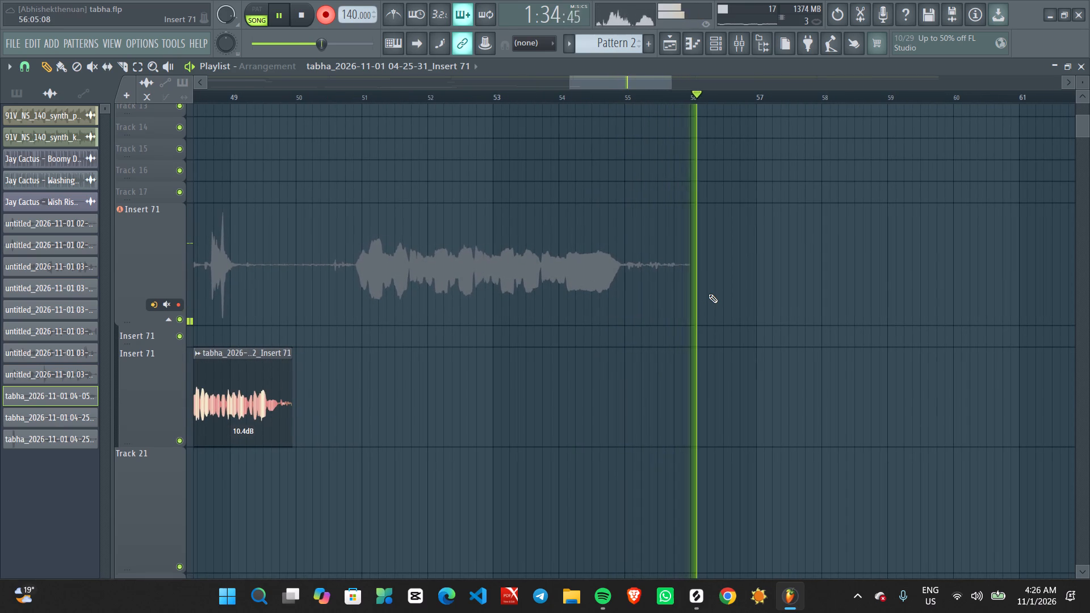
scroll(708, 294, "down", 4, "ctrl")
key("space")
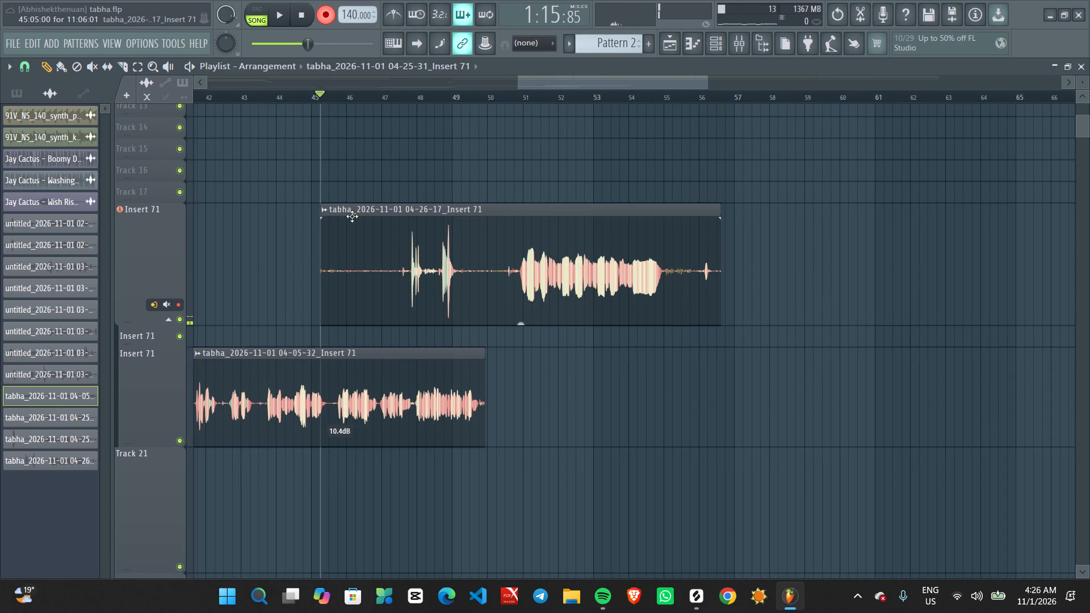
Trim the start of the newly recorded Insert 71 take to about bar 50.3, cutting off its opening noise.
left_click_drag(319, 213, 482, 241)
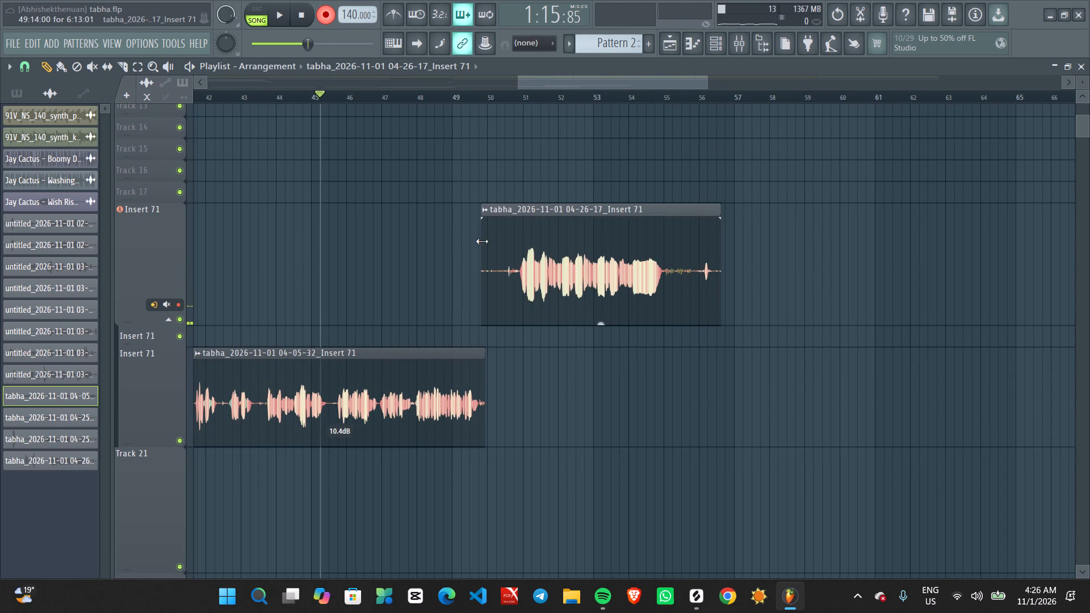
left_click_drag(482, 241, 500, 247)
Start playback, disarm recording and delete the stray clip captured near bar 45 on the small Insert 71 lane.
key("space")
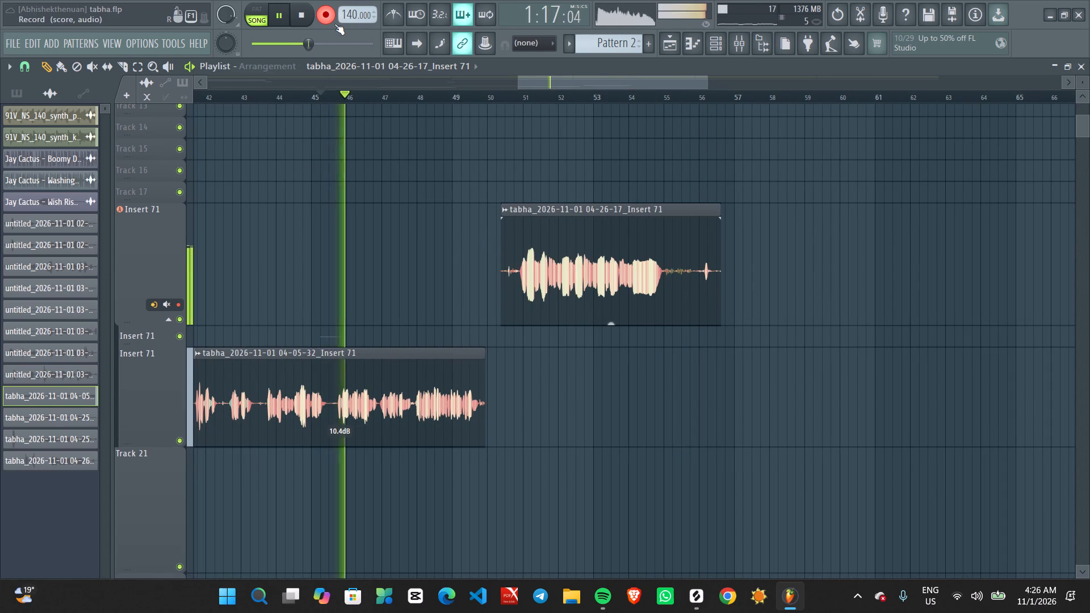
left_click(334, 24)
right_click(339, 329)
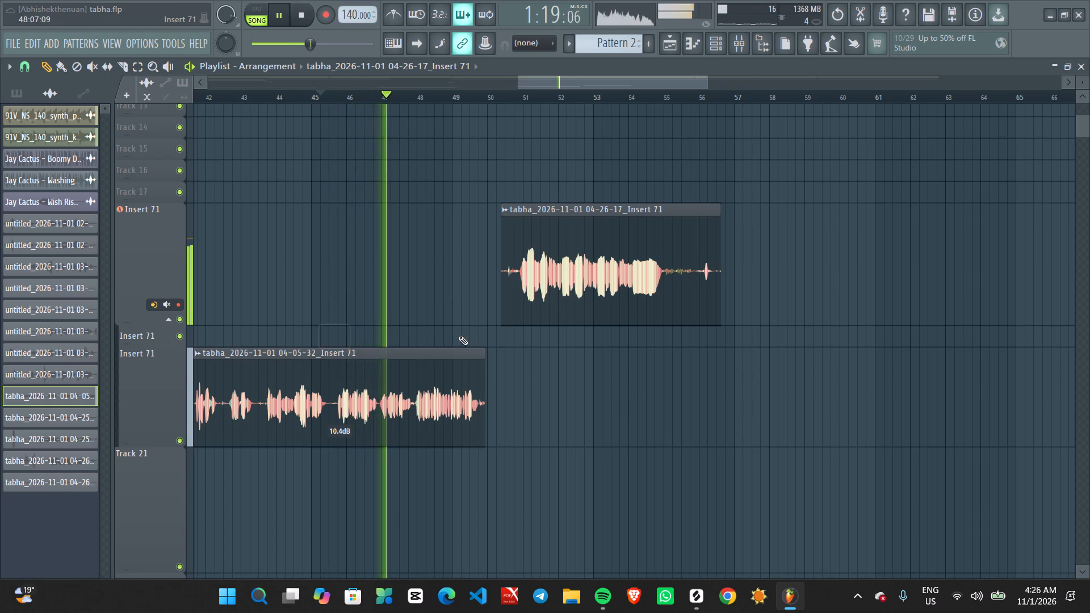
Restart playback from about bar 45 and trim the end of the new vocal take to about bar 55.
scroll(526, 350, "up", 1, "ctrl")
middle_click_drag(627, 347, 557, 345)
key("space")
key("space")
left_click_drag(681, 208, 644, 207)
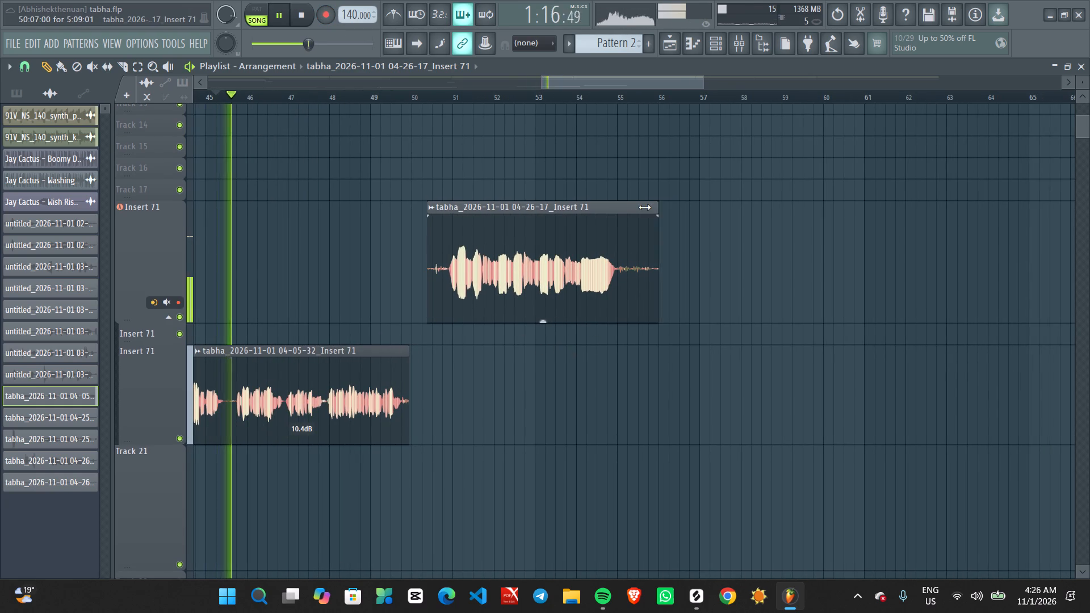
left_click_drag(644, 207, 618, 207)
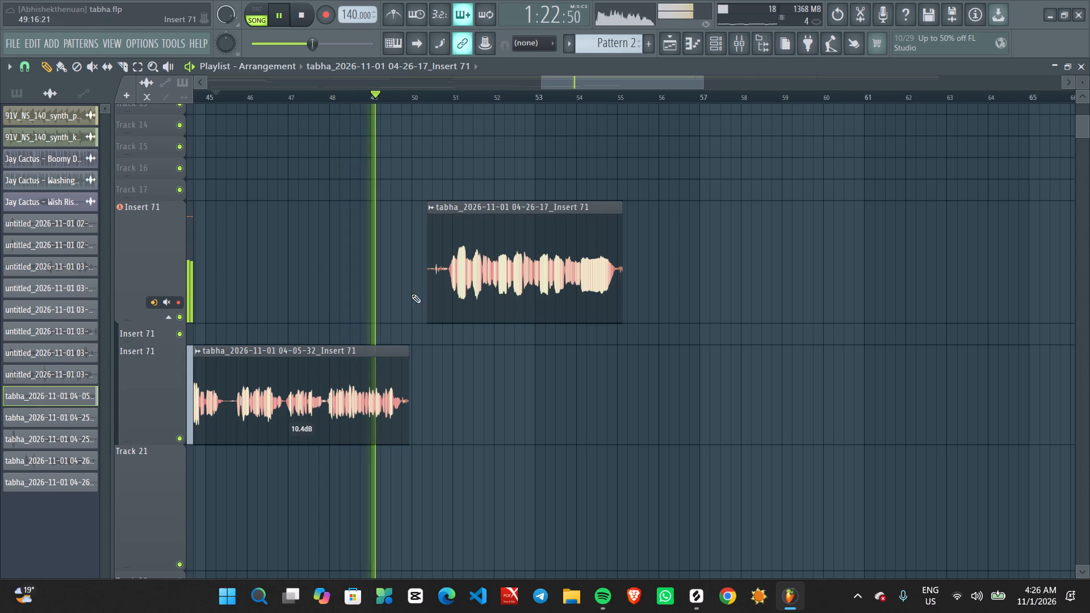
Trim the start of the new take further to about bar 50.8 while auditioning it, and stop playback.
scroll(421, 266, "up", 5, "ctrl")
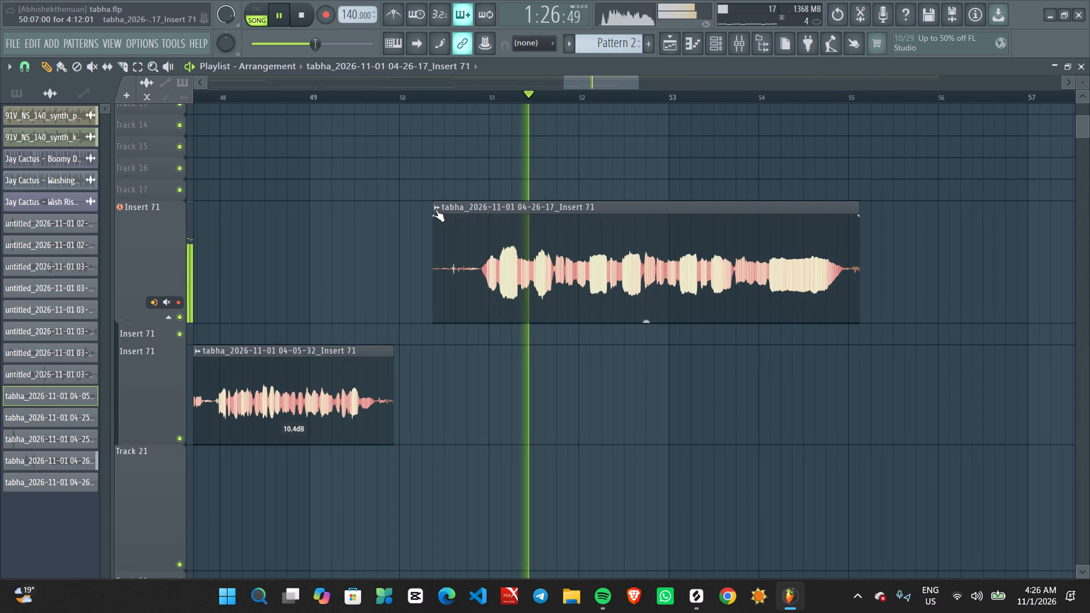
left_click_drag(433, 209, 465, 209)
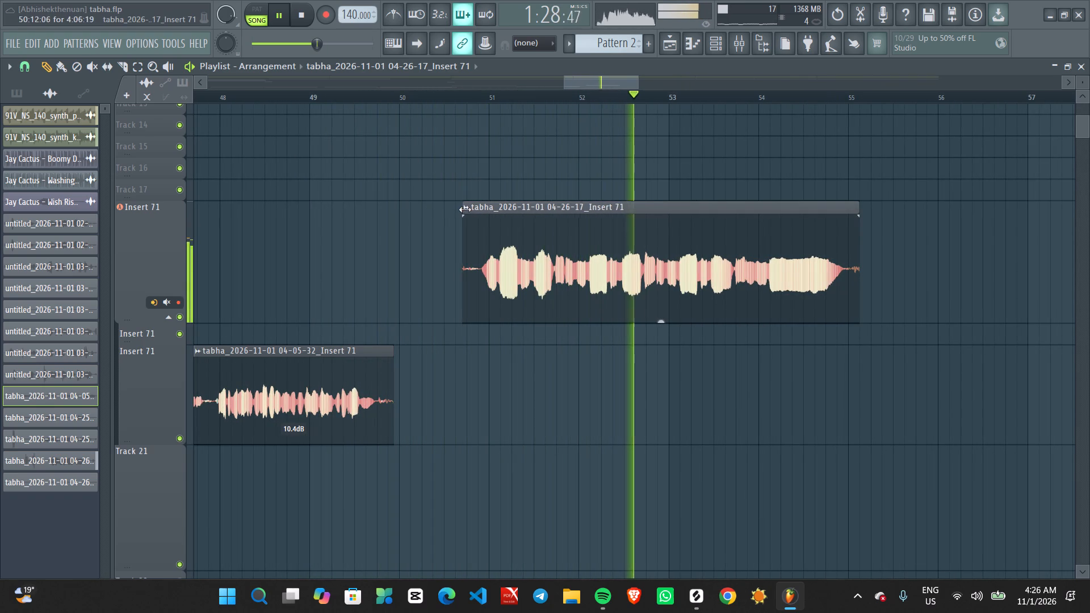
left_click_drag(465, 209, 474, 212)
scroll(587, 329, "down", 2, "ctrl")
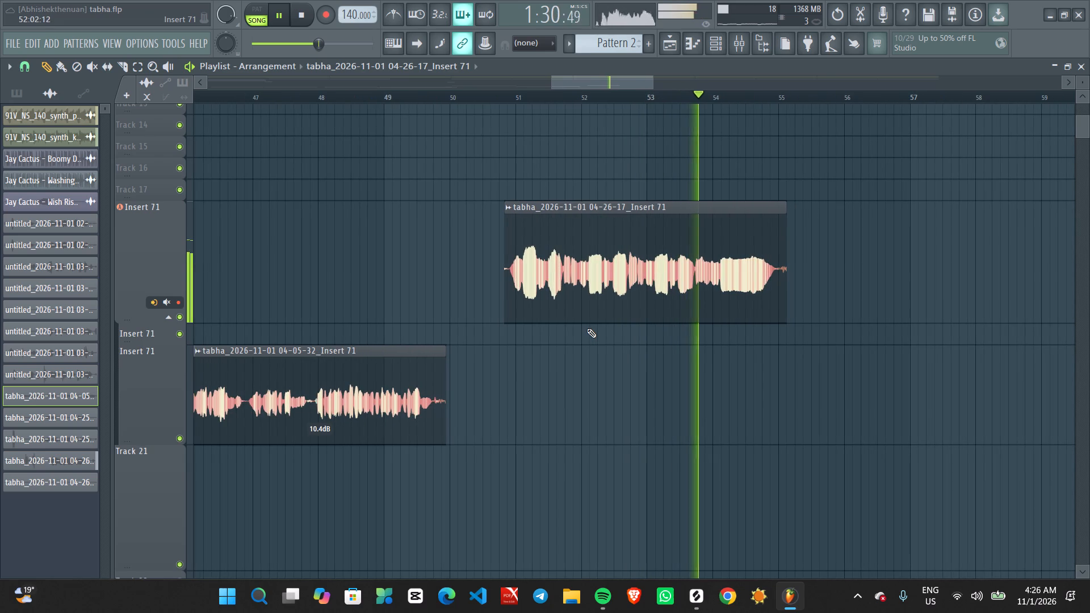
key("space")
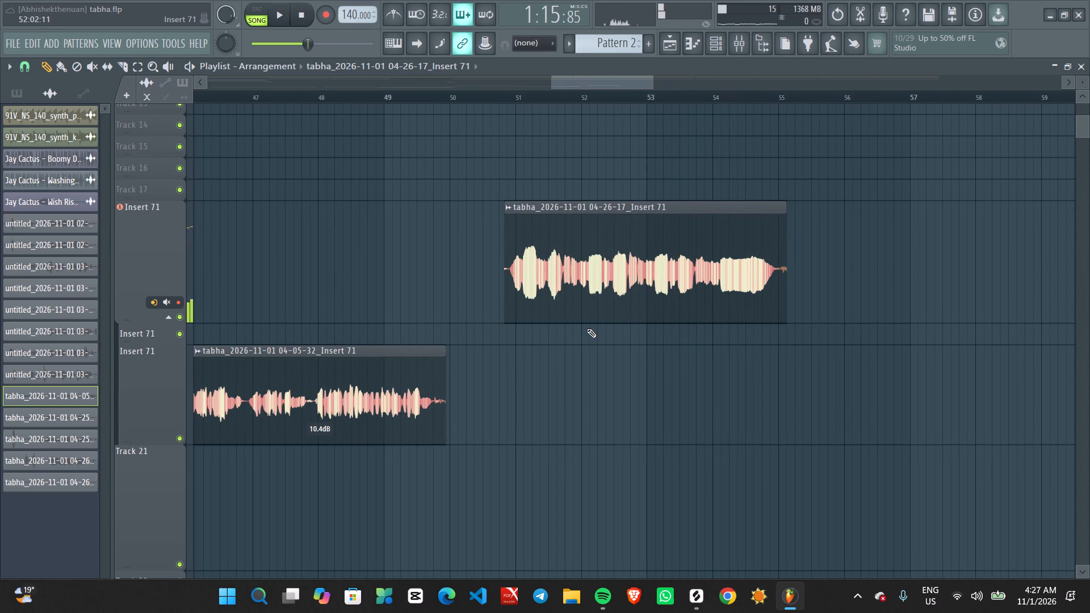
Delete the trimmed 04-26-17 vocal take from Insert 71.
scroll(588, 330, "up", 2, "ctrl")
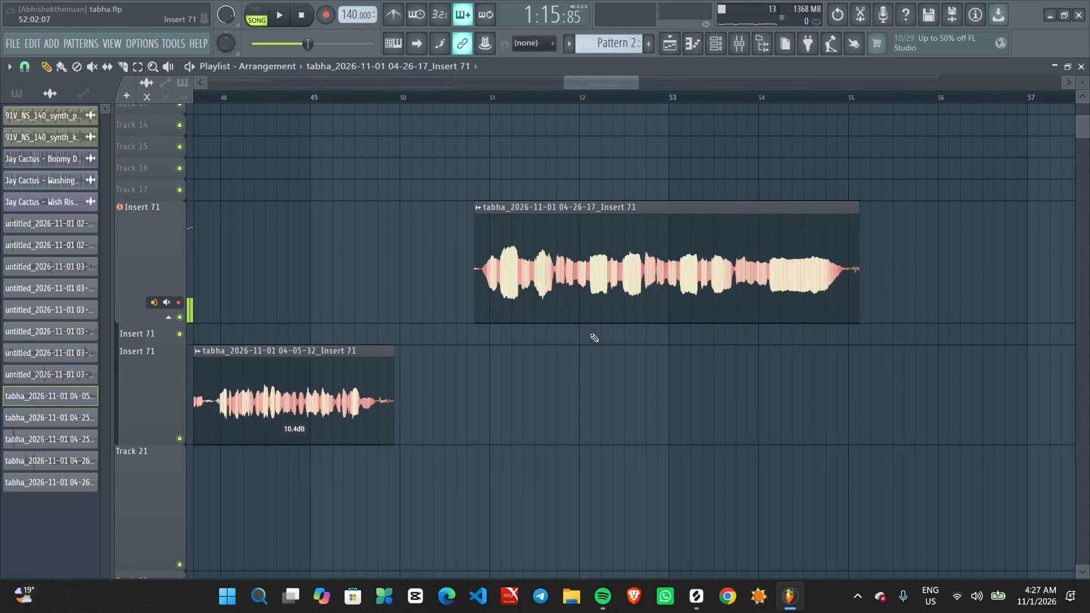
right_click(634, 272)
Record another Insert 71 vocal take from about bar 45 to bar 56, deleting the stray sliver clip at bar 45.
scroll(530, 274, "down", 5, "ctrl")
middle_click_drag(484, 269, 524, 276)
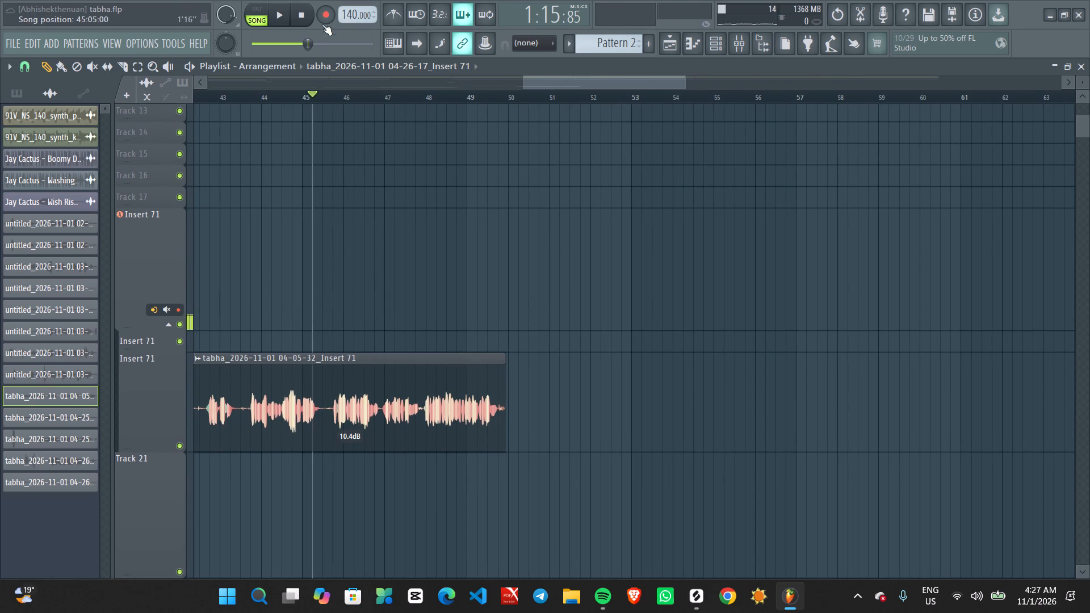
left_click(325, 11)
key("space")
scroll(438, 282, "up", 1, "ctrl")
middle_click_drag(425, 285, 484, 272)
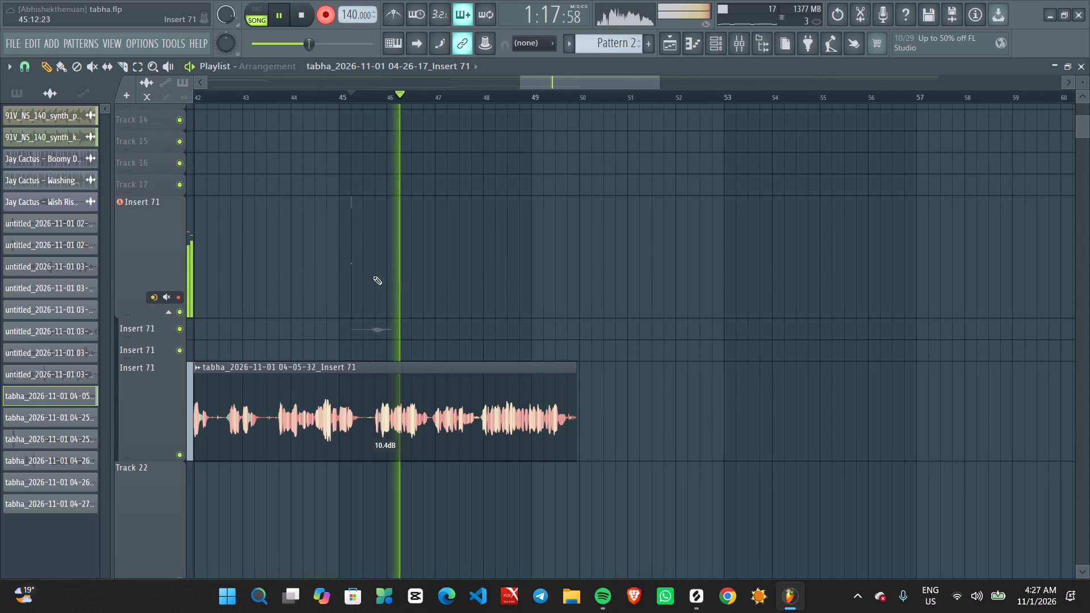
right_click_drag(362, 272, 338, 266)
scroll(401, 293, "up", 1, "ctrl")
middle_click_drag(425, 317, 450, 267)
scroll(451, 267, "down", 4, "ctrl")
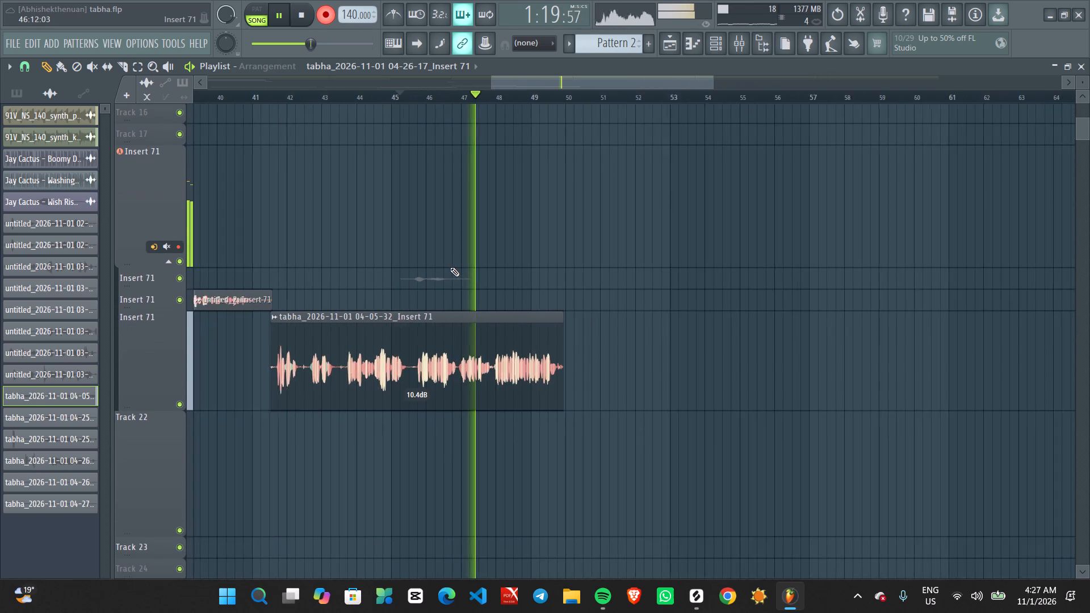
scroll(500, 296, "up", 1, "ctrl")
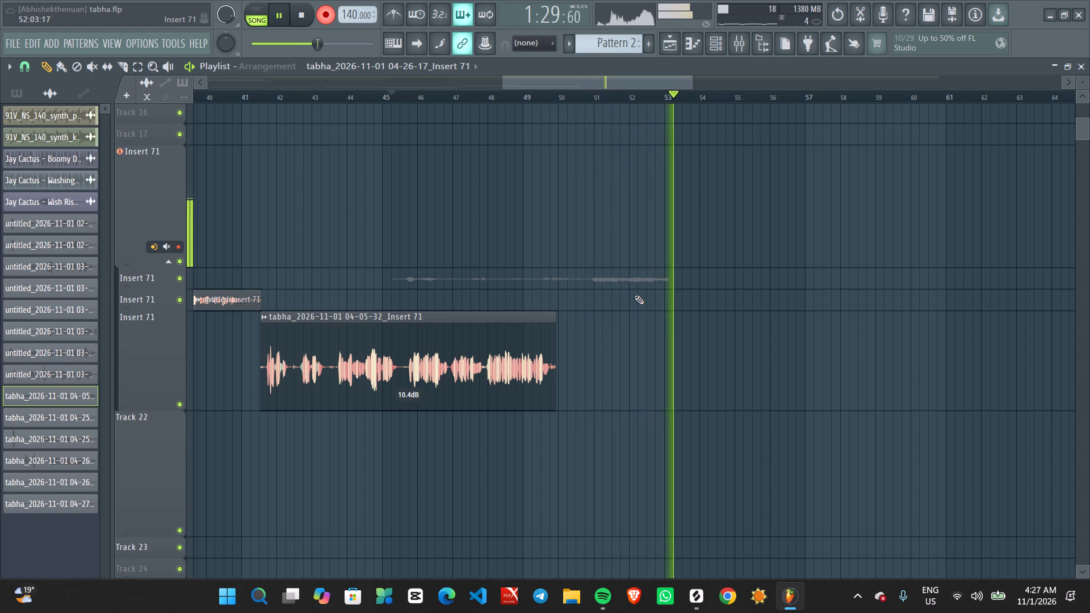
scroll(666, 290, "down", 4, "ctrl")
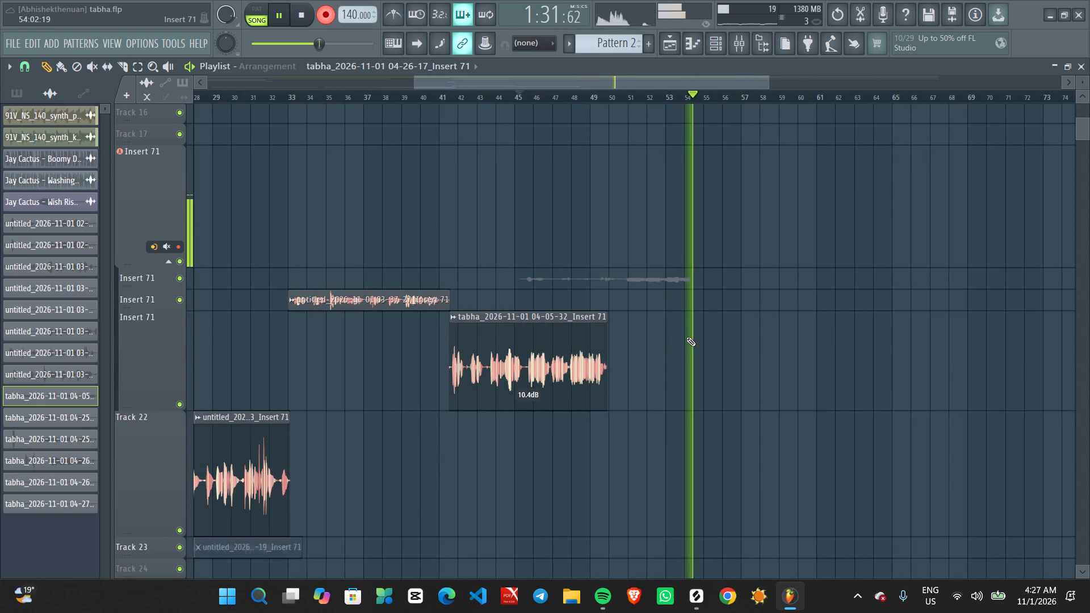
scroll(686, 337, "up", 2, "ctrl")
middle_click_drag(717, 332, 691, 329)
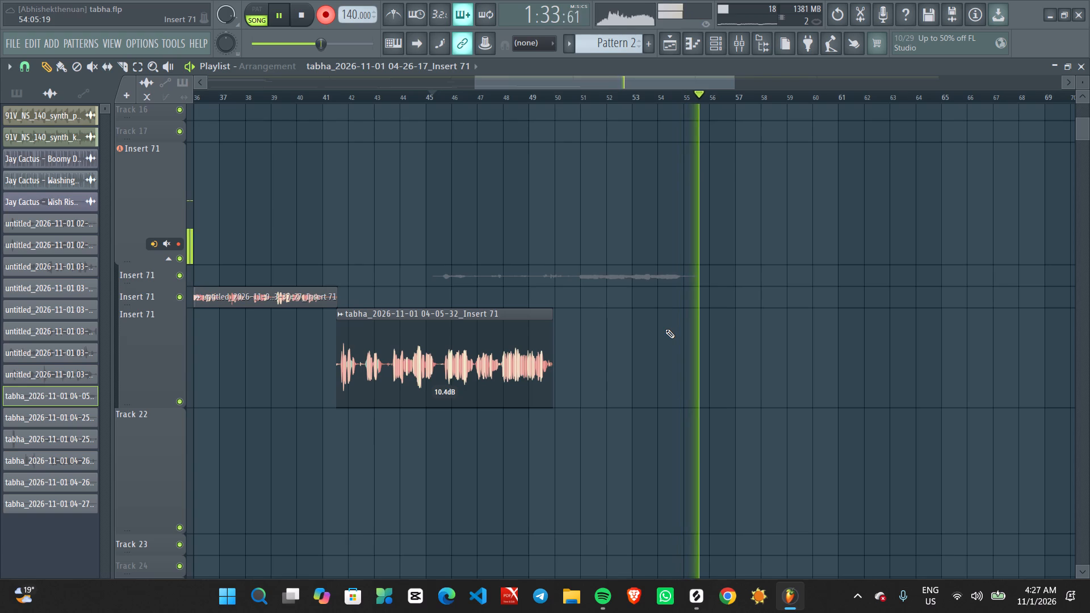
key("space")
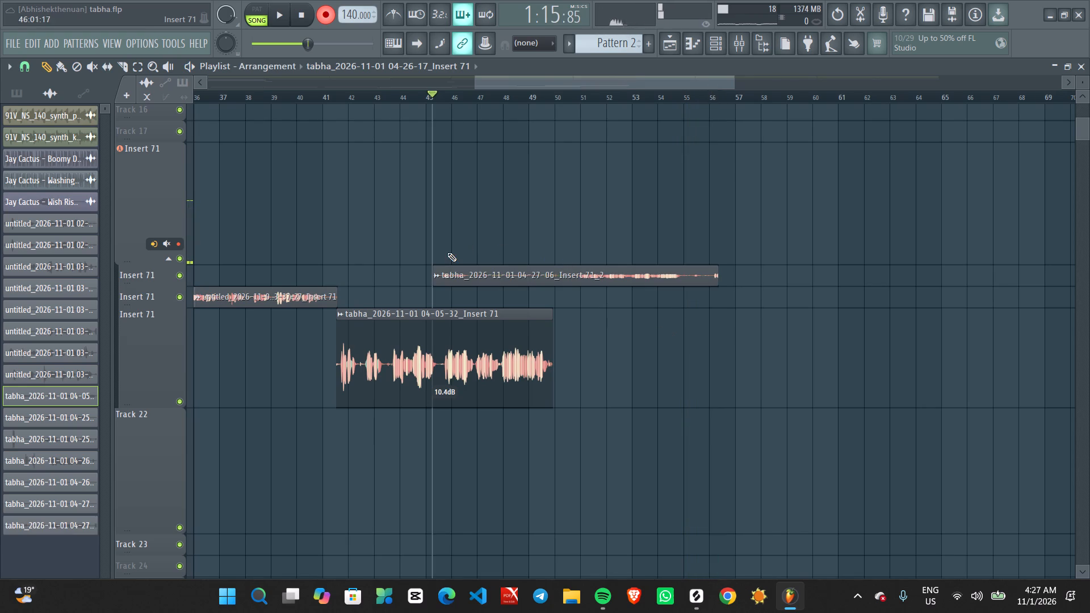
Trim the start of the 04-27-06 vocal take to about bar 50.3.
key("space")
key("space")
left_click_drag(432, 268, 565, 268)
Disarm recording, start playback and delete the stray short clip near bar 45 on the top Insert 71 track.
left_click(329, 20)
key("space")
right_click_drag(498, 190, 414, 193)
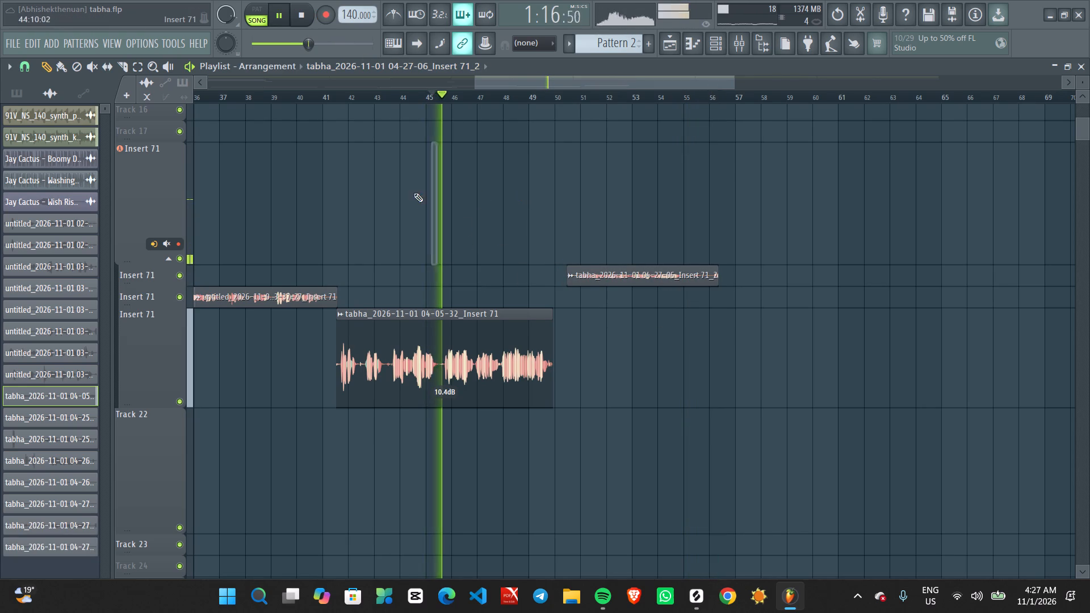
right_click_drag(414, 193, 414, 191)
Trim the start of the 04-27-06 take further to about bar 50.8, just before the vocal begins.
scroll(505, 268, "up", 3, "ctrl")
scroll(619, 316, "up", 5, "alt")
scroll(682, 326, "up", 6, "ctrl")
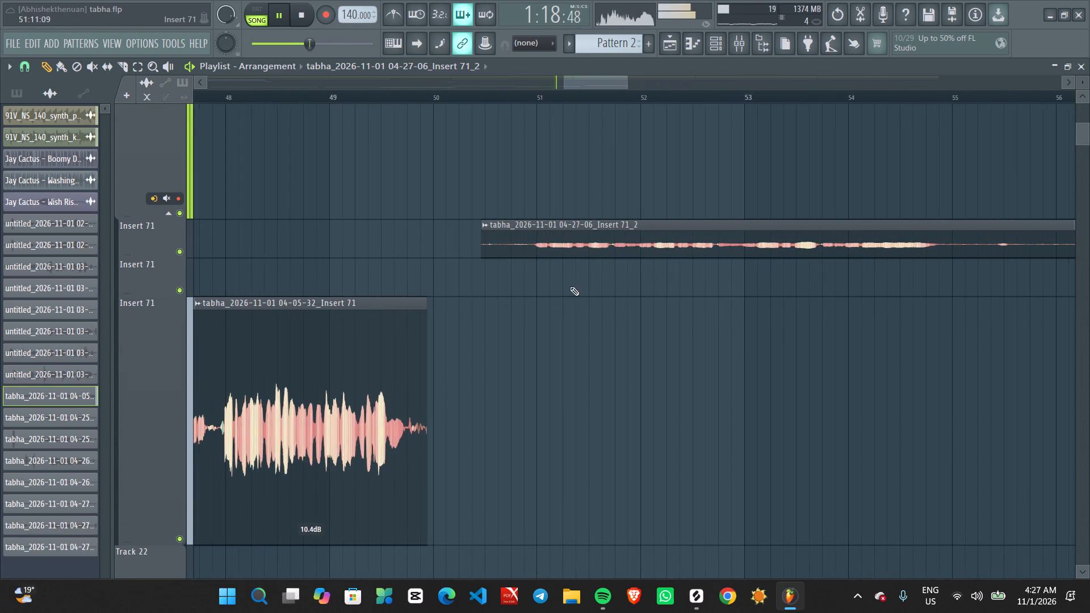
left_click_drag(479, 224, 515, 226)
Trim the end of the 04-27-06 take to about bar 55, right after the vocal fades out.
scroll(547, 274, "up", 1, "ctrl")
scroll(548, 276, "down", 6, "ctrl")
middle_click_drag(715, 317, 694, 293)
left_click_drag(782, 205, 736, 198)
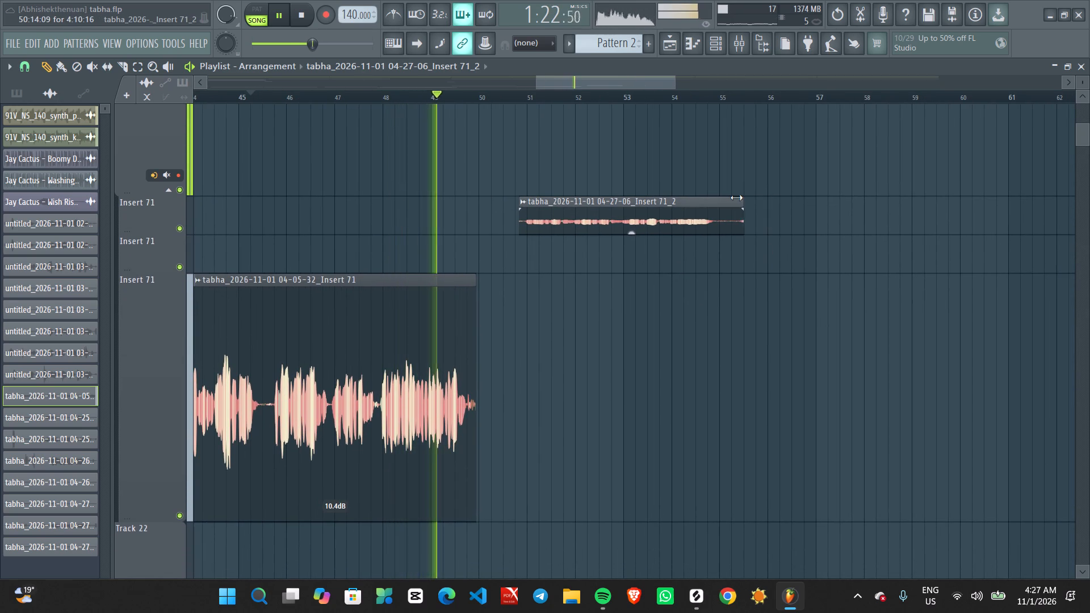
left_click_drag(736, 198, 719, 199)
scroll(716, 249, "up", 3, "ctrl")
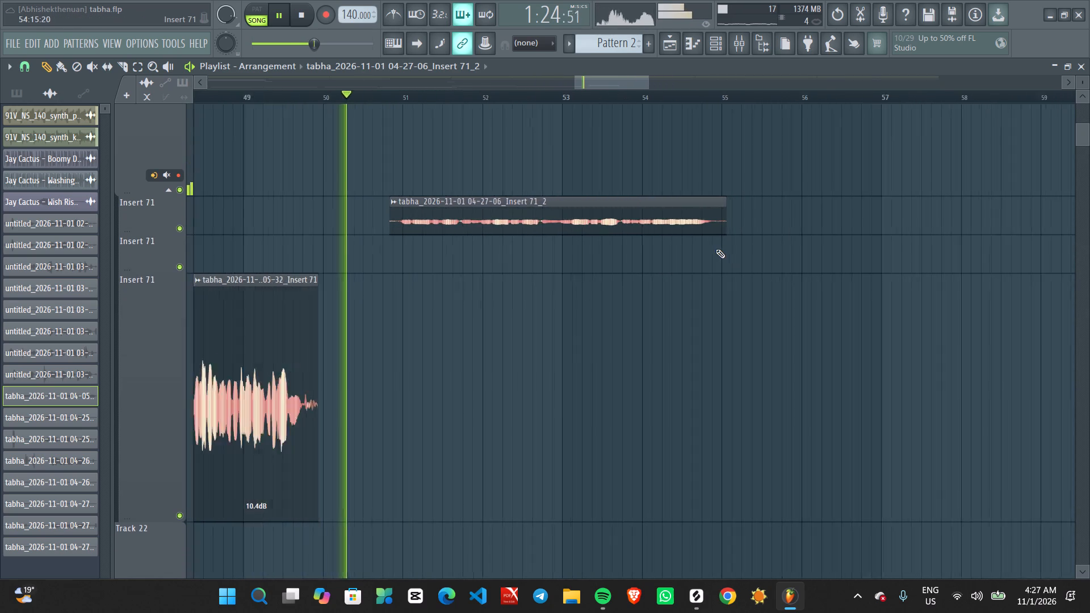
scroll(716, 249, "up", 2, "ctrl")
left_click_drag(725, 202, 718, 202, "alt")
scroll(668, 248, "down", 3, "ctrl")
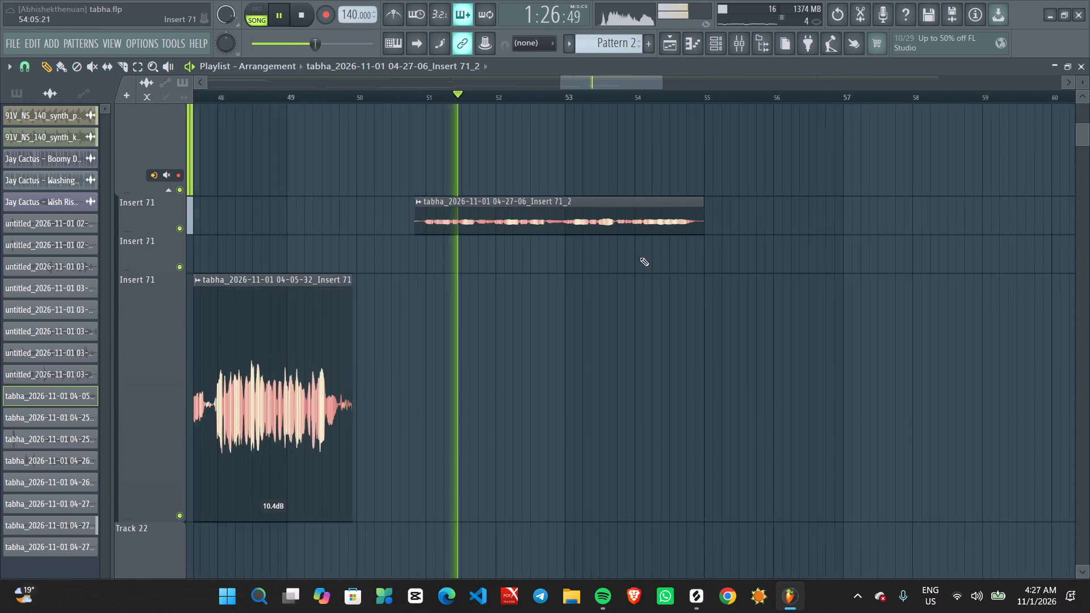
Select the trimmed 04-27-06 take, move it up to the top Insert 71 track and deselect it.
scroll(569, 284, "up", 2, "ctrl")
middle_click_drag(560, 287, 586, 283)
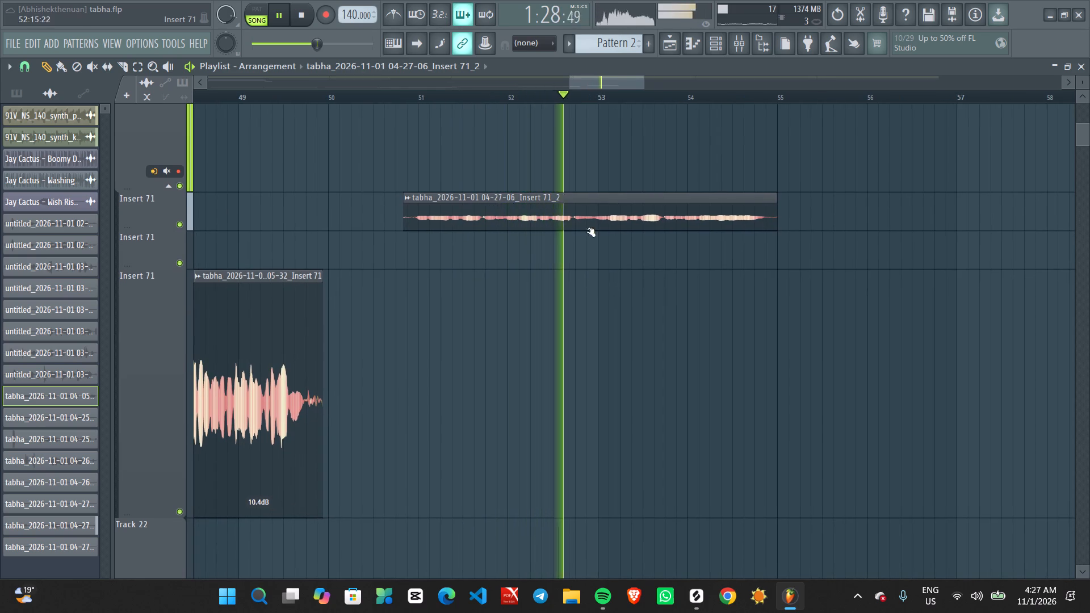
left_click_drag(571, 185, 590, 234, "ctrl")
key("shift+Up")
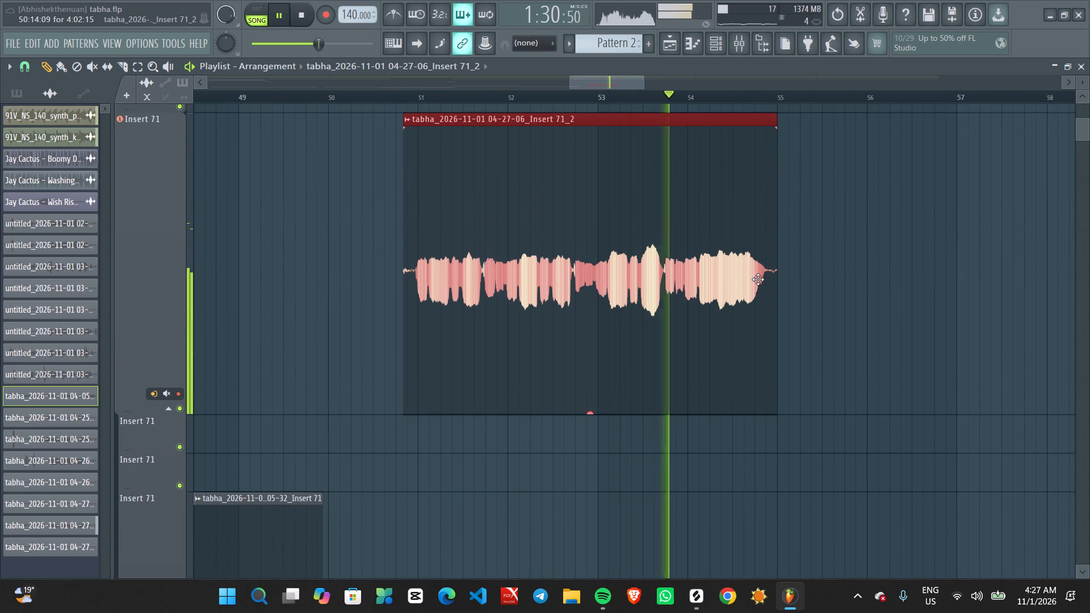
left_click(806, 301, "ctrl")
scroll(806, 301, "down", 7, "alt")
scroll(802, 341, "up", 1, "ctrl")
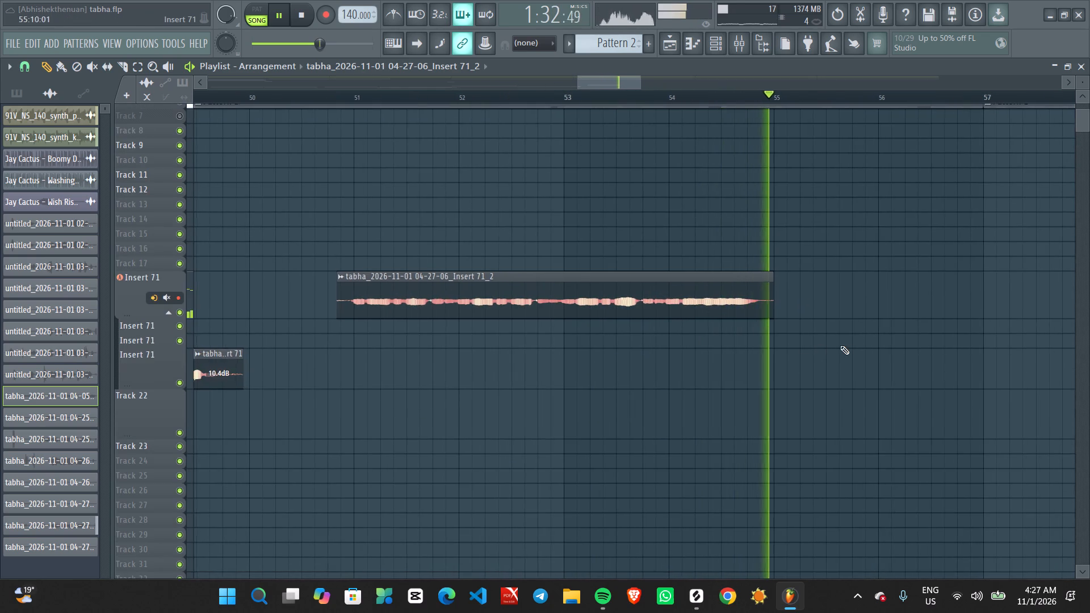
Stop playback, set the playhead at bar 49 and start recording a new Insert 71 vocal take from there.
scroll(841, 346, "up", 1)
middle_click_drag(841, 346, 825, 345)
scroll(810, 343, "down", 5, "ctrl")
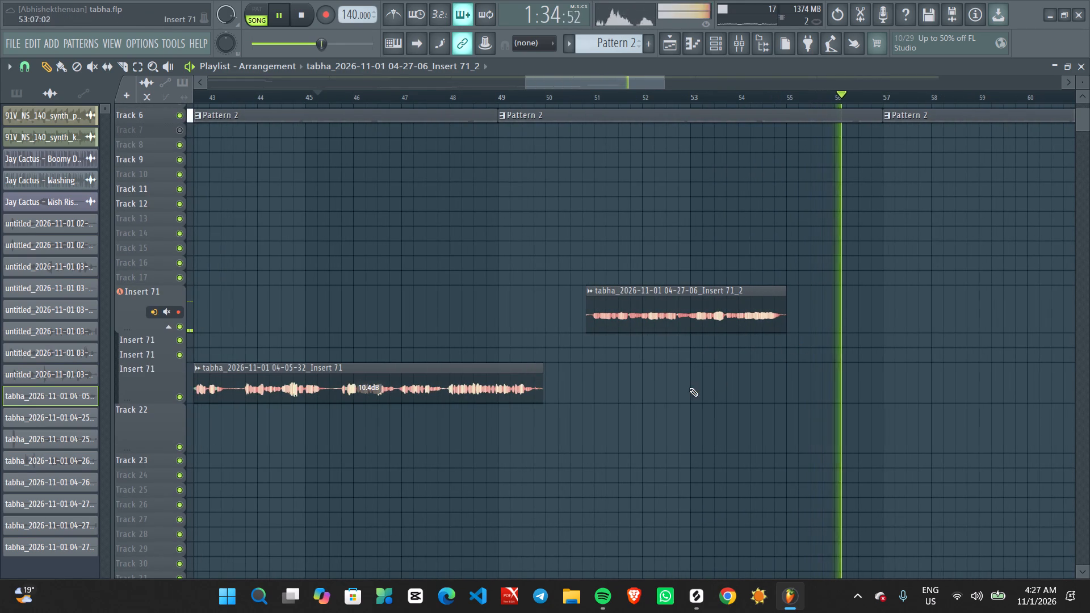
key("space")
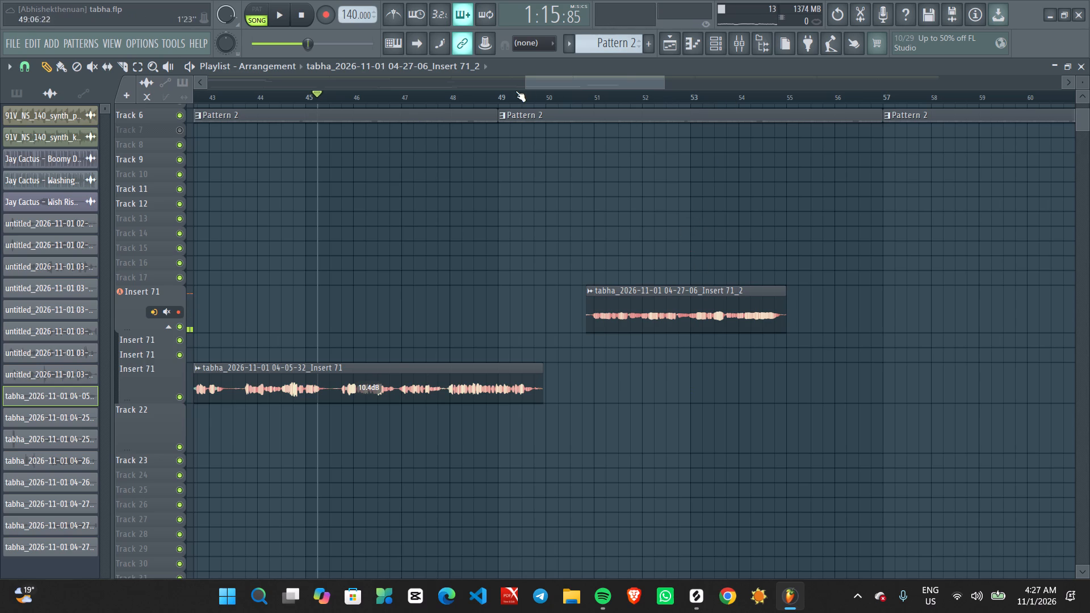
left_click(501, 98)
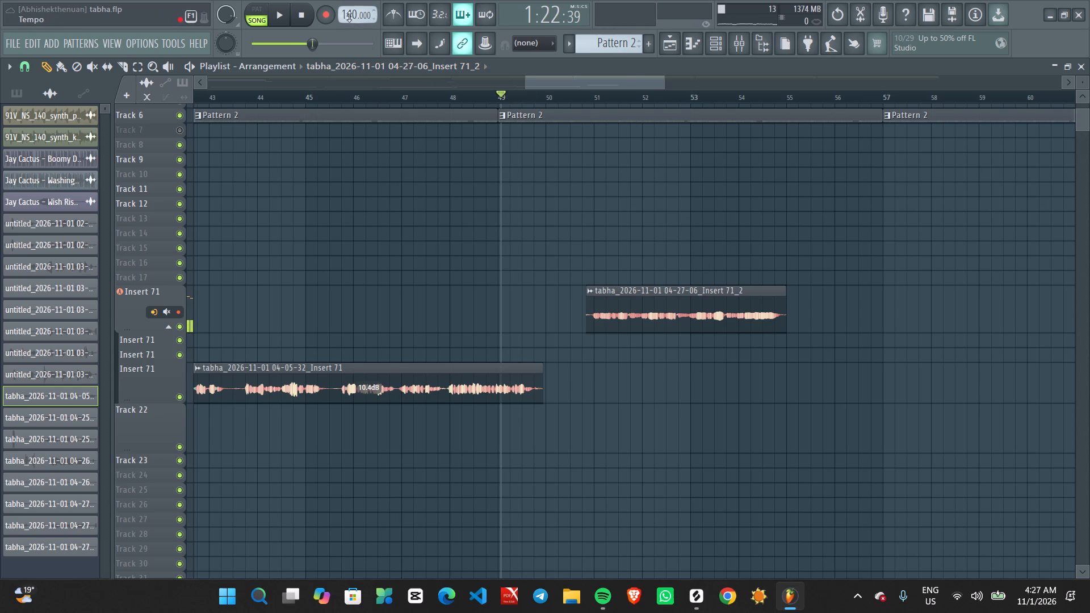
left_click(319, 12)
key("space")
Select the 04-27-06 clip while recording continues, and end the new vocal take at about bar 60.
left_click_drag(666, 270, 708, 339, "ctrl")
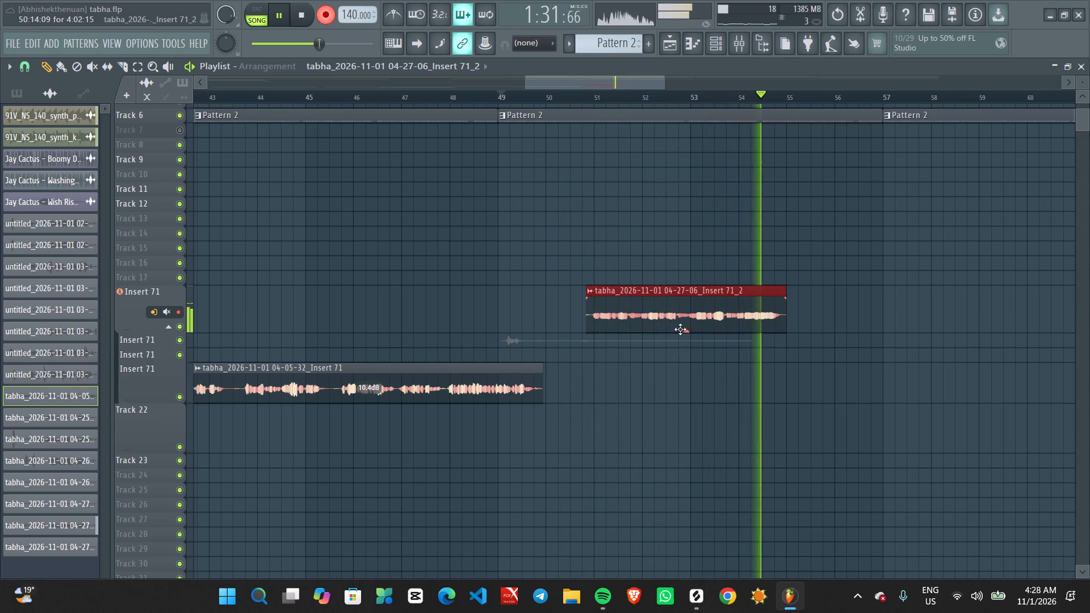
scroll(646, 355, "up", 4, "alt")
scroll(745, 382, "up", 2, "ctrl")
middle_click_drag(821, 379, 777, 380)
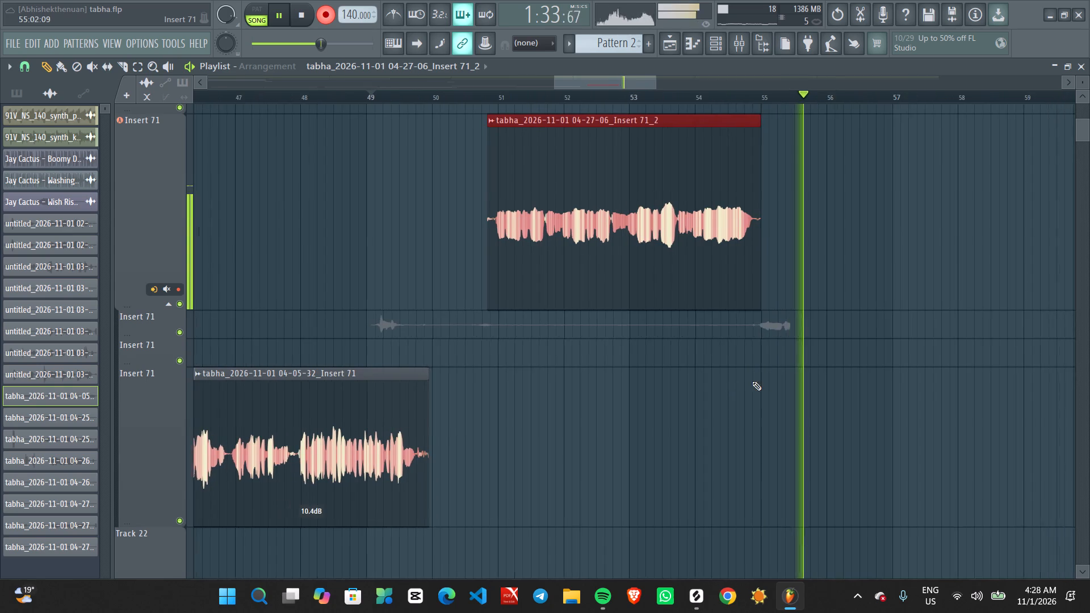
scroll(543, 337, "down", 3, "ctrl")
scroll(638, 379, "up", 1, "ctrl")
scroll(723, 380, "up", 1)
middle_click_drag(715, 380, 680, 380)
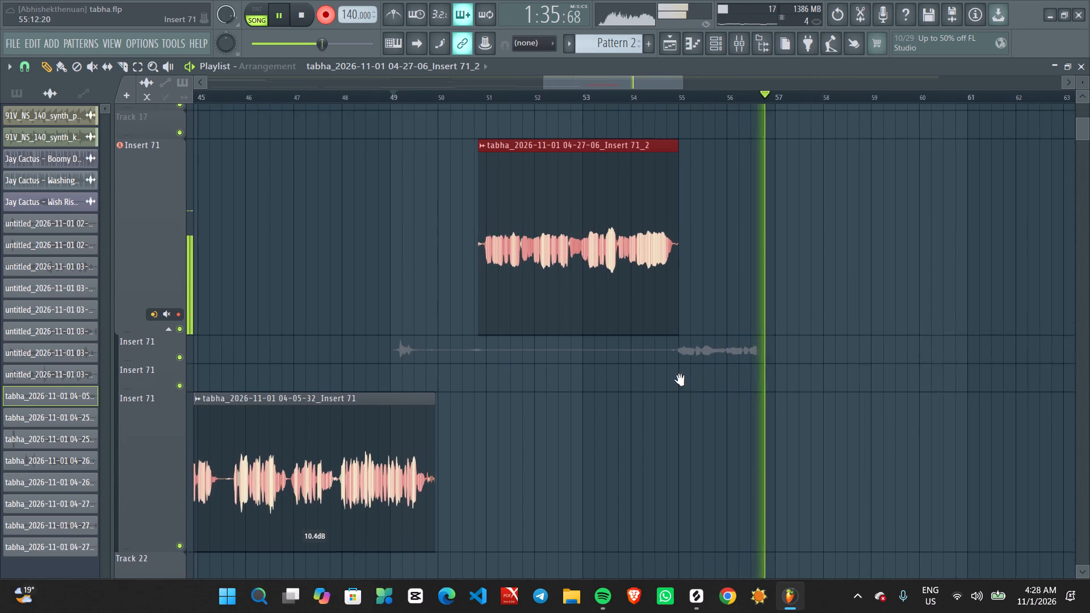
middle_click_drag(680, 380, 583, 380)
scroll(603, 380, "down", 1, "ctrl")
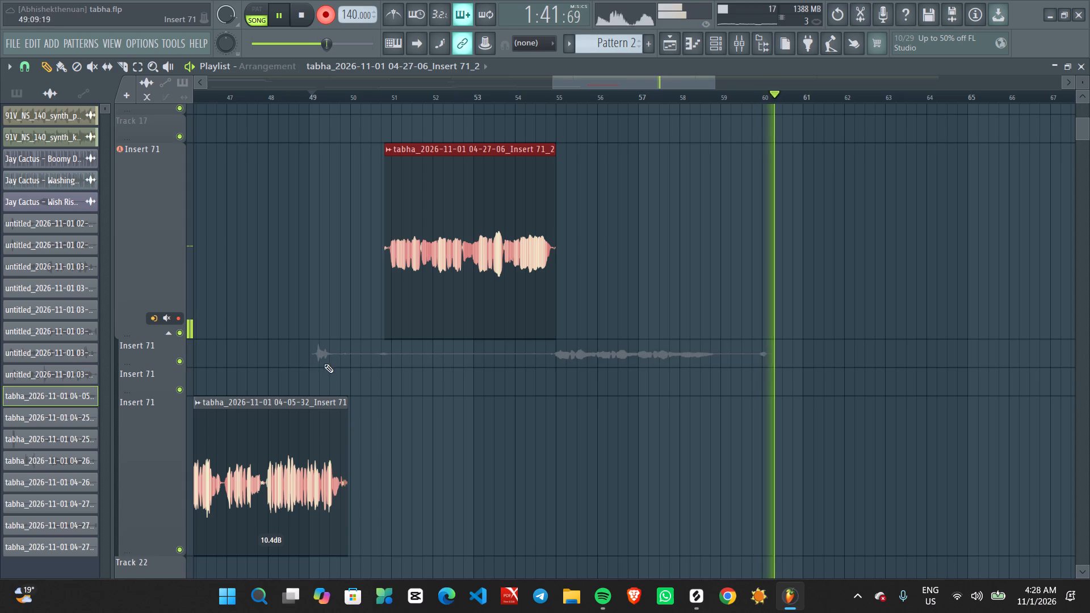
key("space")
Trim the start of the new 04-27-54 take to about bar 55, where the 04-27-06 clip ends.
left_click_drag(312, 344, 545, 341)
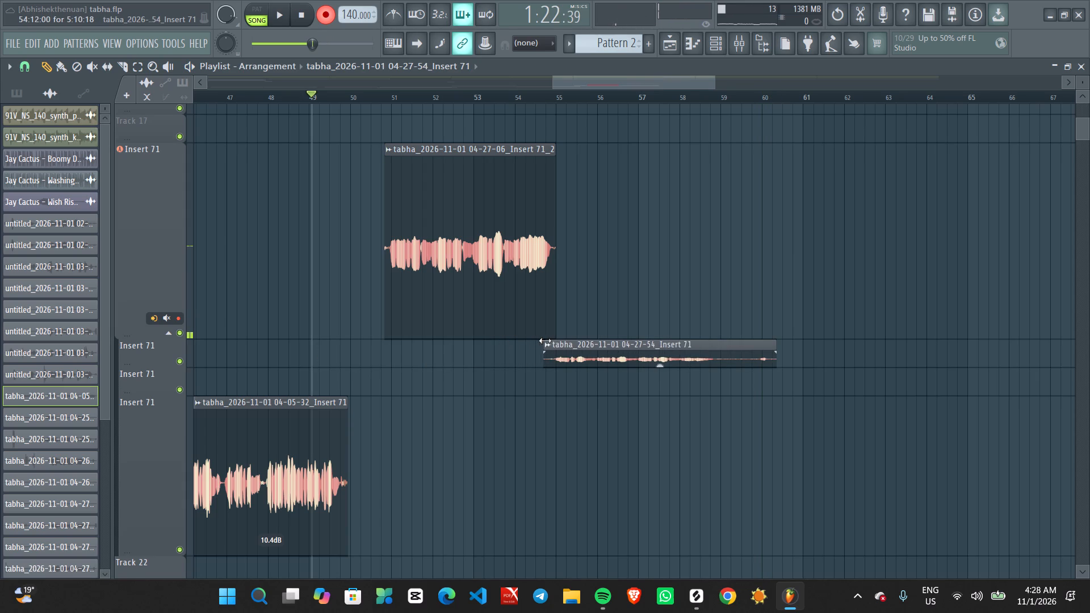
left_click_drag(545, 341, 554, 343)
Disarm recording and start playback from bar 49.
left_click(318, 15)
key("space")
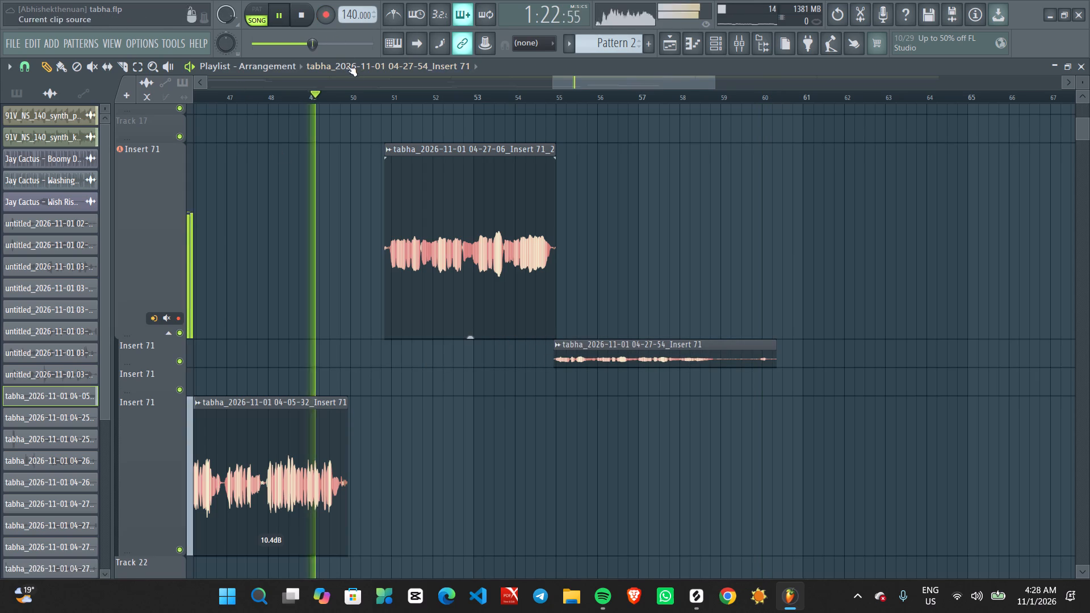
Switch to the Slice tool and cut the Track 6 Pattern 2 clip that starts at bar 57 at bar 61.
middle_click_drag(589, 203, 599, 376)
scroll(621, 320, "down", 3, "ctrl")
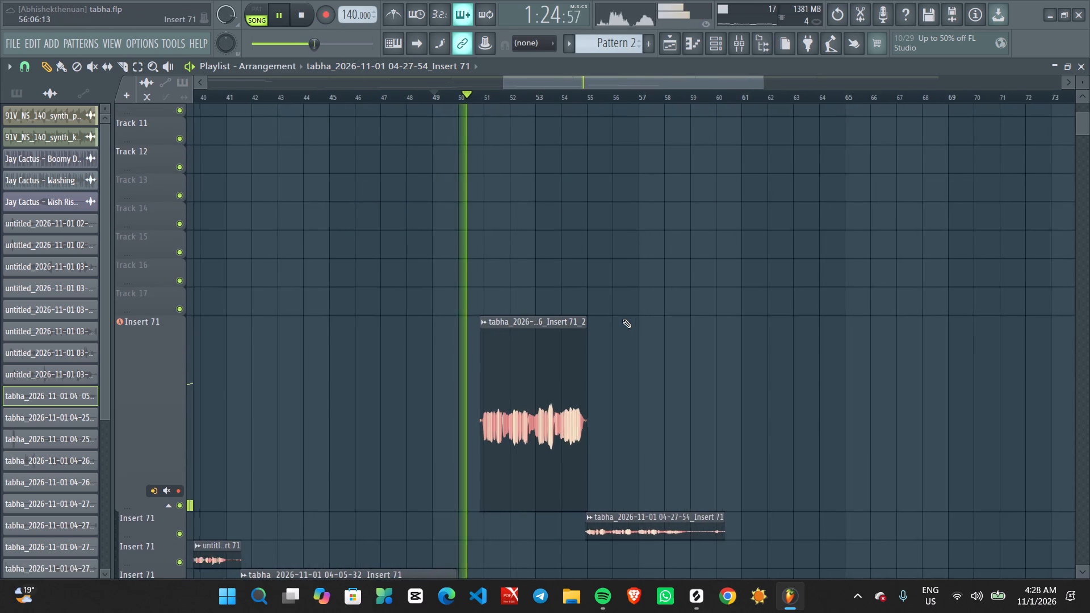
scroll(624, 319, "up", 1)
scroll(632, 319, "up", 3, "ctrl")
middle_click_drag(656, 257, 653, 580)
scroll(655, 423, "up", 2, "ctrl")
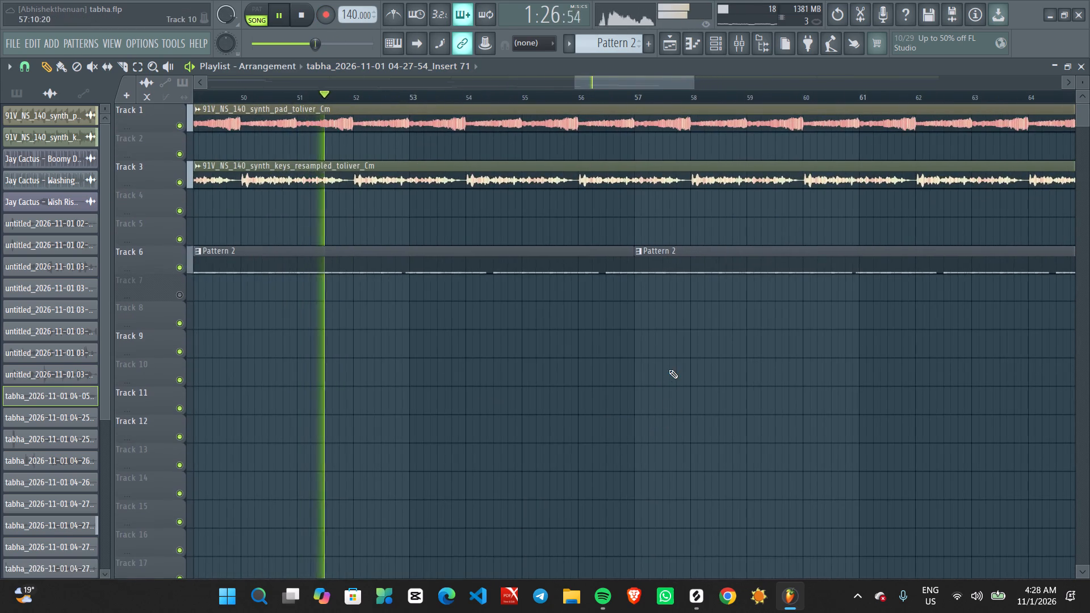
scroll(669, 368, "down", 2, "ctrl")
scroll(750, 333, "up", 1, "ctrl")
middle_click_drag(768, 346, 793, 196)
scroll(738, 246, "down", 2, "ctrl")
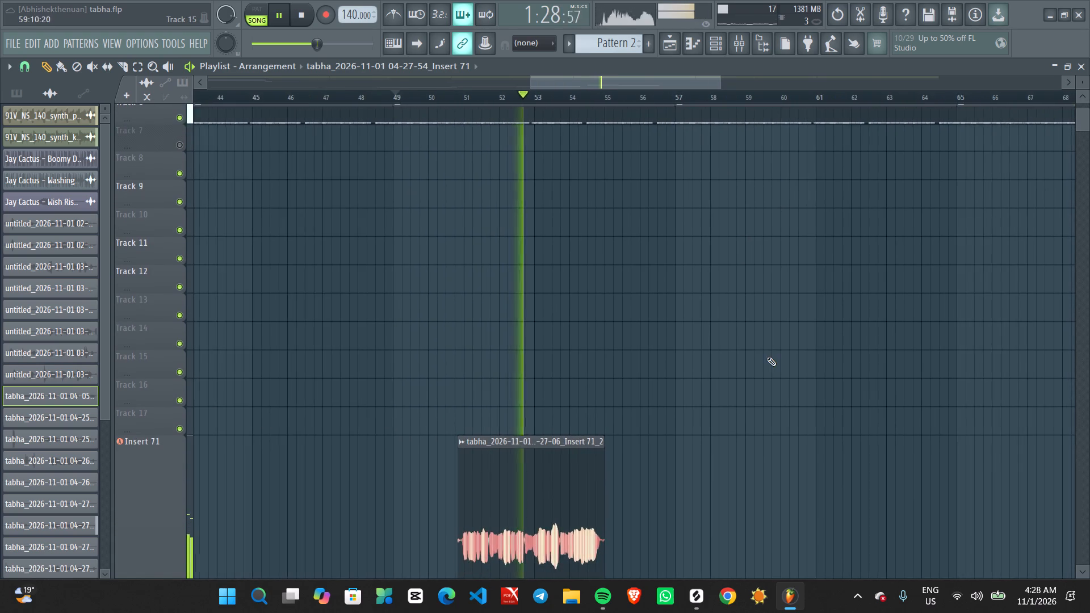
scroll(767, 357, "up", 1, "ctrl")
middle_click_drag(804, 369, 751, 367)
scroll(740, 224, "up", 5)
middle_click(752, 290)
right_click_drag(752, 290, 752, 291)
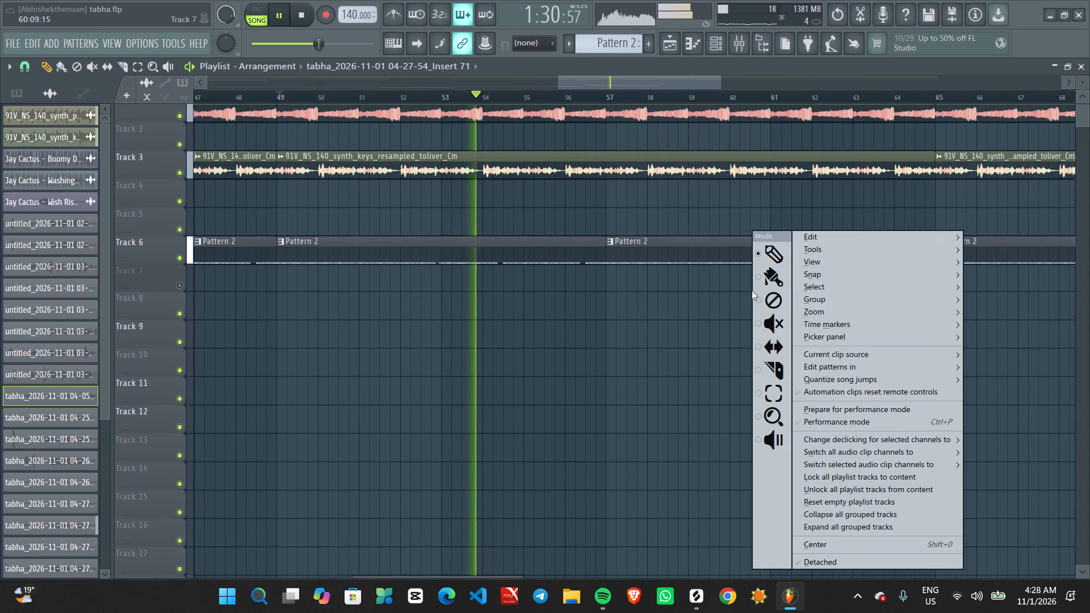
right_click_drag(752, 291, 757, 293)
left_click(781, 366)
scroll(784, 353, "up", 3, "ctrl")
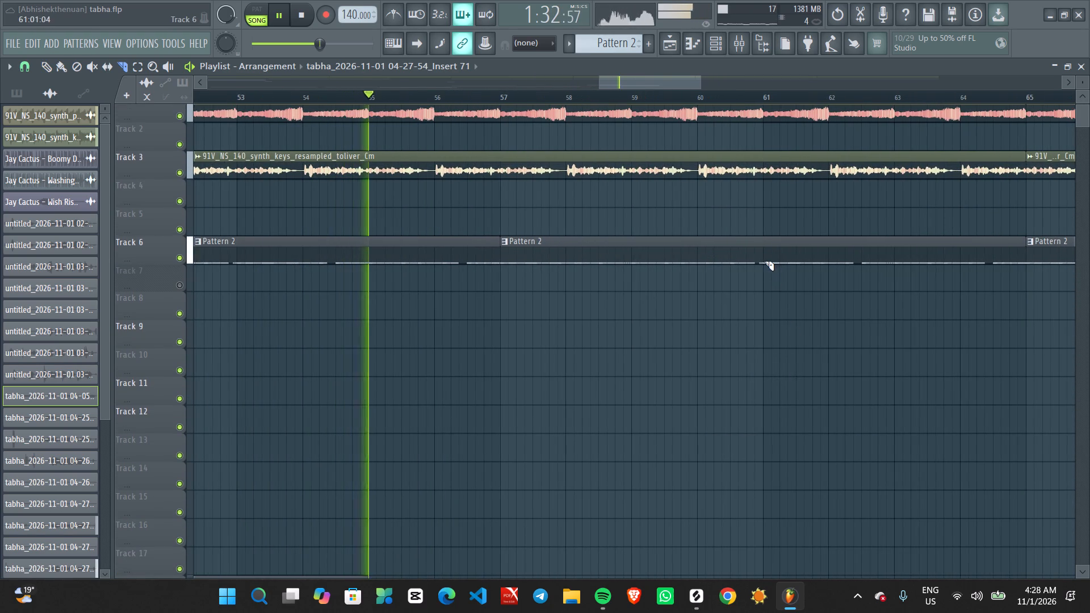
left_click(764, 261)
Delete the Pattern 2 piece between bars 57 and 61 on Track 6 and switch back to the Draw tool.
left_click_drag(709, 232, 715, 263, "ctrl")
key("Delete")
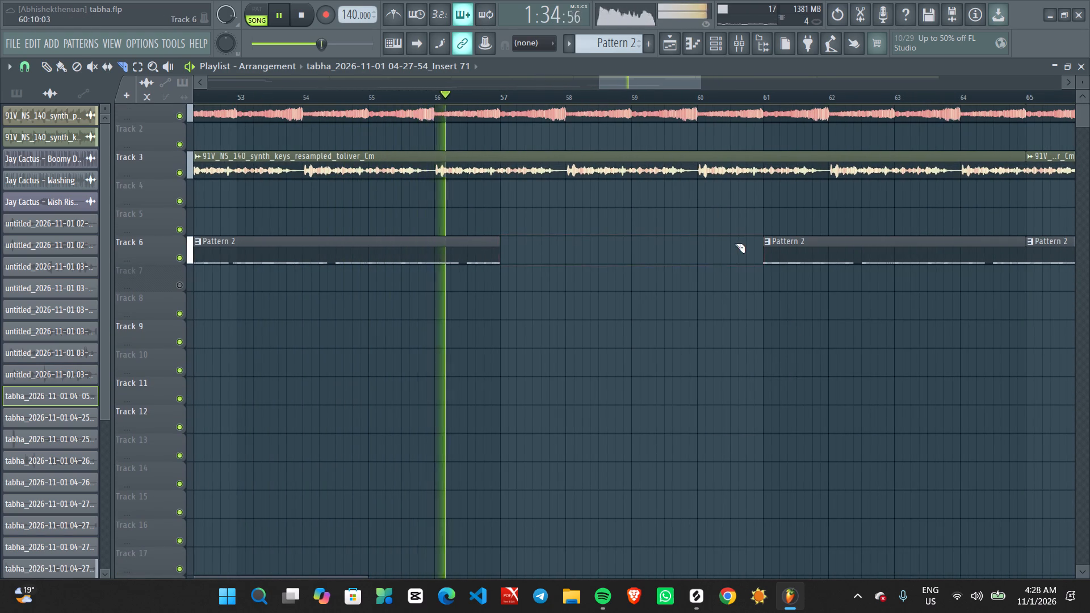
scroll(734, 243, "down", 3, "ctrl")
middle_click(660, 304)
right_click(660, 304)
left_click(675, 253)
Trim the end of the 04-27-54 take to about bar 59, just after the vocal fades out.
scroll(669, 314, "up", 2, "ctrl")
middle_click_drag(677, 342, 642, 250)
scroll(657, 363, "up", 2, "ctrl")
middle_click_drag(693, 419, 693, 162)
scroll(680, 283, "down", 2, "ctrl")
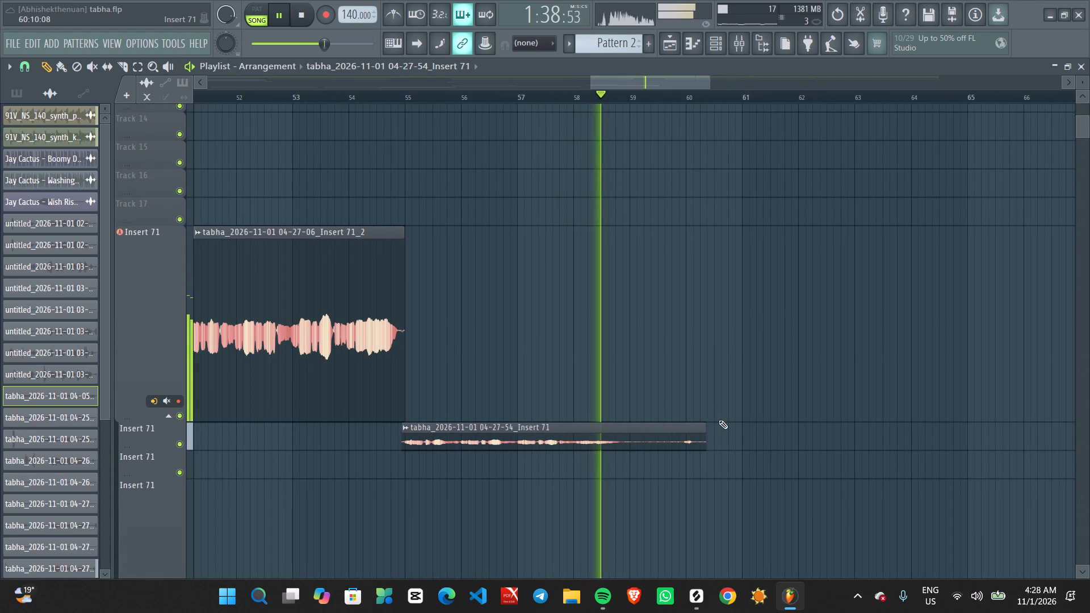
left_click_drag(705, 428, 640, 427)
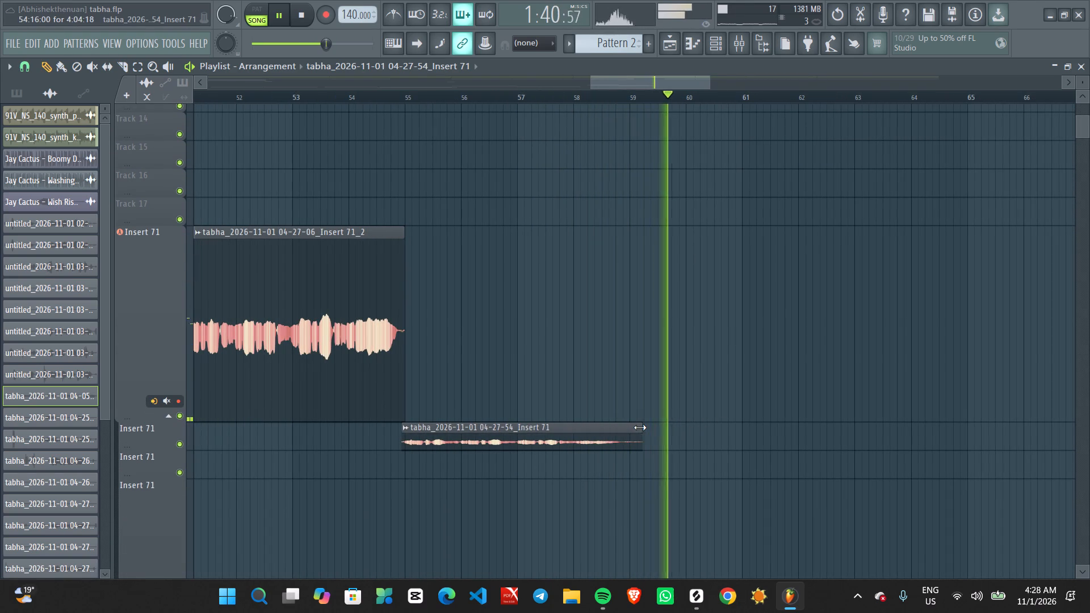
Stop playback and copy the Track 12 Wish Riser clip from near bar 33 to about bar 60.5, peaking at bar 61.
scroll(521, 313, "down", 8, "ctrl")
scroll(413, 313, "down", 6, "ctrl")
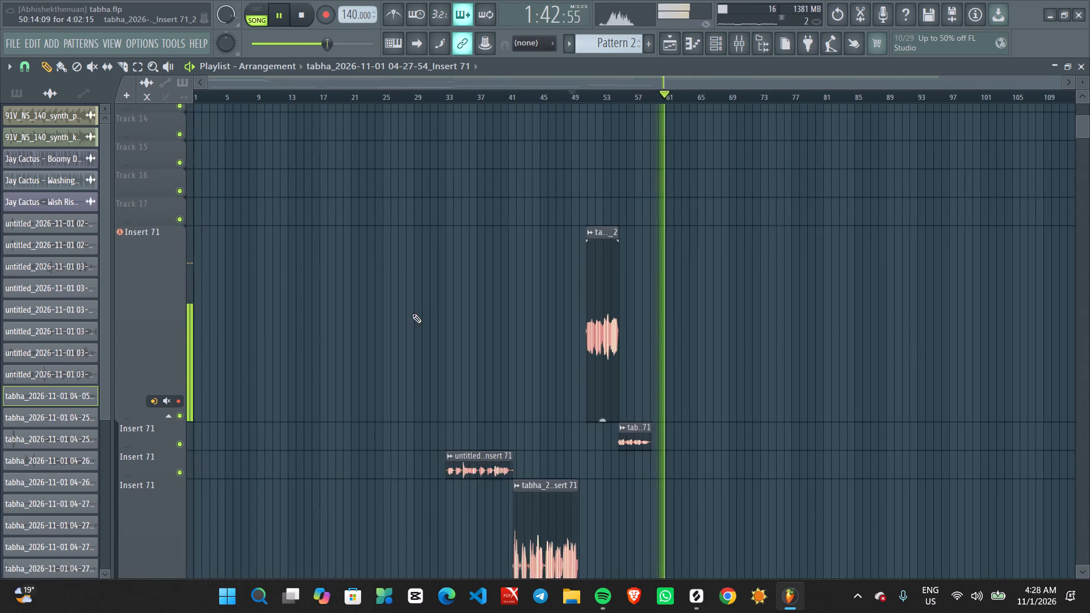
key("space")
scroll(390, 321, "up", 7)
scroll(445, 337, "up", 11)
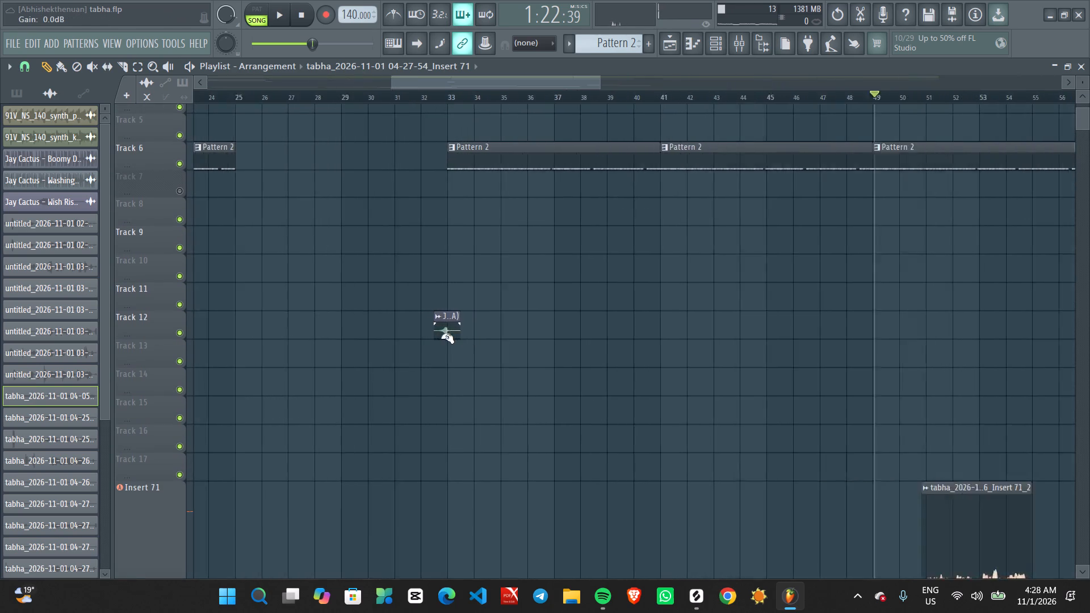
scroll(446, 337, "up", 1)
left_click_drag(450, 325, 907, 322, "shift")
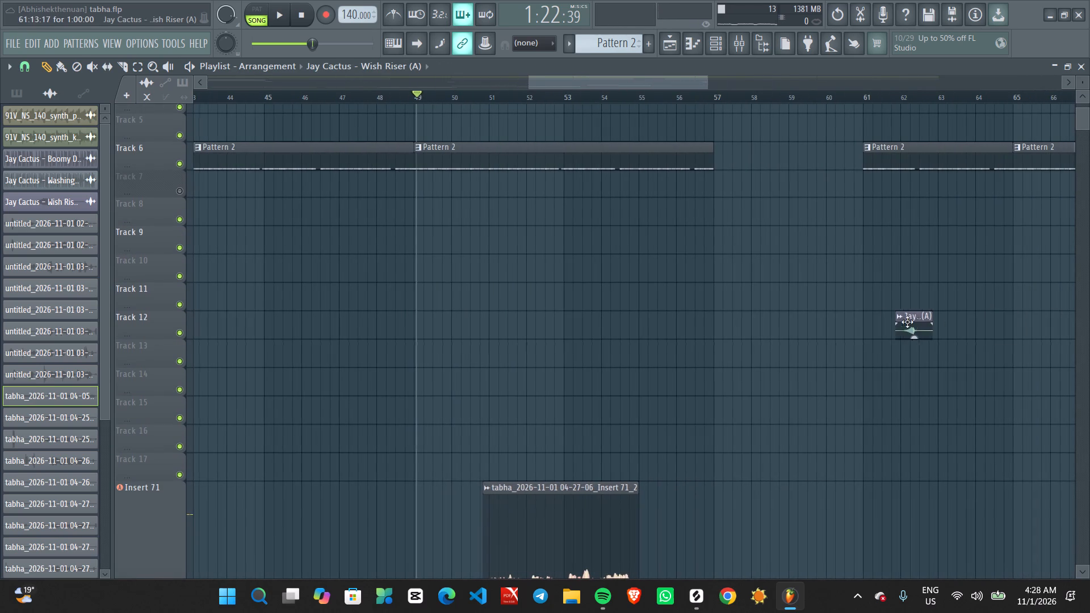
left_click_drag(907, 322, 878, 325, "shift")
scroll(882, 340, "up", 5, "ctrl")
left_click_drag(879, 328, 851, 328, "alt")
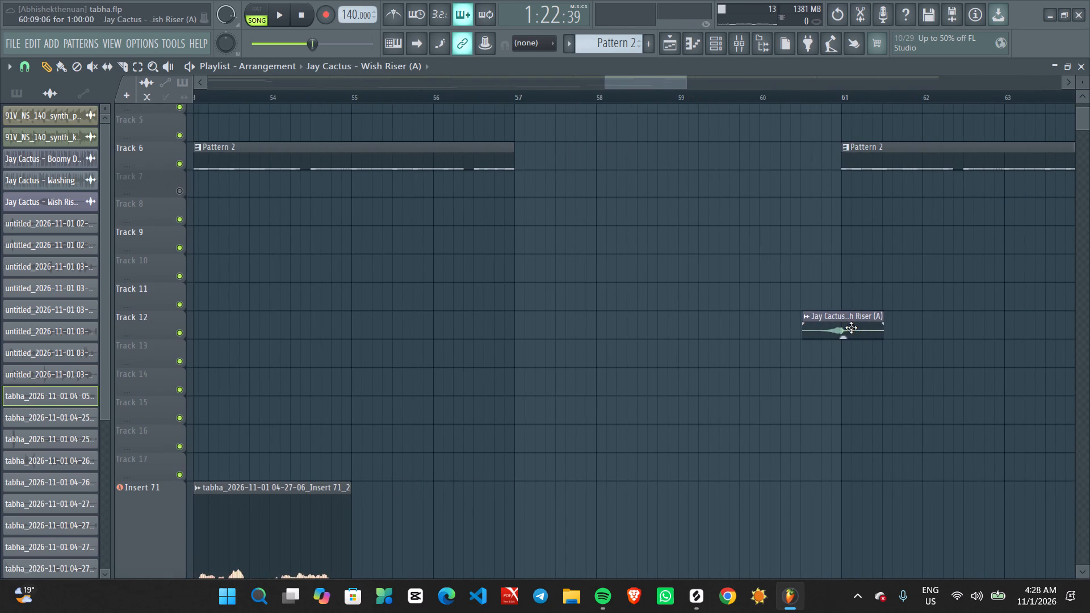
left_click_drag(851, 328, 849, 328, "alt")
Play the arrangement from bar 49 to check the new vocal takes, the pattern gap and the copied riser.
scroll(841, 337, "up", 6, "ctrl")
scroll(800, 332, "down", 3, "ctrl")
scroll(791, 332, "up", 1, "ctrl")
scroll(787, 332, "down", 6, "ctrl")
scroll(684, 298, "up", 1, "ctrl")
scroll(668, 294, "down", 6, "ctrl")
scroll(590, 270, "up", 1, "ctrl")
scroll(590, 270, "down", 1, "ctrl")
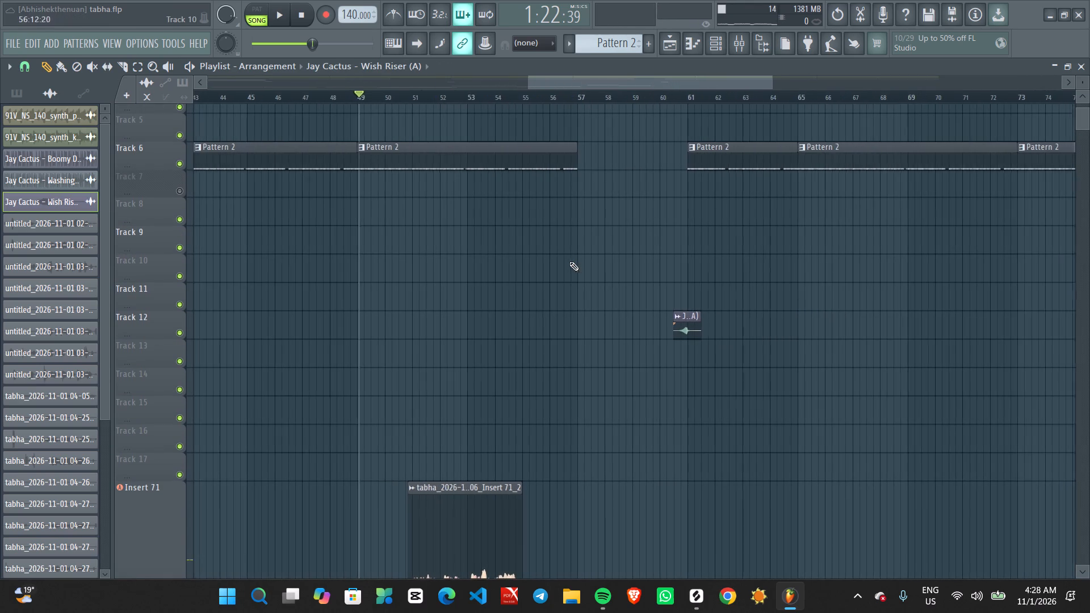
key("space")
scroll(525, 296, "up", 2, "ctrl")
middle_click_drag(548, 304, 675, 116)
scroll(634, 233, "down", 6, "alt")
scroll(660, 383, "up", 2, "ctrl")
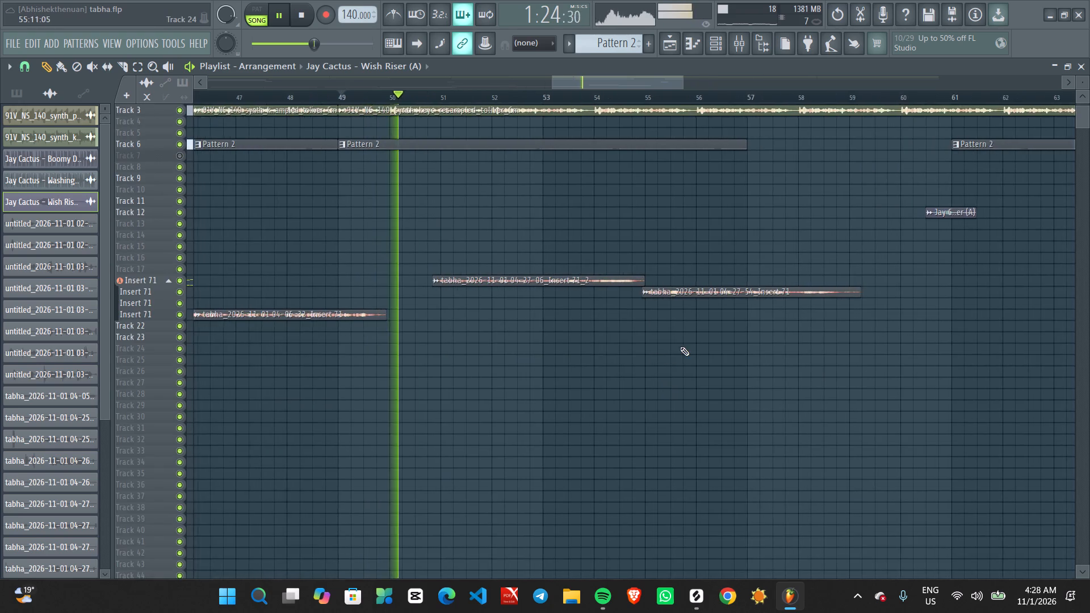
middle_click_drag(671, 349, 636, 363)
scroll(631, 363, "down", 6, "ctrl")
scroll(620, 362, "up", 3, "ctrl")
middle_click_drag(660, 351, 645, 378)
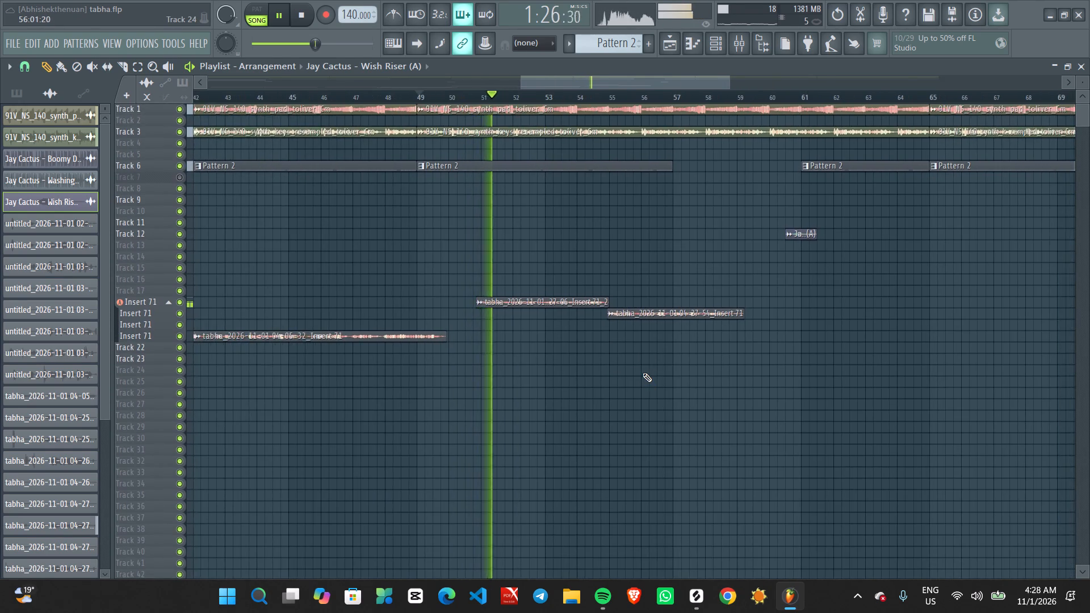
scroll(643, 373, "down", 5, "ctrl")
key("space")
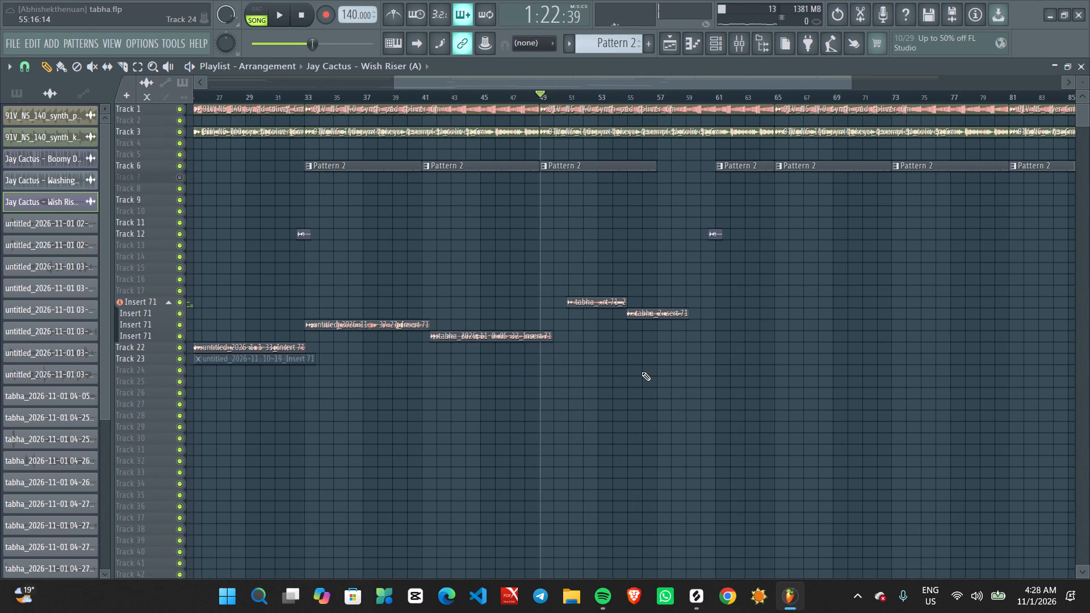
key("space")
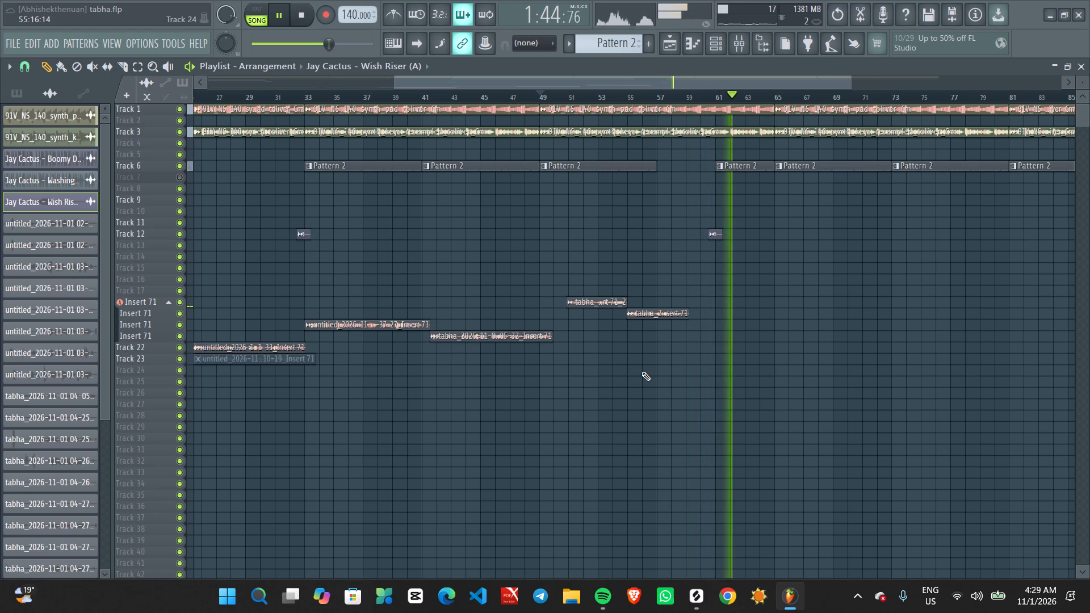
scroll(642, 372, "down", 5, "ctrl")
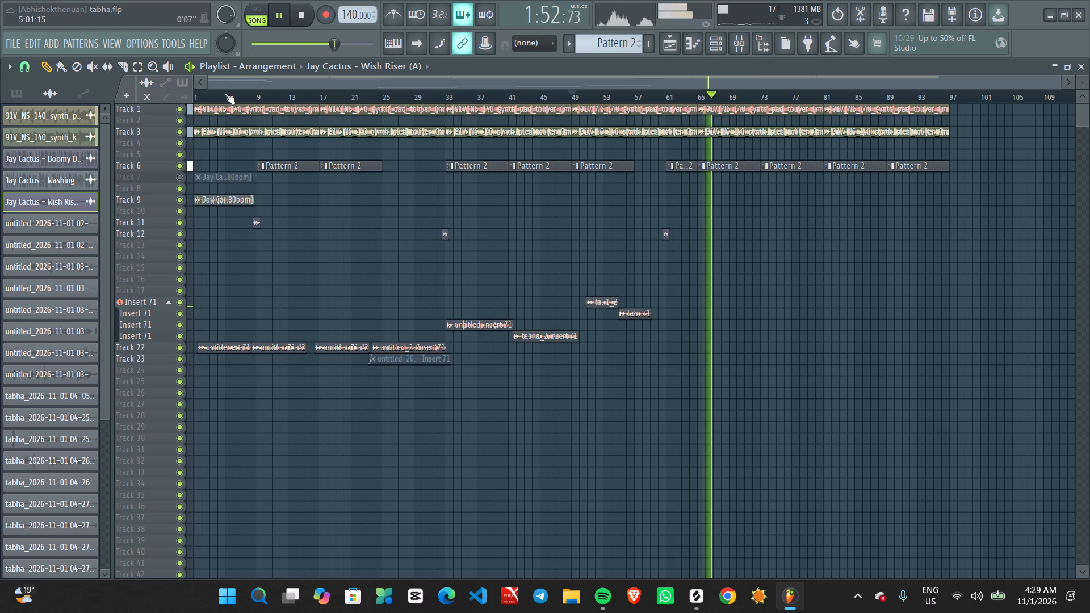
Listen to the song from its beginning, then jump playback to about bar 45.
left_click_drag(225, 93, 127, 93)
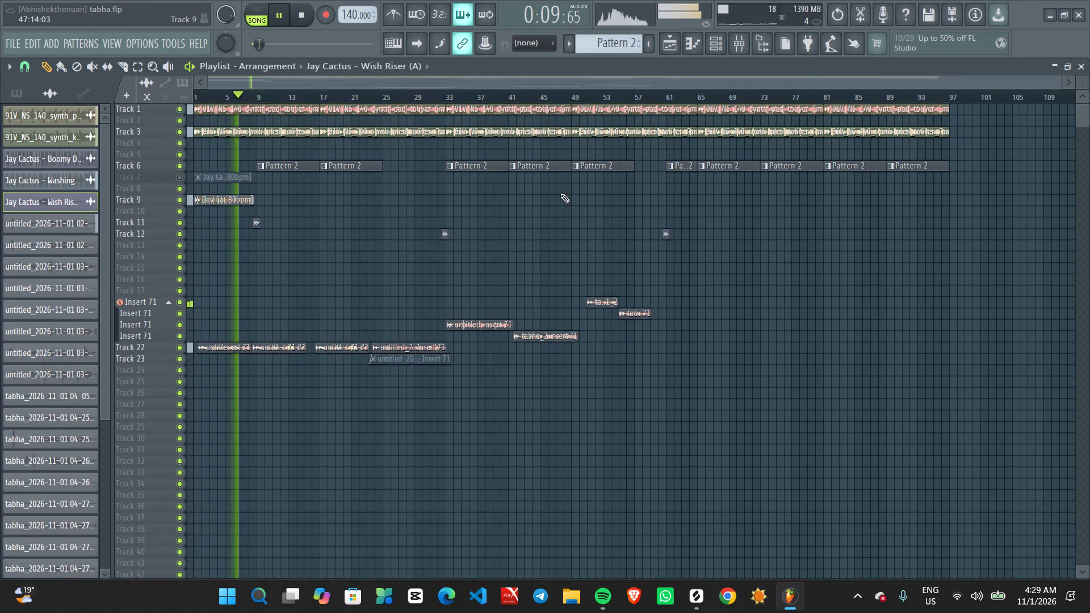
left_click(544, 95)
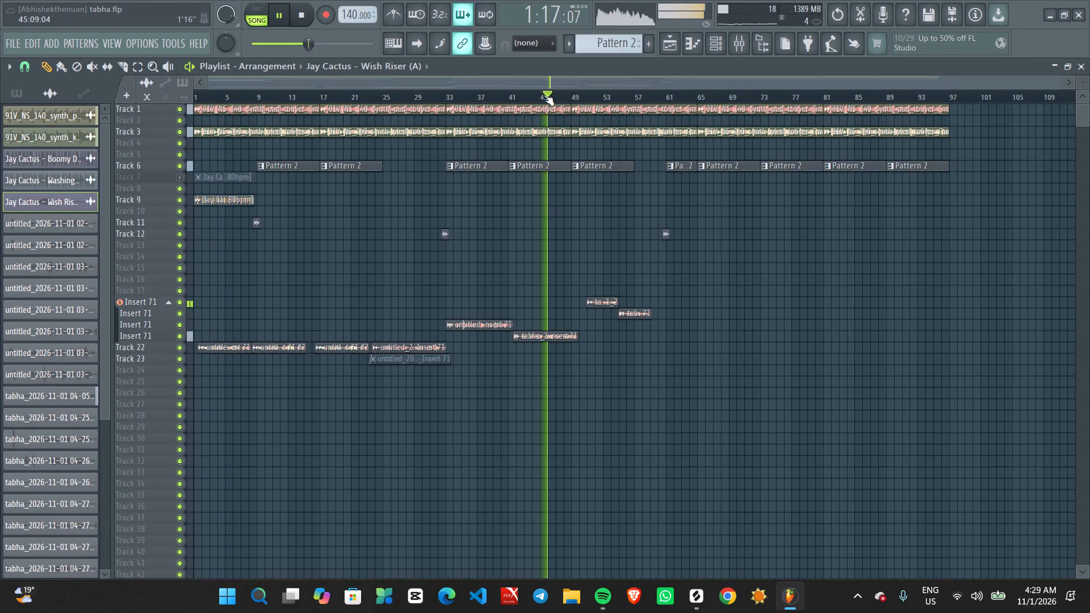
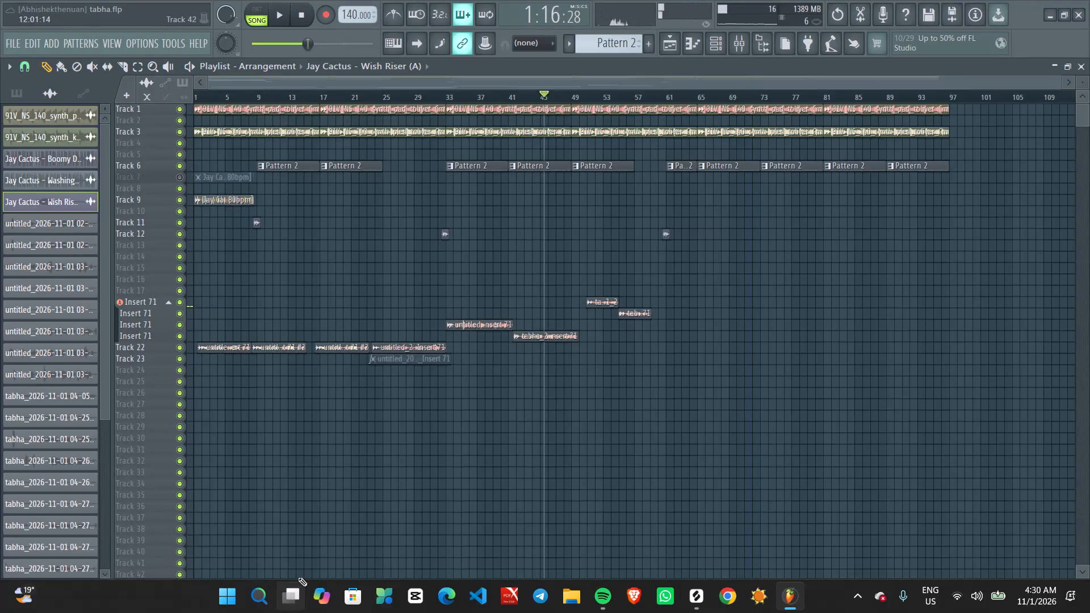
Play the song from about bar 7 to listen to the opening Track 22 vocals.
scroll(321, 526, "up", 4, "ctrl")
middle_click_drag(322, 443, 471, 375)
scroll(330, 307, "up", 3, "ctrl")
middle_click_drag(327, 319, 354, 401)
left_click(281, 99)
key("space")
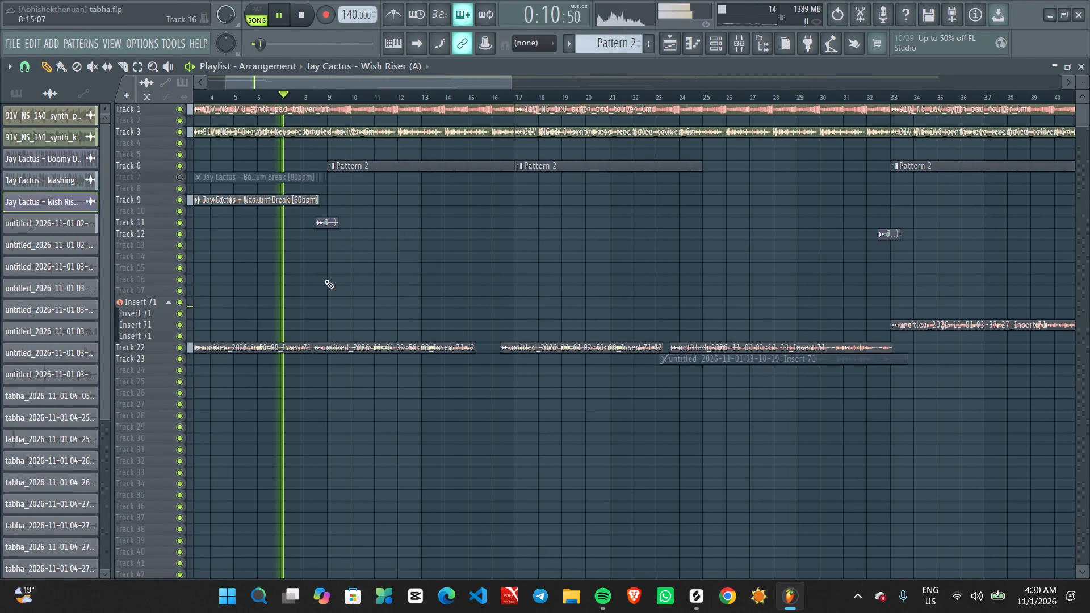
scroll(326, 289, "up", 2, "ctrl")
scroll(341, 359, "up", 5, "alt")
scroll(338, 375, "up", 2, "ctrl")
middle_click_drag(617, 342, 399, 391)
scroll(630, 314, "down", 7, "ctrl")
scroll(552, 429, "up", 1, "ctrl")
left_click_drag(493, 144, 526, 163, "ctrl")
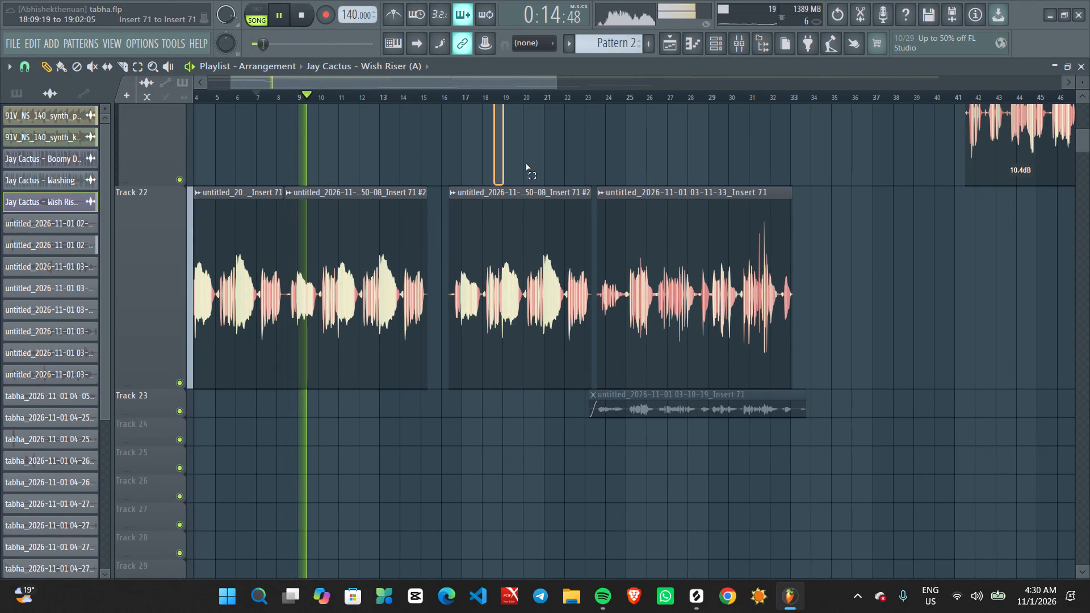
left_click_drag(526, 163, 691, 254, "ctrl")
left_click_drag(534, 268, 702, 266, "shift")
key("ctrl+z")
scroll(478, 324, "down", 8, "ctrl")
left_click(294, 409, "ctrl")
Restart playback and copy the two 02-50-08 Insert 71 #2 clips on Track 22 out to about bar 128.
scroll(292, 425, "up", 3, "ctrl")
middle_click_drag(325, 428, 618, 435)
scroll(387, 388, "up", 2, "ctrl")
key("space")
key("space")
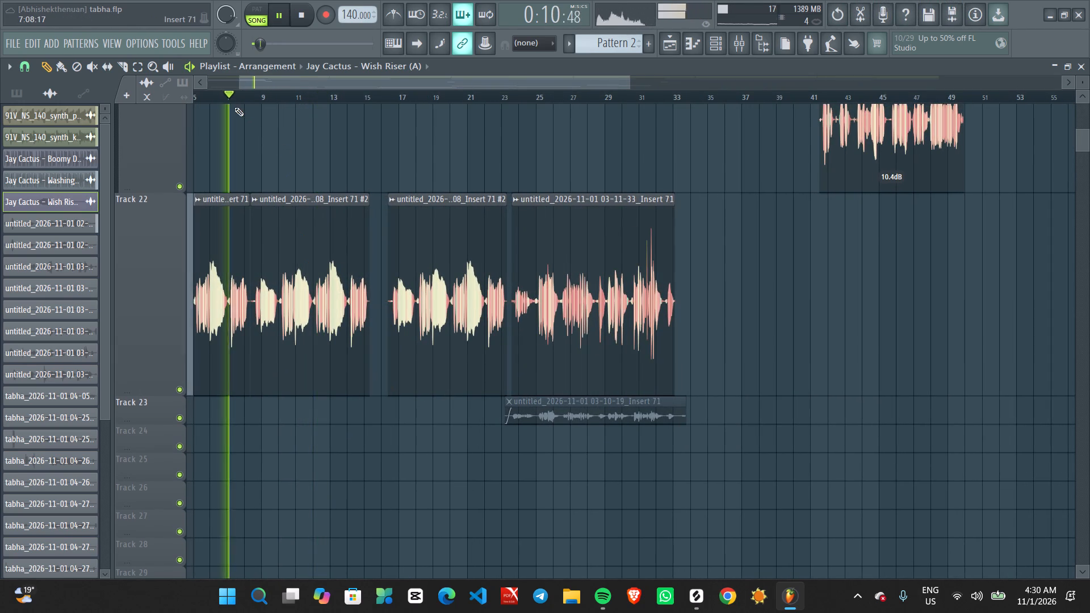
scroll(257, 329, "up", 3, "ctrl")
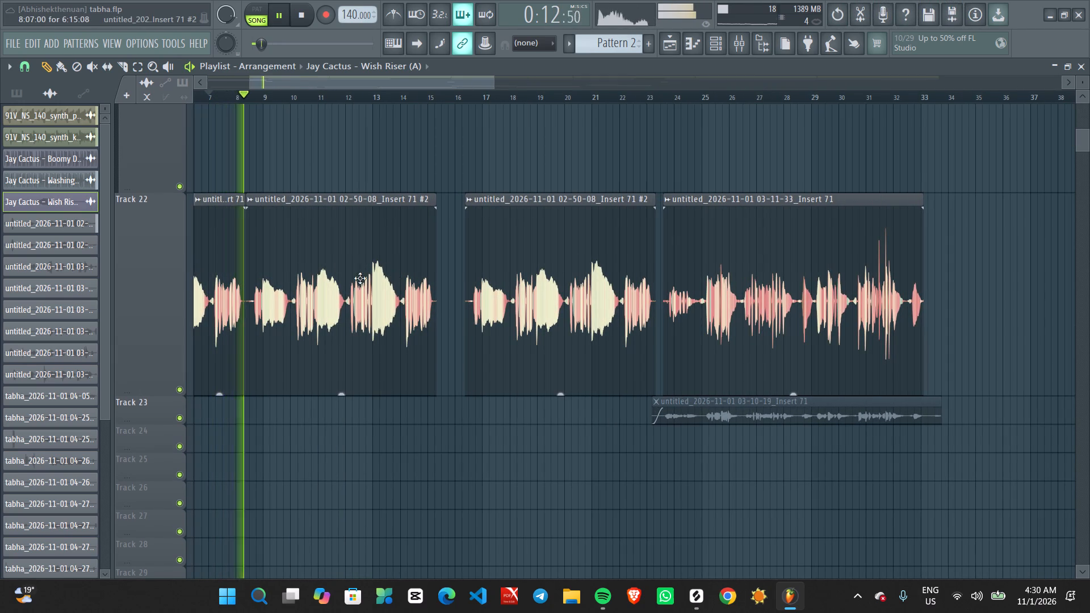
left_click_drag(325, 256, 538, 329, "ctrl")
left_click_drag(360, 289, 1089, 276, "shift")
scroll(875, 274, "down", 12, "ctrl")
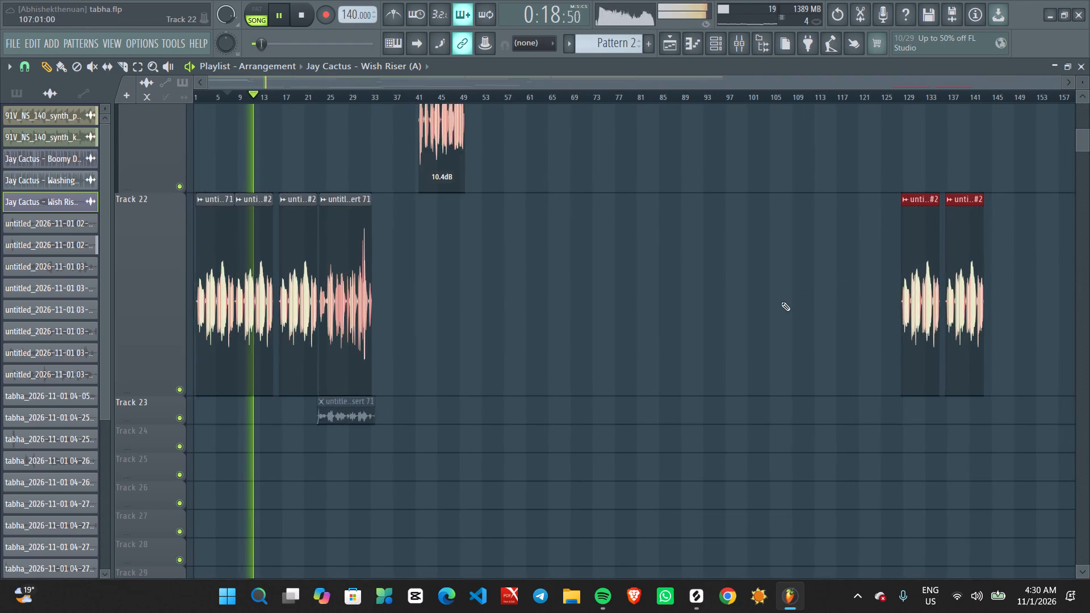
Move the two copied Track 22 clips back so the first starts at about bar 60.6, near the copied riser.
scroll(781, 302, "up", 6)
scroll(781, 302, "down", 1)
scroll(781, 303, "up", 9)
middle_click_drag(689, 376, 905, 331)
scroll(614, 332, "down", 3, "alt")
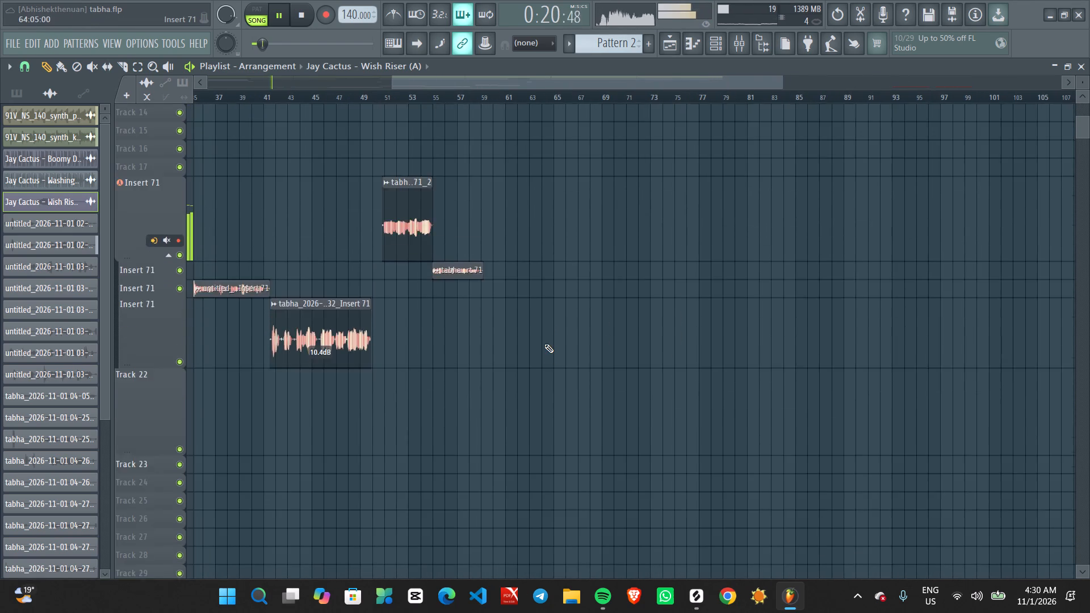
scroll(544, 344, "down", 3, "alt")
scroll(550, 360, "up", 2, "ctrl")
middle_click_drag(556, 362, 599, 303)
scroll(669, 320, "down", 7, "ctrl")
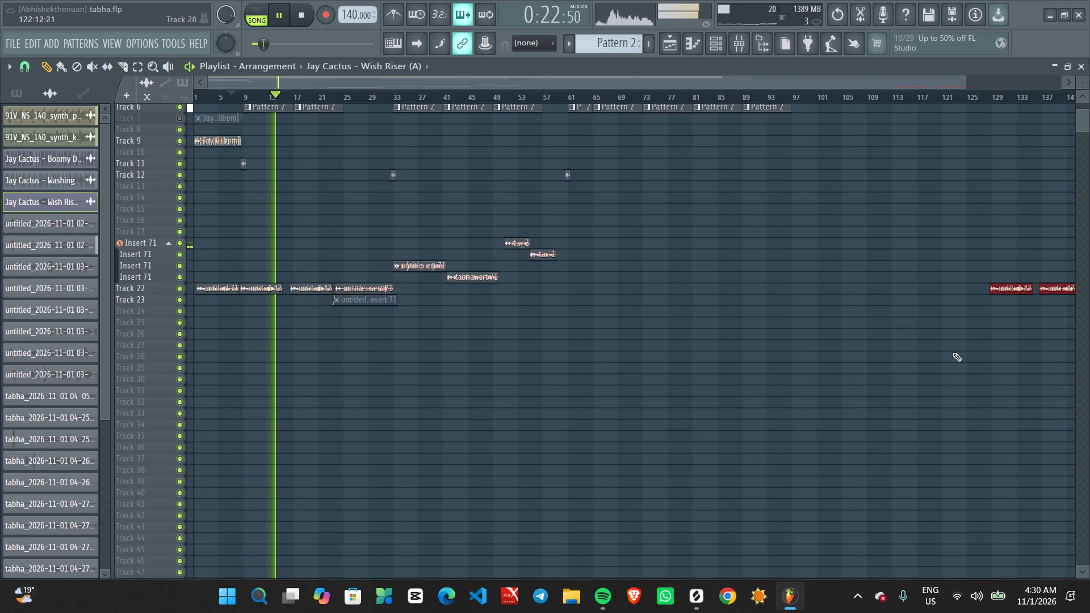
left_click_drag(999, 288, 576, 285)
Nudge the copied Track 22 clips slightly earlier to start at about bar 60.3, and stop playback.
scroll(567, 290, "up", 3, "ctrl")
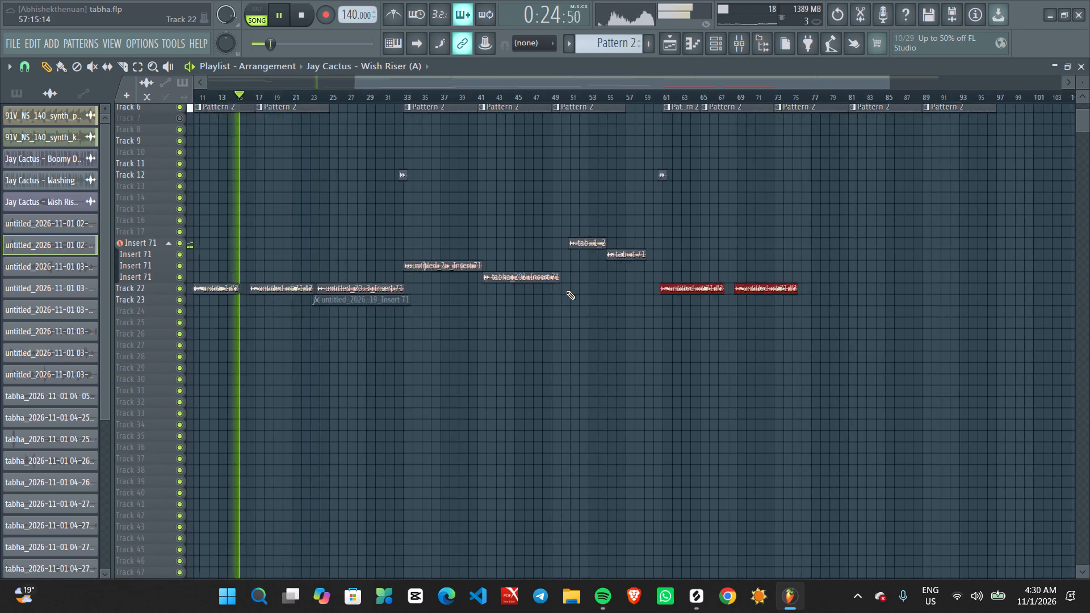
scroll(566, 291, "up", 4, "ctrl")
scroll(741, 294, "up", 5, "ctrl")
scroll(807, 310, "up", 5, "alt")
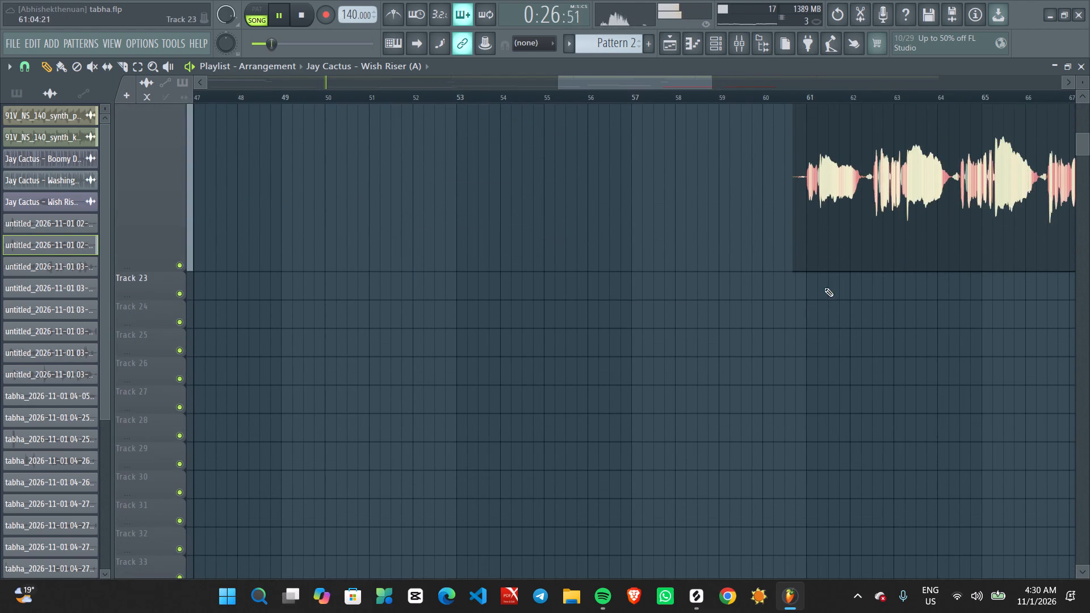
scroll(844, 267, "up", 3, "ctrl")
middle_click_drag(837, 333, 791, 479)
left_click_drag(826, 327, 810, 326, "alt")
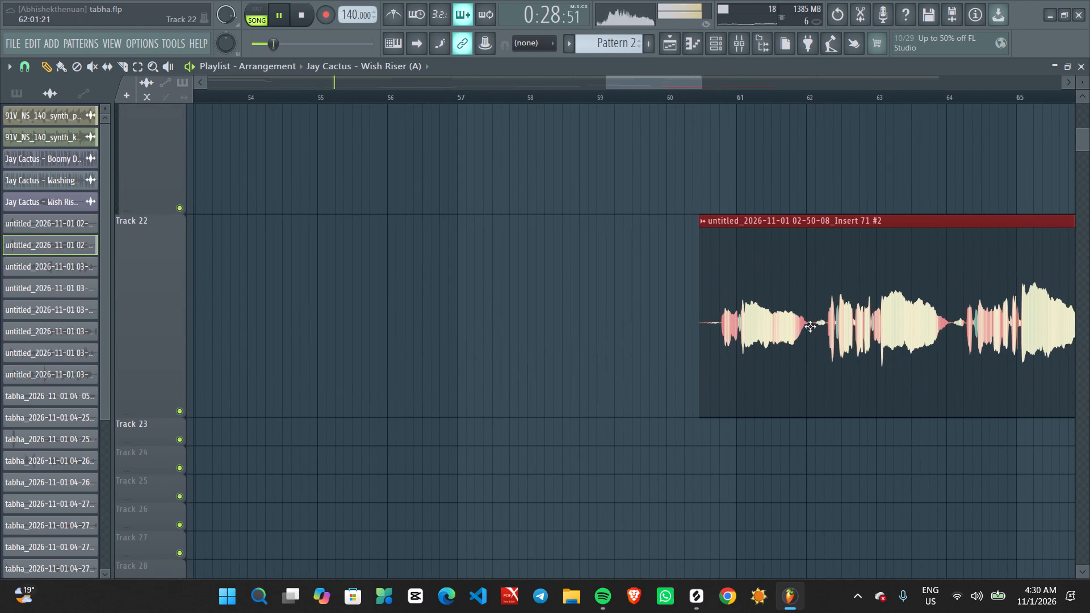
left_click_drag(810, 326, 803, 326, "alt")
key("space")
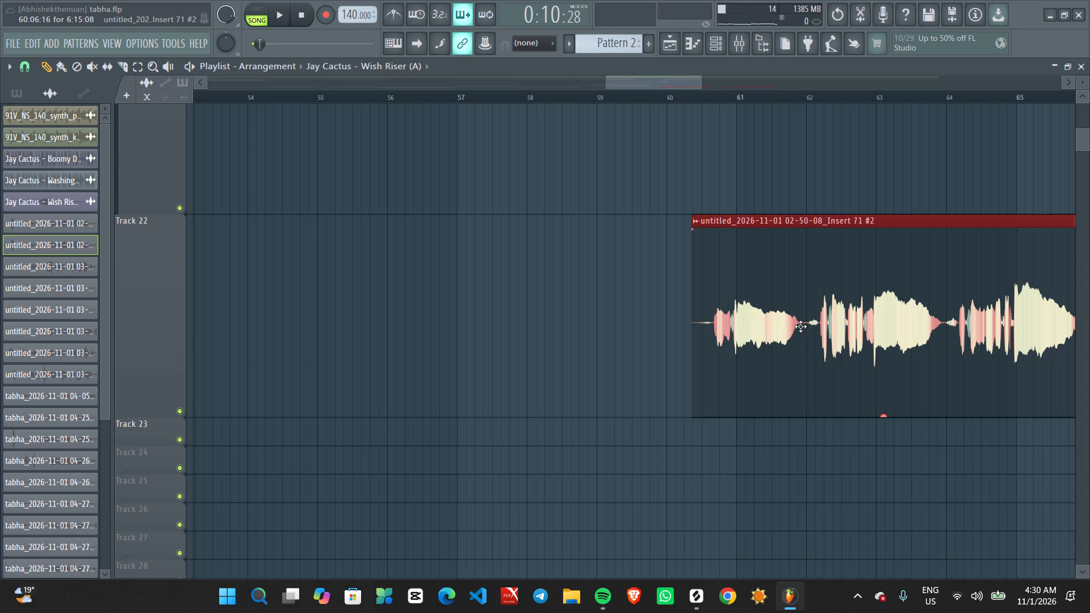
Play from about bar 57 to check the copied vocals' timing against bar 61, then stop and deselect the clips.
scroll(539, 276, "down", 6, "alt")
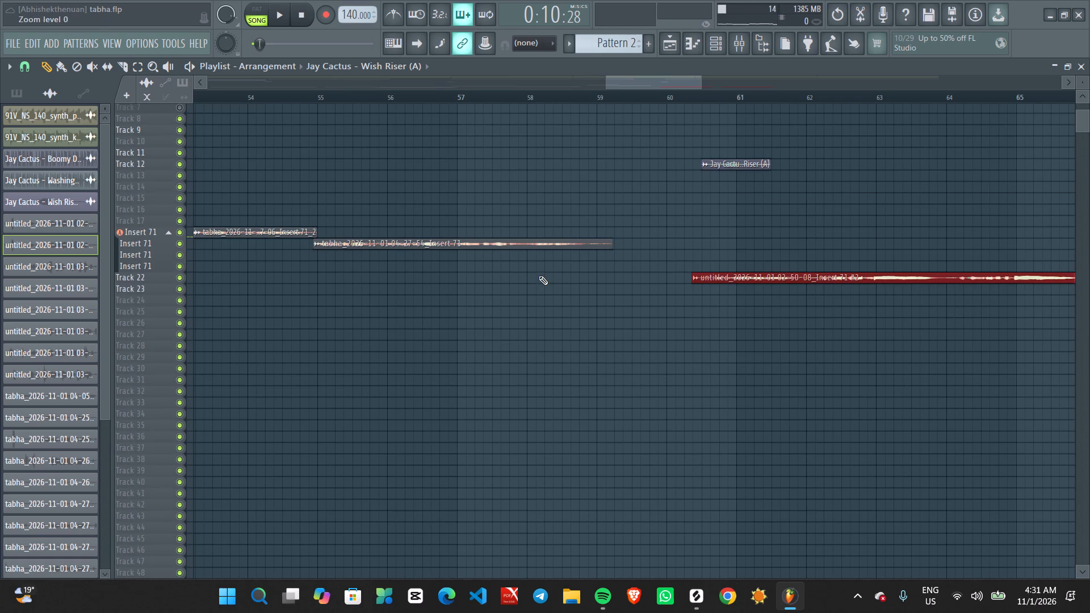
key("space")
left_click(490, 93)
scroll(584, 268, "up", 3)
scroll(731, 349, "up", 1, "ctrl")
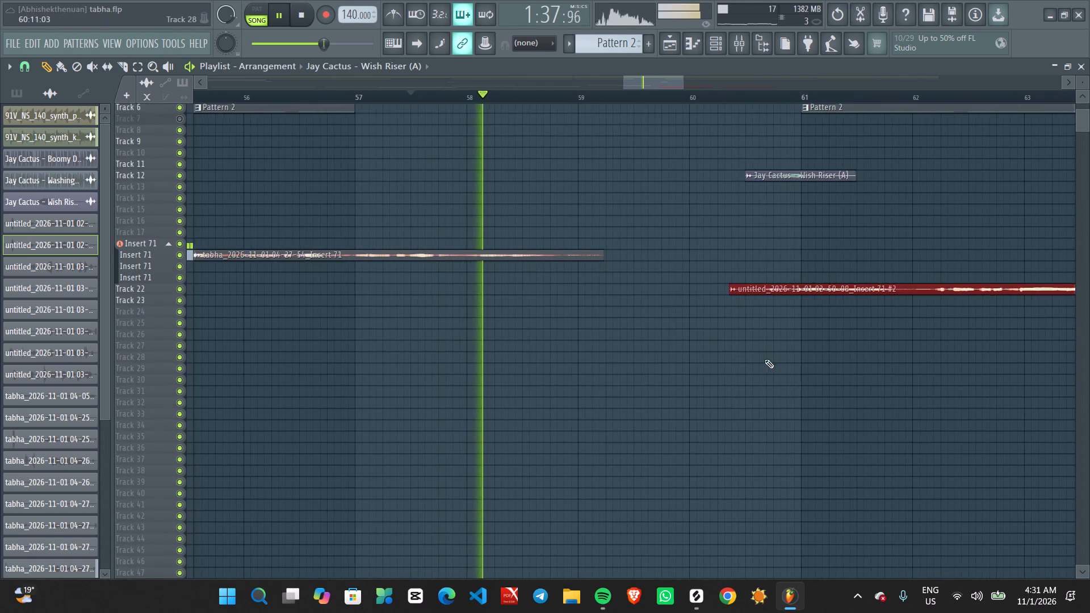
scroll(772, 360, "up", 4, "alt")
scroll(808, 328, "up", 1, "ctrl")
middle_click_drag(799, 212, 765, 375)
scroll(765, 376, "up", 2, "ctrl")
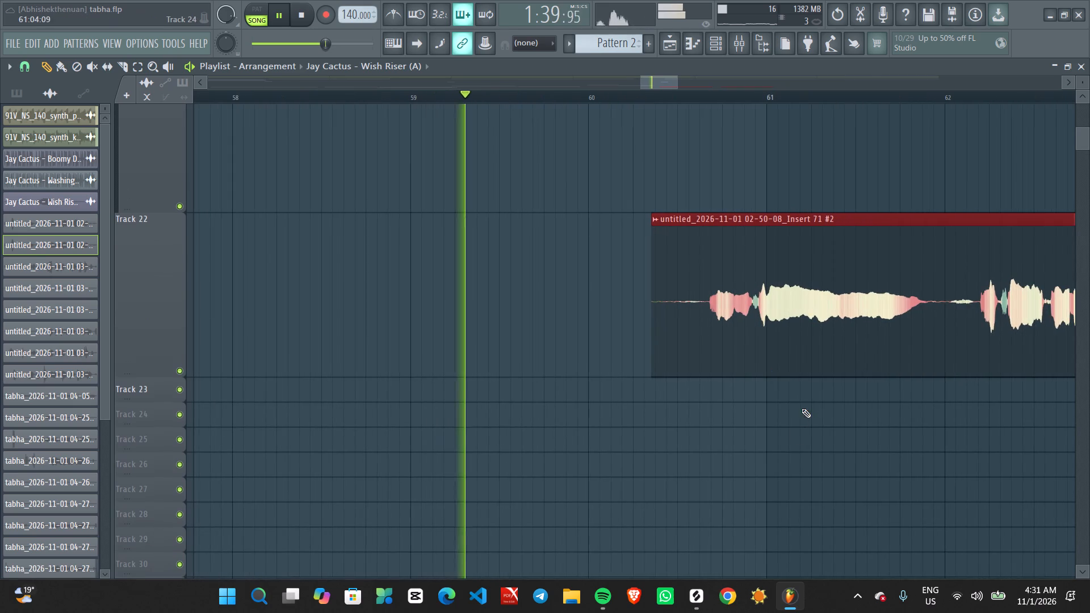
scroll(759, 423, "up", 2, "ctrl")
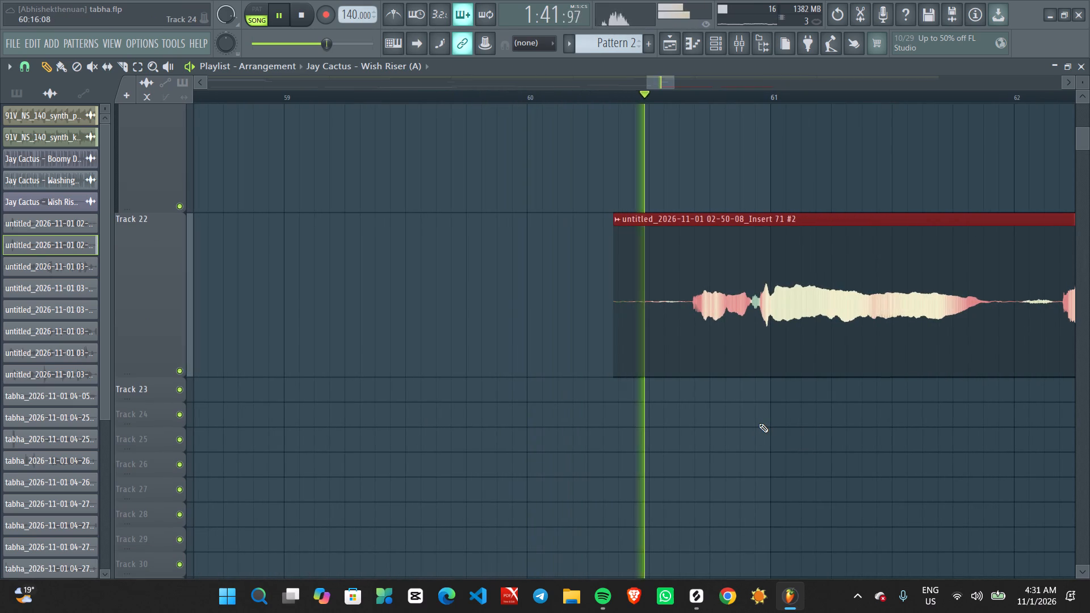
scroll(773, 375, "down", 7, "ctrl")
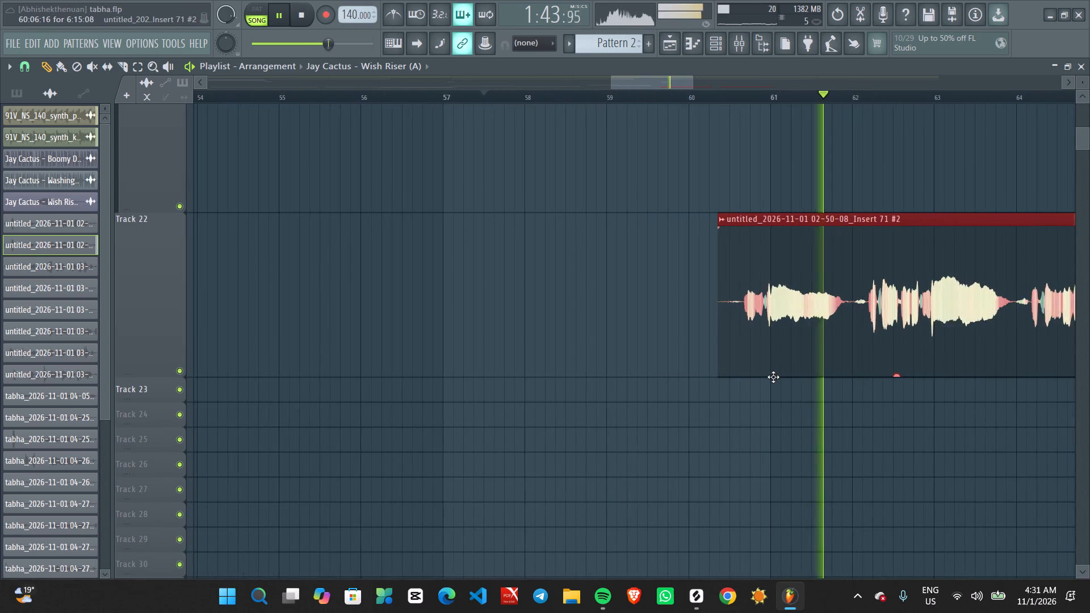
scroll(770, 376, "down", 6, "ctrl")
key("space")
scroll(752, 349, "down", 5, "ctrl")
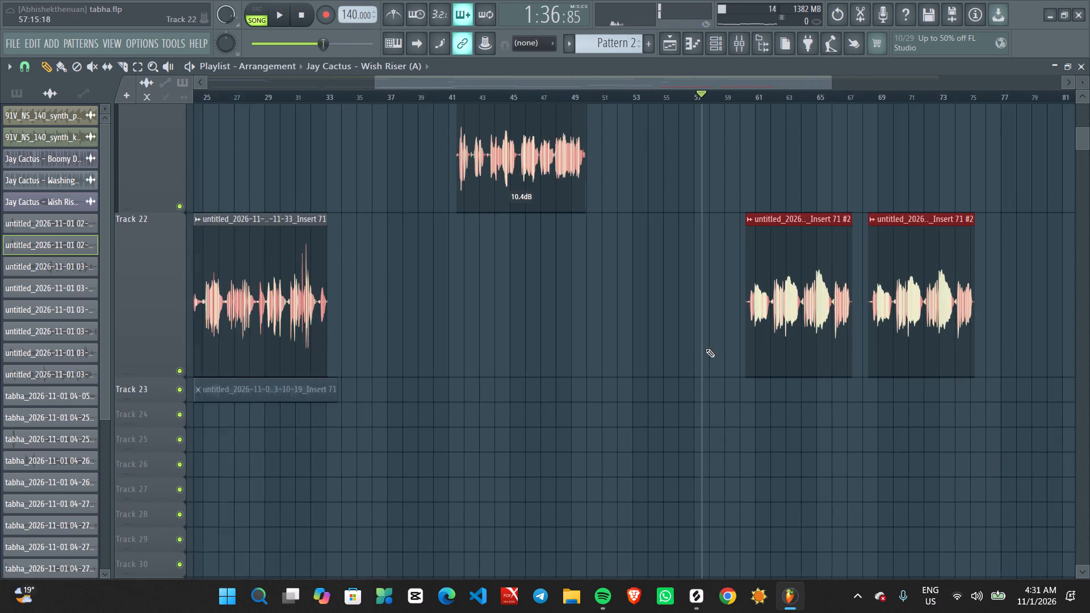
left_click(649, 367, "ctrl")
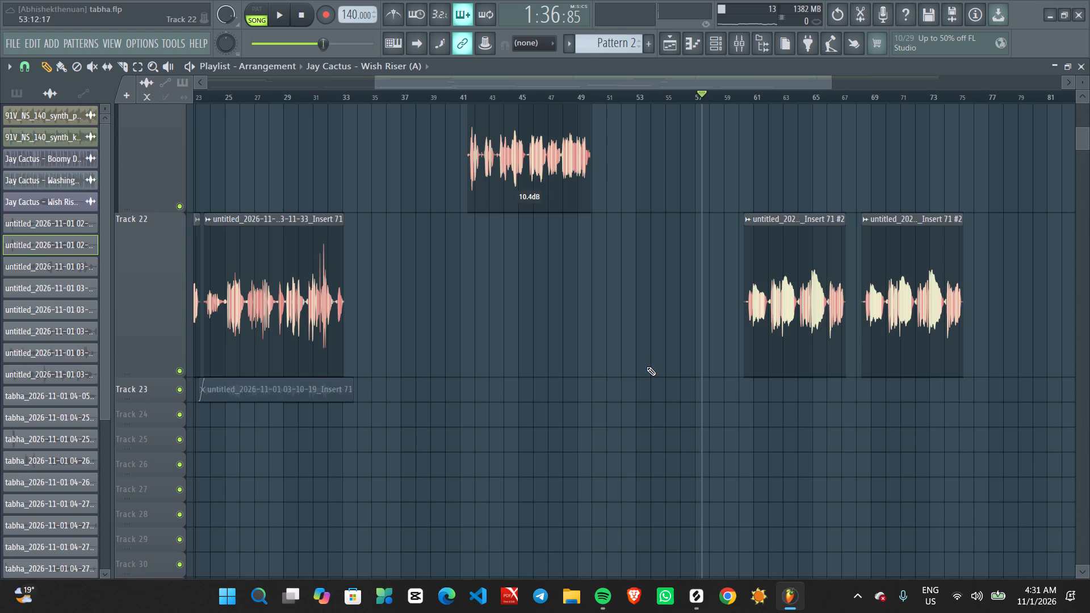
Select both copied Track 22 clips and move them about one bar earlier to start at about bar 59.1.
scroll(647, 367, "down", 4, "ctrl")
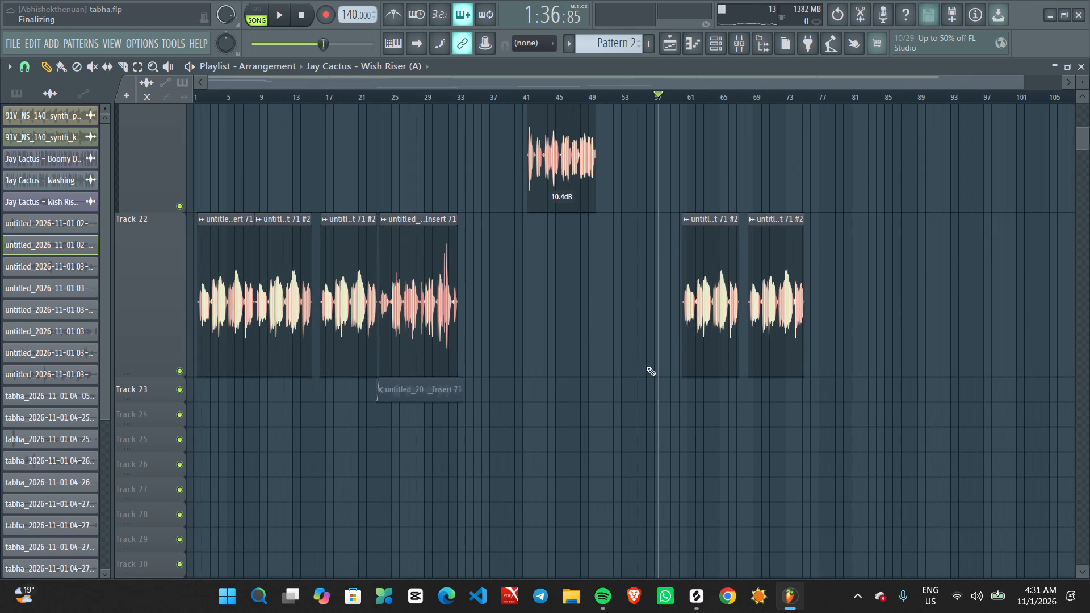
scroll(627, 368, "down", 5, "ctrl")
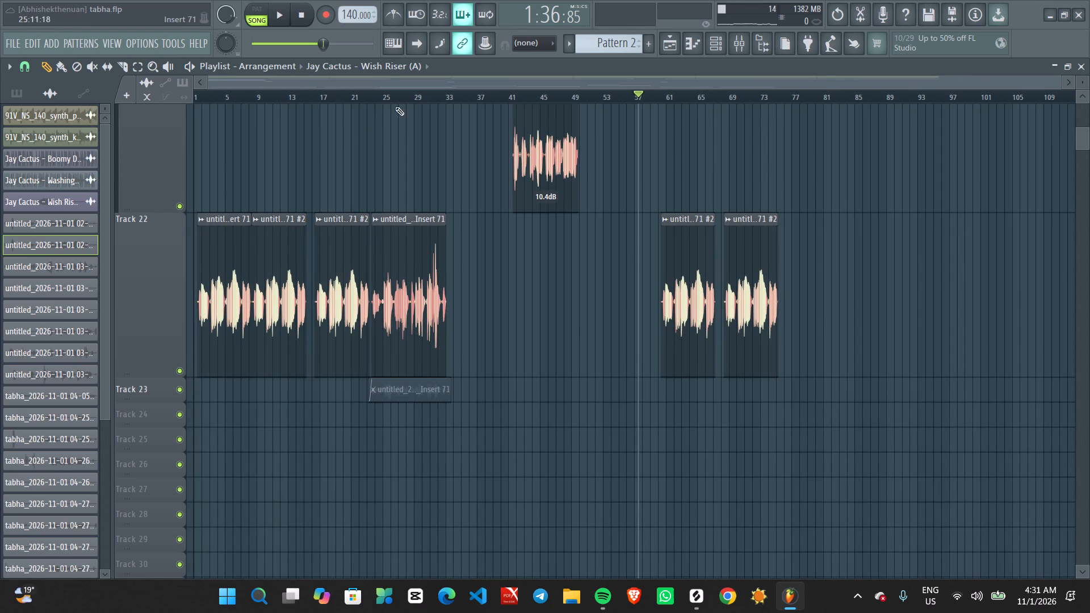
left_click(405, 94)
scroll(570, 336, "up", 4, "ctrl")
scroll(669, 296, "up", 1)
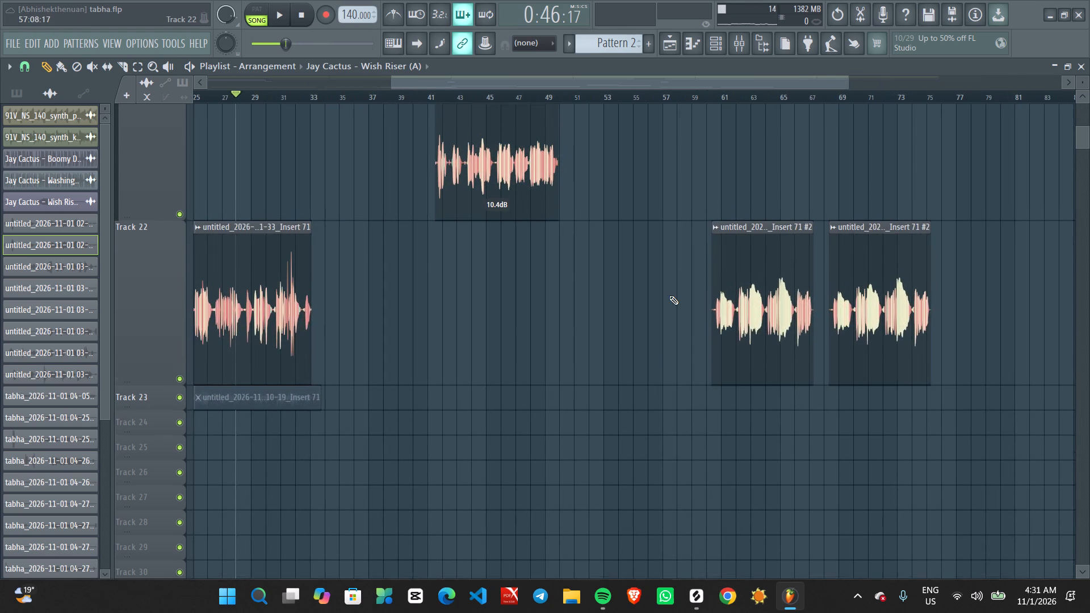
scroll(669, 296, "up", 13)
scroll(664, 356, "up", 4, "ctrl")
middle_click_drag(697, 423, 717, 135)
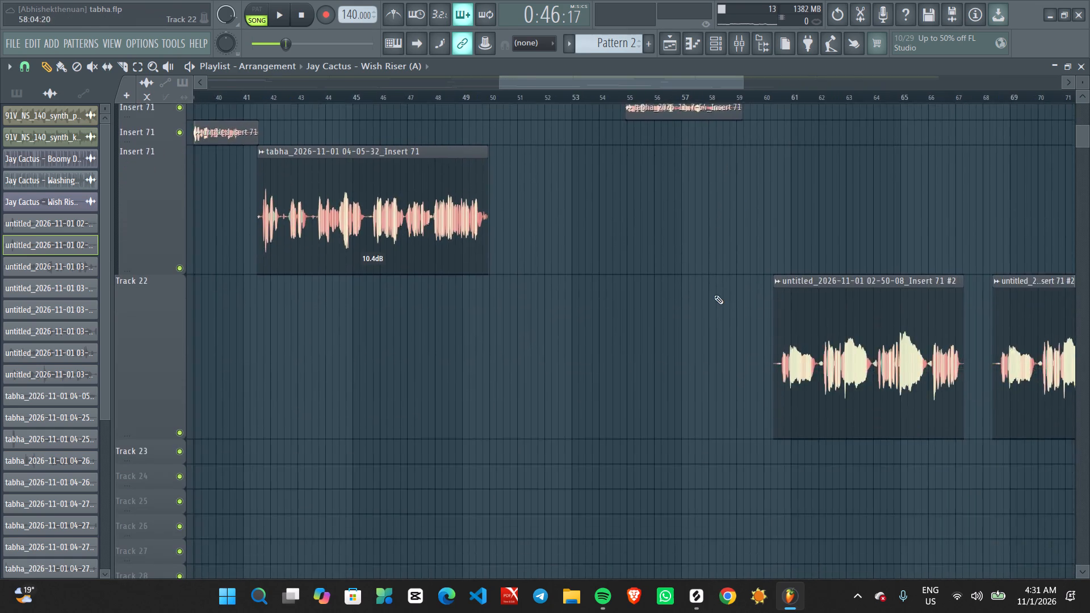
scroll(714, 296, "up", 1, "ctrl")
middle_click_drag(696, 303, 703, 460)
scroll(774, 407, "up", 5)
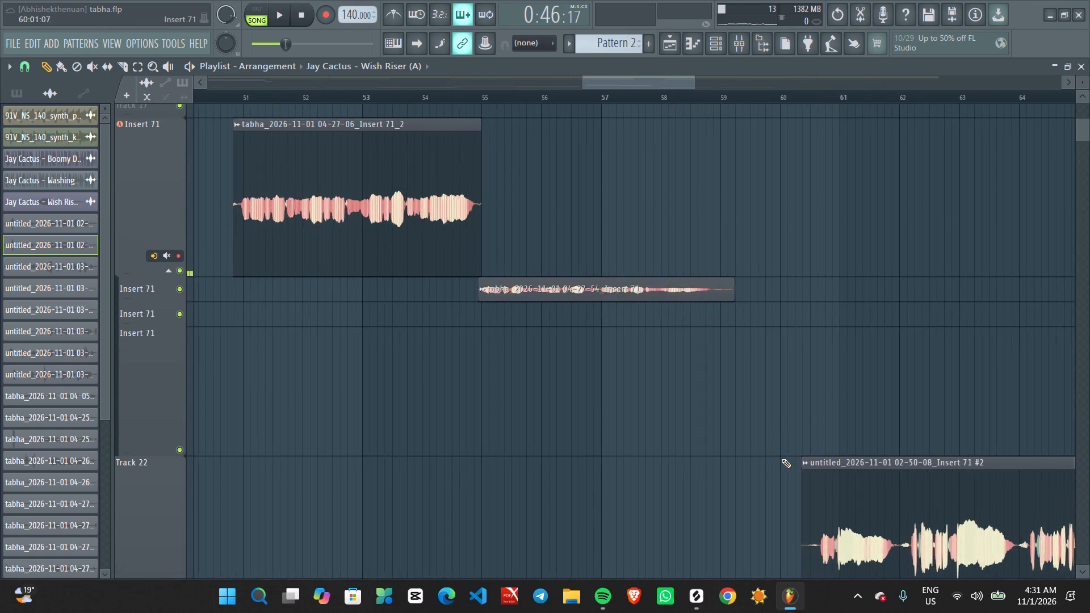
middle_click_drag(760, 435, 728, 236)
scroll(726, 244, "down", 7, "ctrl")
left_click_drag(787, 246, 962, 385, "ctrl")
scroll(719, 382, "up", 2, "ctrl")
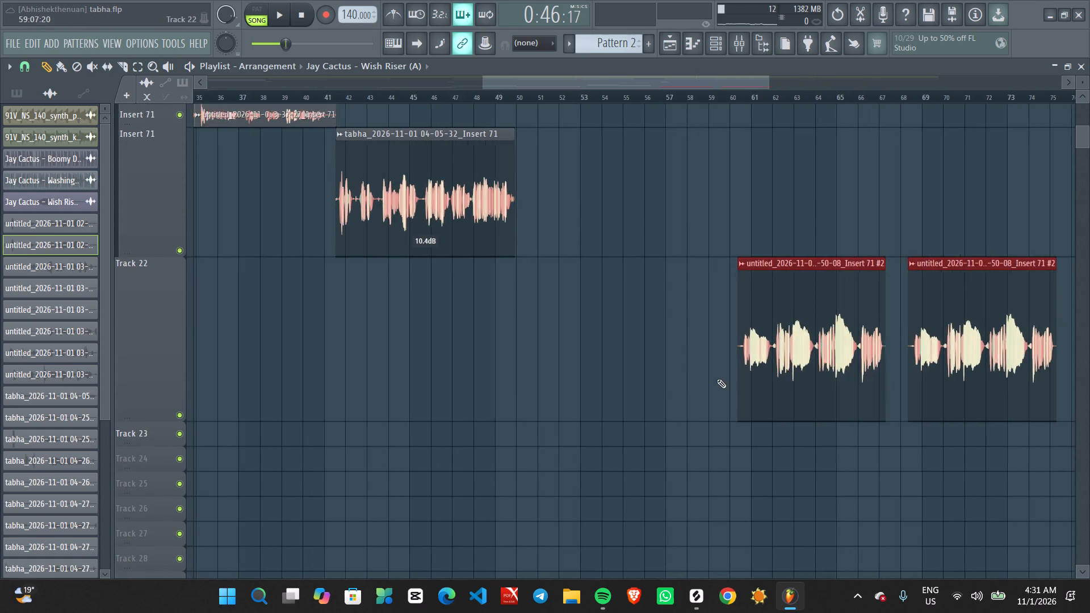
scroll(717, 379, "up", 4, "ctrl")
left_click_drag(821, 350, 760, 343, "alt")
Play from about bar 56.7 and nudge both copied Track 22 clips slightly later to start at about bar 59.3.
key("space")
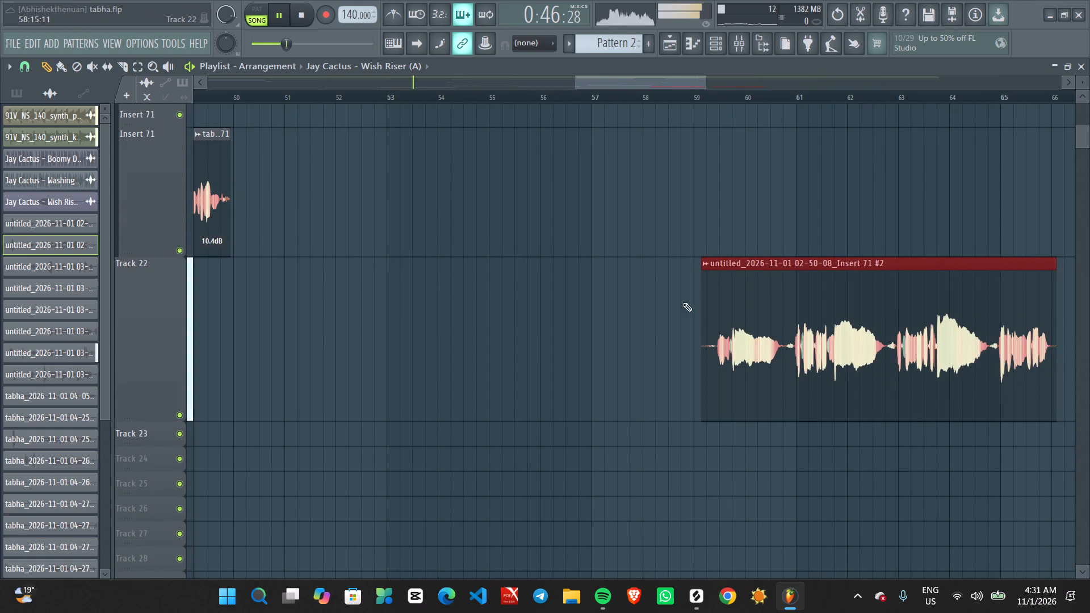
scroll(672, 289, "up", 1)
scroll(669, 286, "down", 1)
scroll(668, 285, "up", 6)
key("space")
key("space")
left_click(577, 96)
scroll(677, 239, "up", 5, "ctrl")
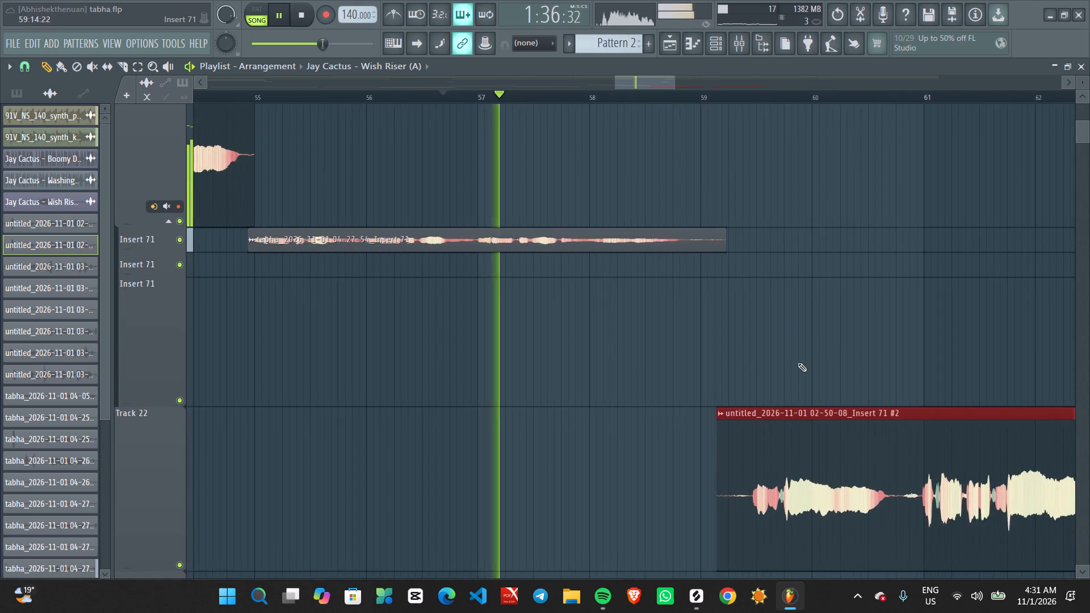
middle_click_drag(791, 344, 749, 190)
left_click_drag(769, 325, 792, 326, "alt")
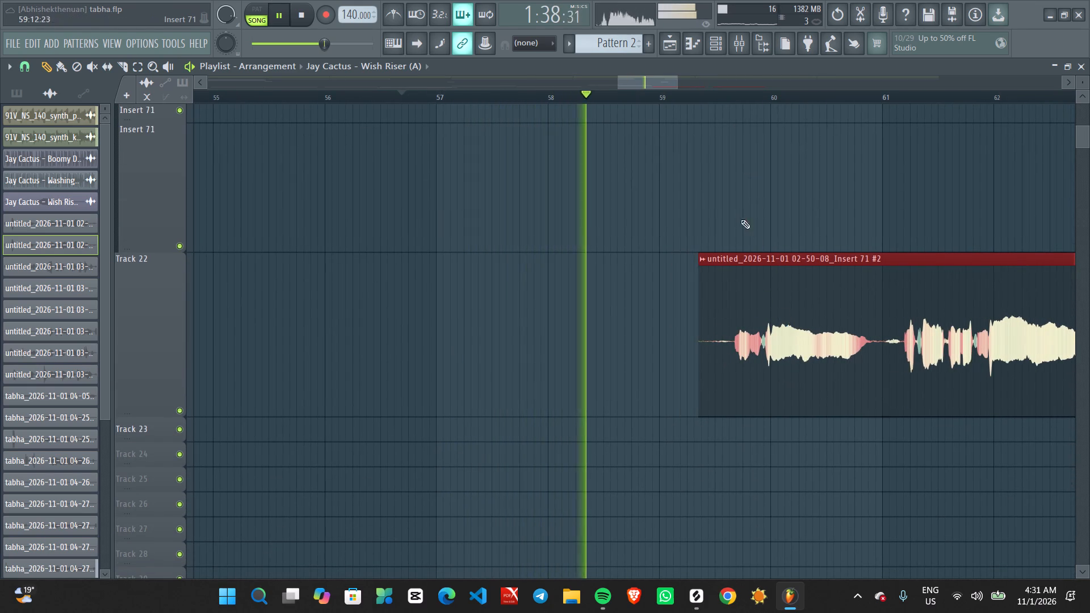
Listen to the passage from about bar 56.7 again to check how the copied vocals enter after the 04-27-54 take.
scroll(739, 215, "down", 2, "ctrl")
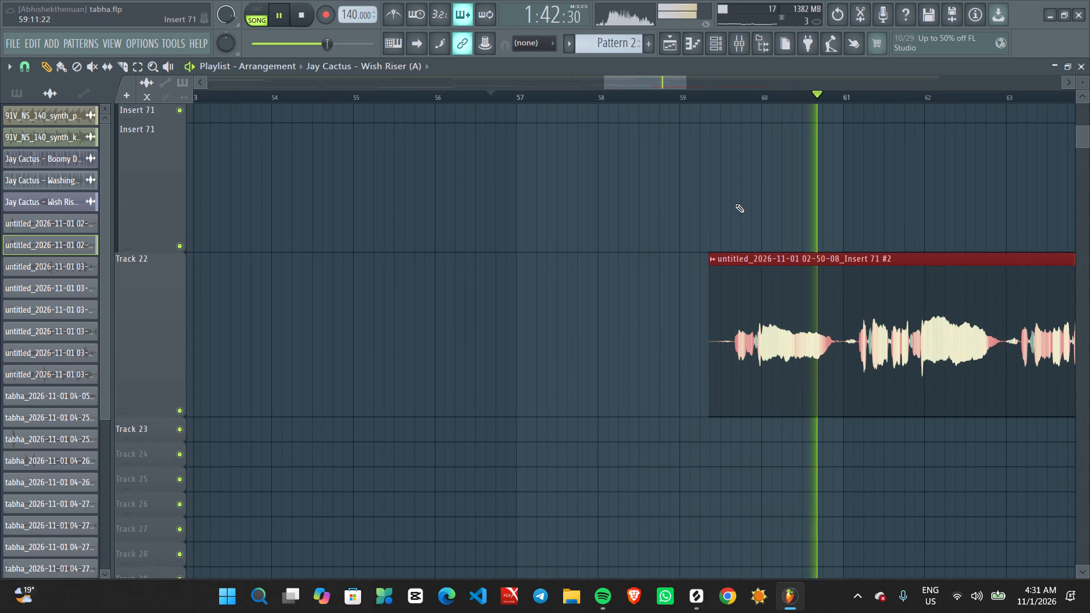
scroll(735, 203, "down", 6, "ctrl")
scroll(841, 242, "down", 5, "ctrl")
key("space")
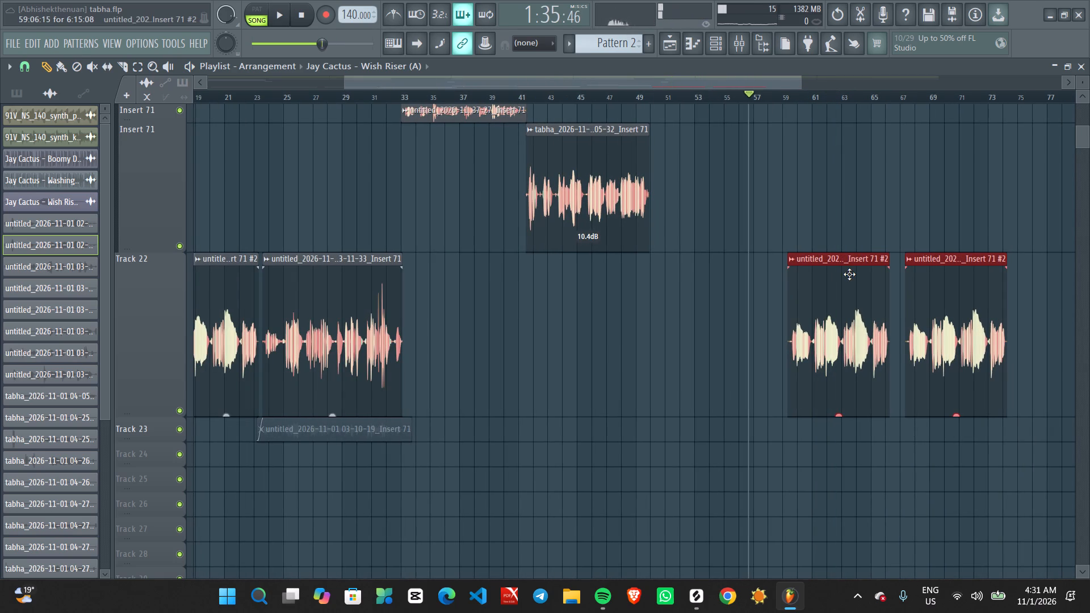
key("space")
scroll(798, 304, "up", 7, "ctrl")
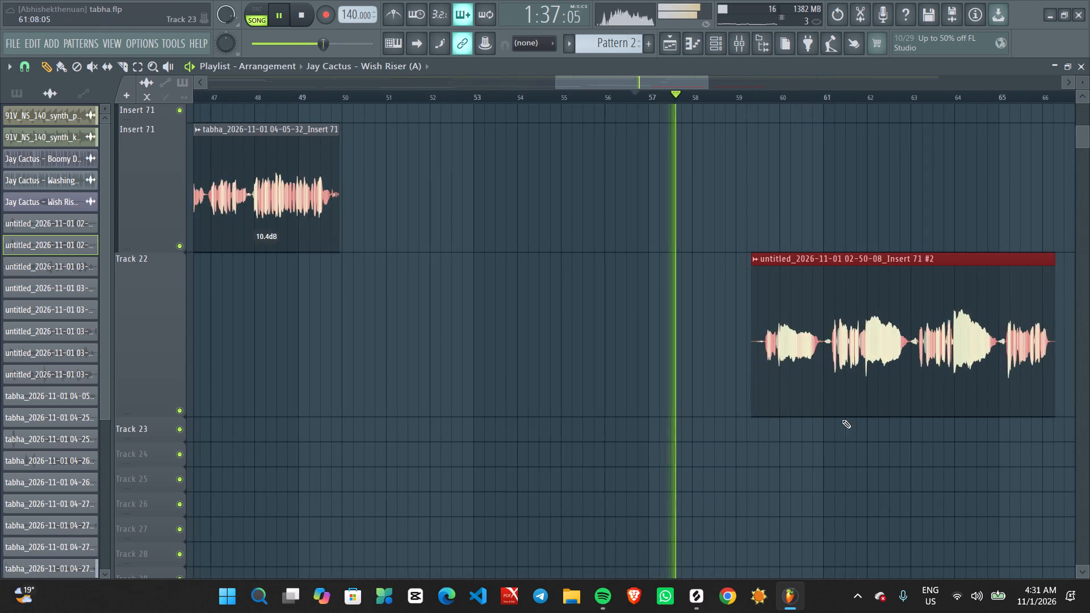
scroll(841, 419, "up", 2, "ctrl")
scroll(860, 404, "down", 13, "ctrl")
scroll(763, 417, "up", 4, "ctrl")
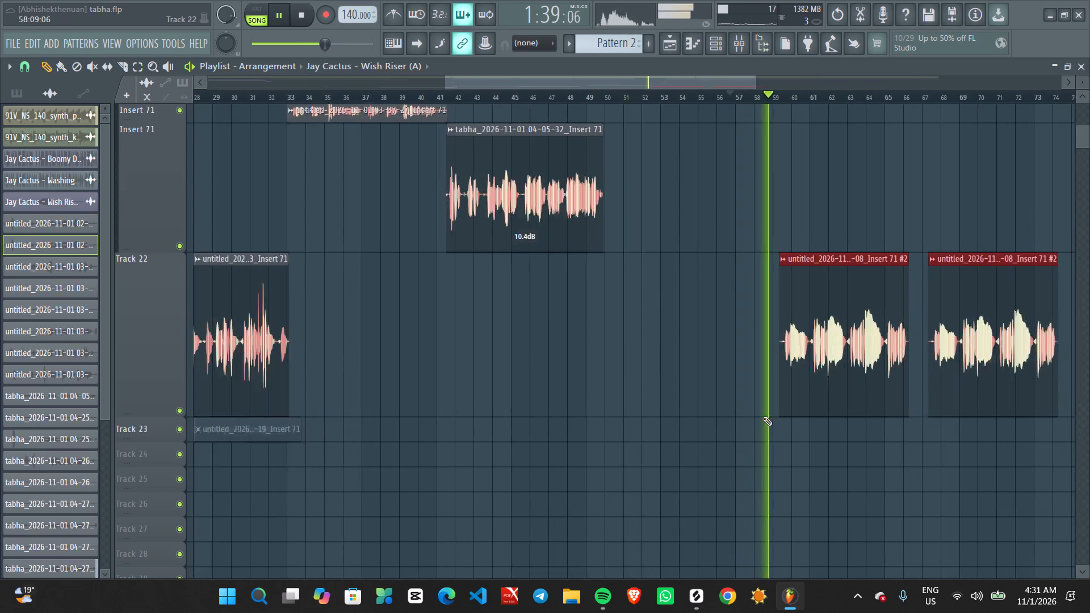
scroll(763, 417, "up", 3, "ctrl")
key("space")
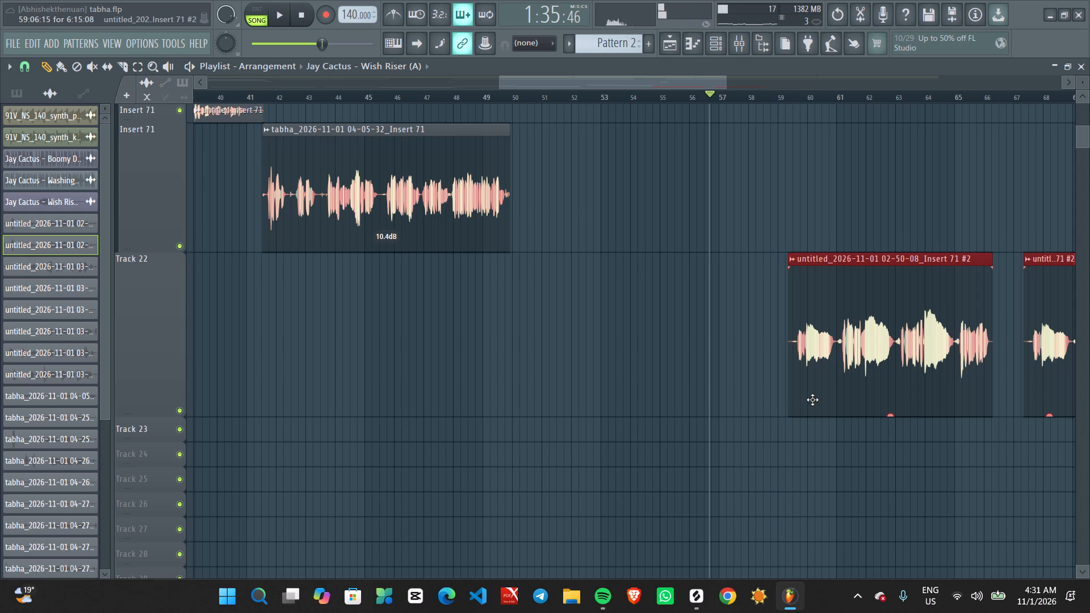
Trim the end of the 04-27-54 vocal take on the Insert 71 track to just before bar 59.
scroll(857, 391, "up", 4, "ctrl")
scroll(629, 384, "up", 7)
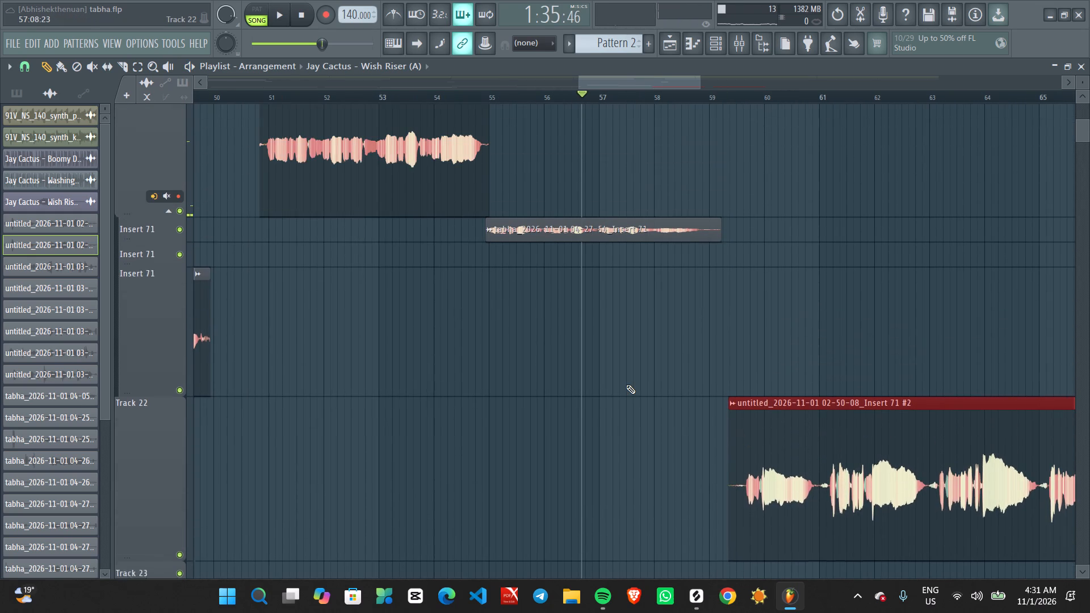
scroll(626, 385, "up", 1)
scroll(626, 385, "down", 2, "ctrl")
scroll(666, 350, "up", 4, "alt")
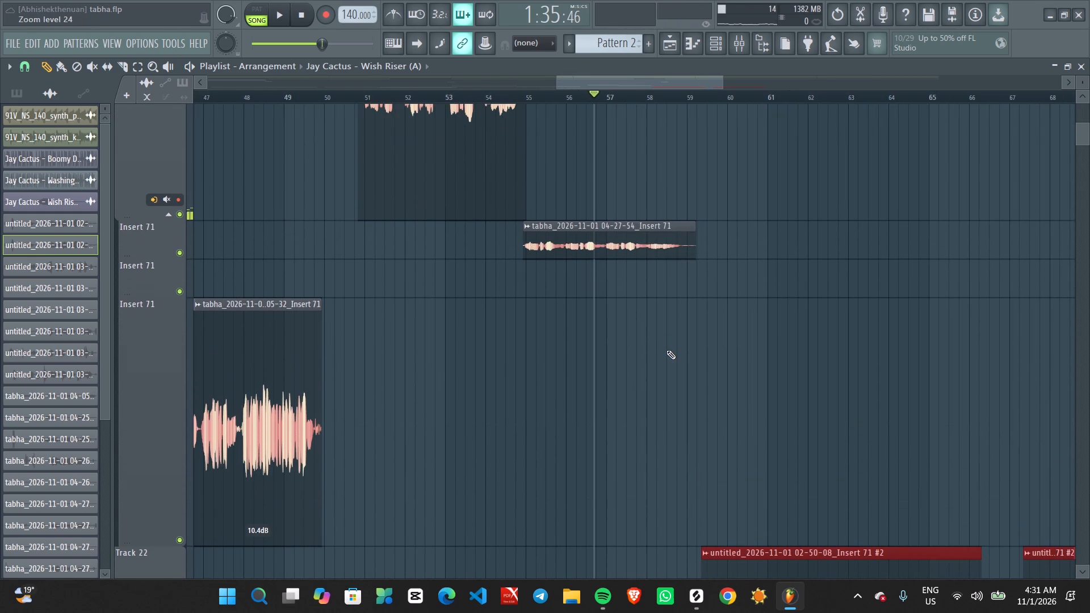
scroll(668, 350, "up", 2, "ctrl")
middle_click_drag(674, 308, 642, 434)
scroll(682, 393, "down", 5, "ctrl")
scroll(683, 397, "up", 5, "ctrl")
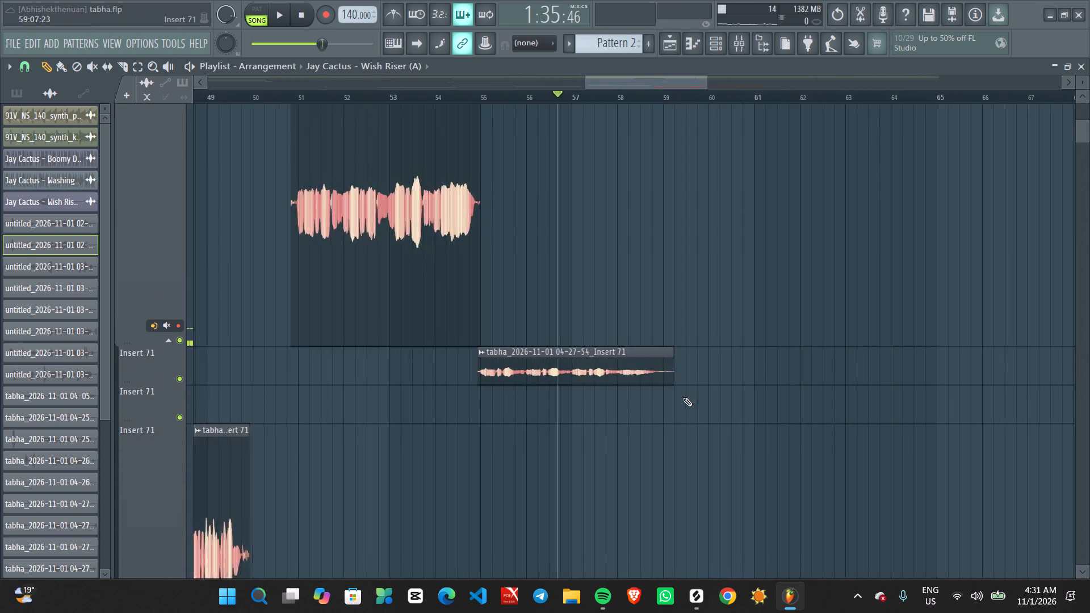
scroll(665, 363, "up", 2, "ctrl")
left_click(669, 358, "alt")
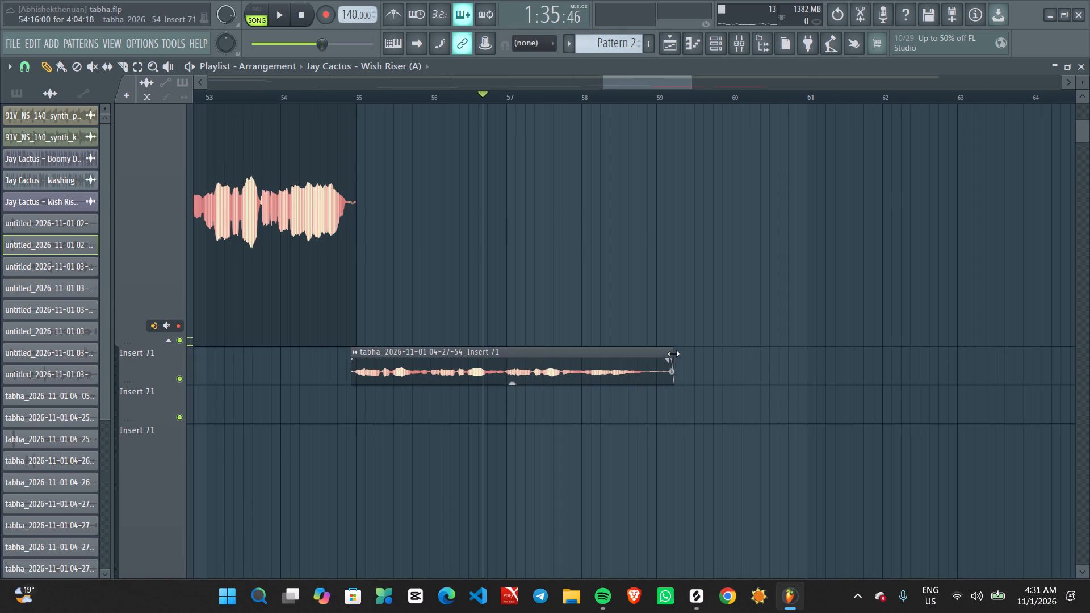
left_click_drag(673, 354, 652, 354, "alt")
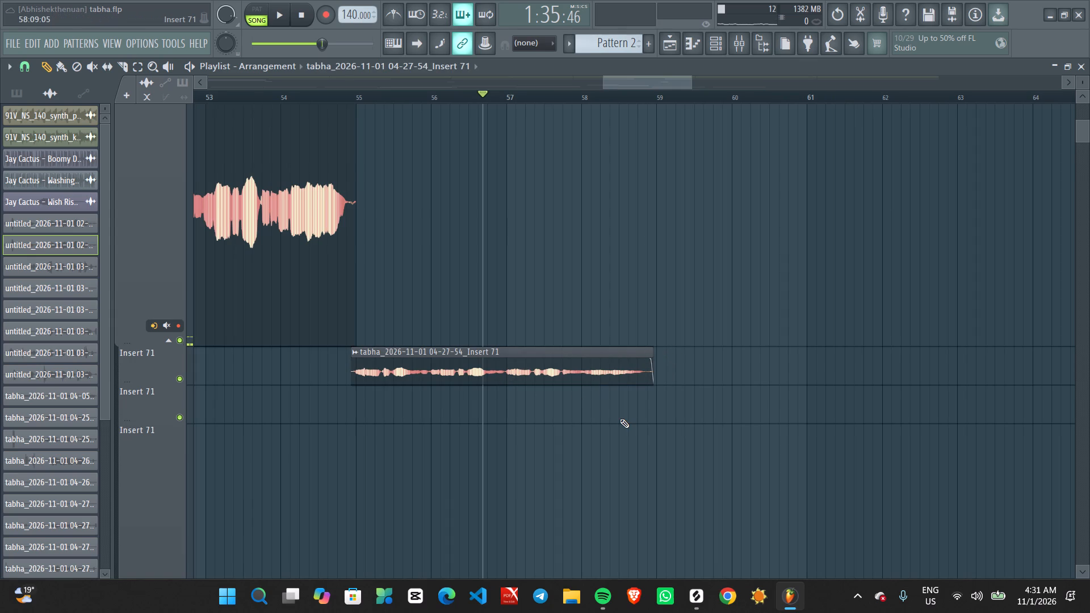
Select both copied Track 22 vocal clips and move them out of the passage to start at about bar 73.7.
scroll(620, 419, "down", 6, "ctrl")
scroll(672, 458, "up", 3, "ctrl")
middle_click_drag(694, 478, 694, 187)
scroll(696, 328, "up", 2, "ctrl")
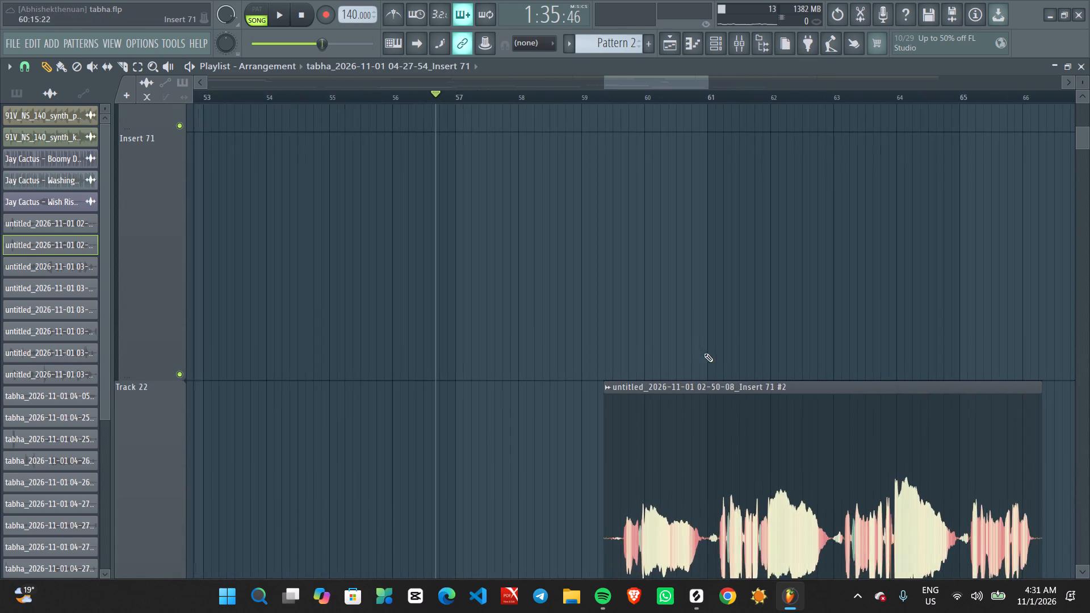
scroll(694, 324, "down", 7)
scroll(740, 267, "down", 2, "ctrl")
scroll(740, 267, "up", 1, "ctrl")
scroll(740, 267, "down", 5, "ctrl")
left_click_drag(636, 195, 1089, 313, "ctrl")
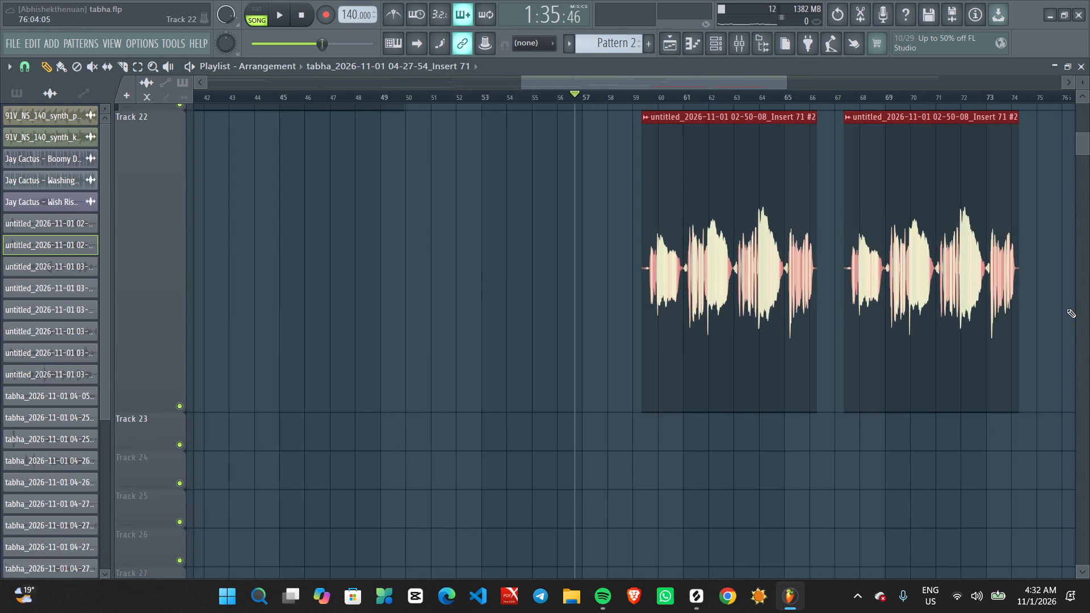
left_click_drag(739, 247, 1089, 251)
Play from about bar 56.7 to hear the trimmed 04-27-54 take without the Track 22 vocals, and stop.
scroll(555, 251, "up", 3, "ctrl")
middle_click_drag(513, 237, 615, 606)
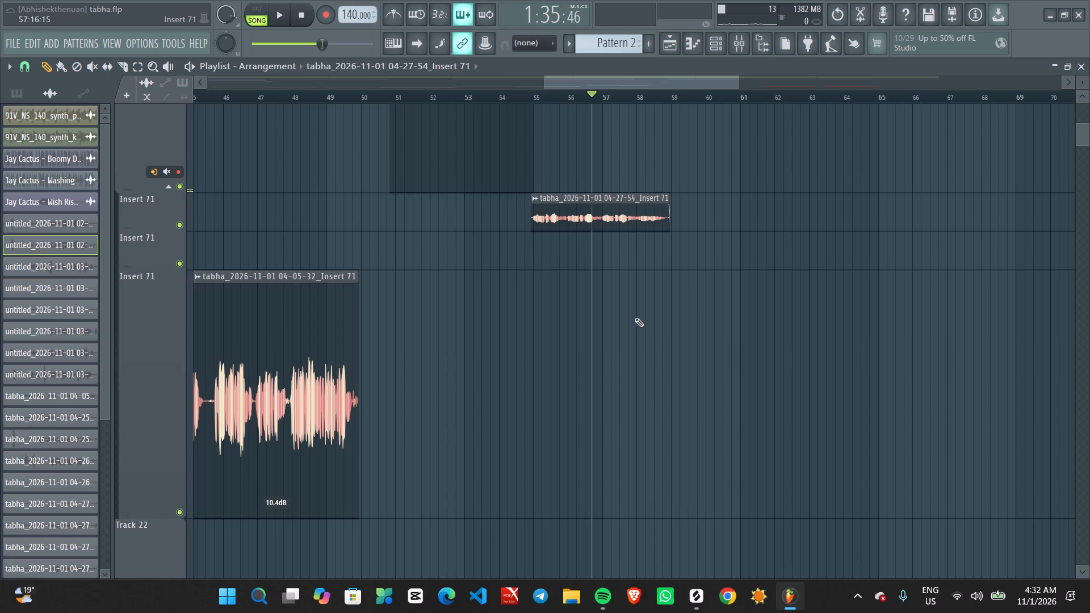
key("space")
scroll(627, 308, "up", 3, "ctrl")
middle_click_drag(648, 309, 657, 350)
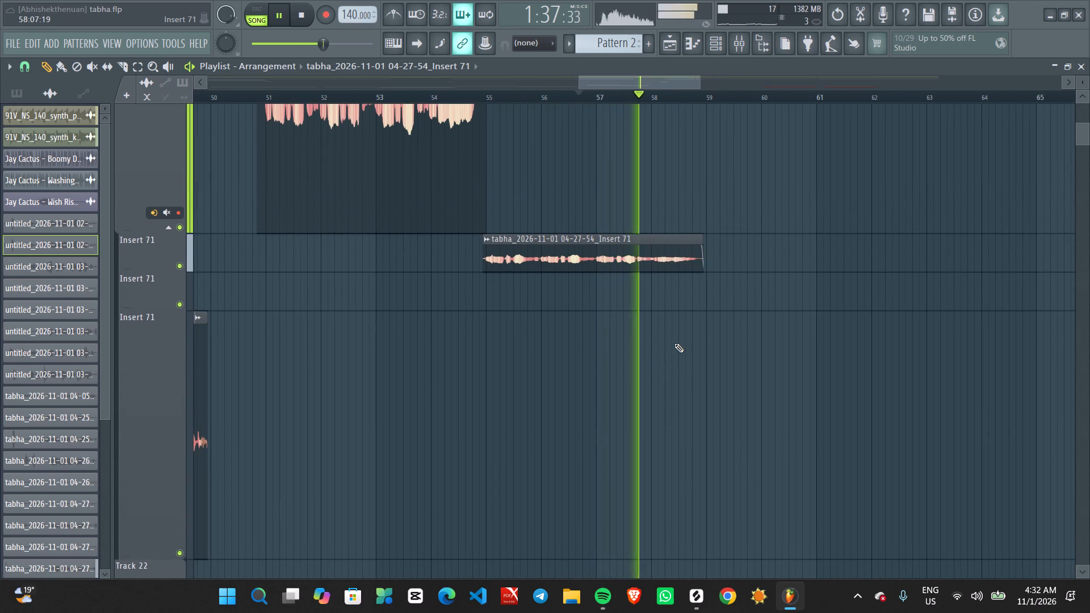
key("space")
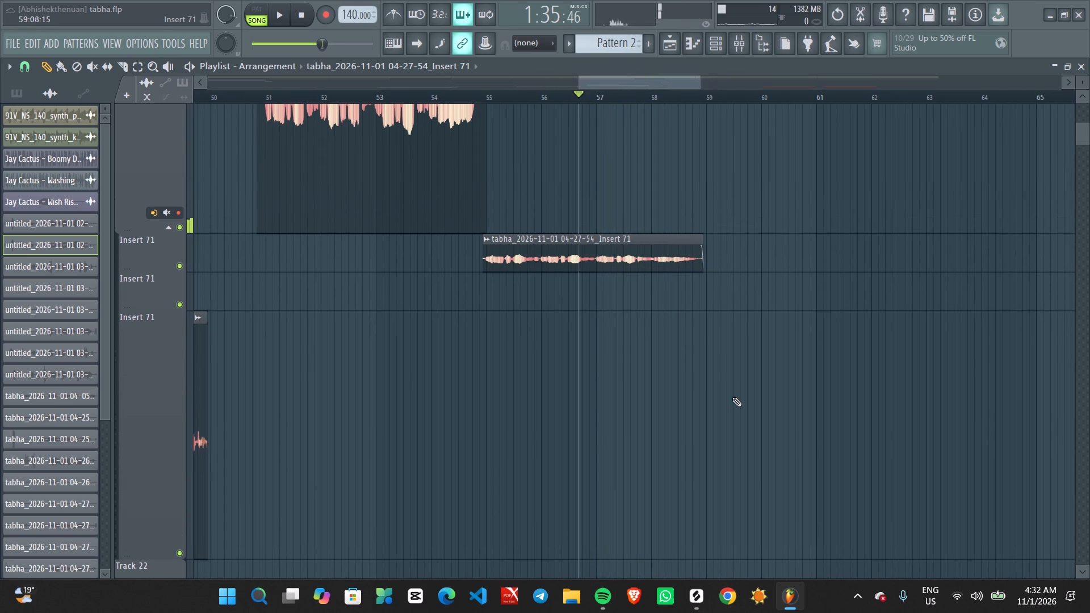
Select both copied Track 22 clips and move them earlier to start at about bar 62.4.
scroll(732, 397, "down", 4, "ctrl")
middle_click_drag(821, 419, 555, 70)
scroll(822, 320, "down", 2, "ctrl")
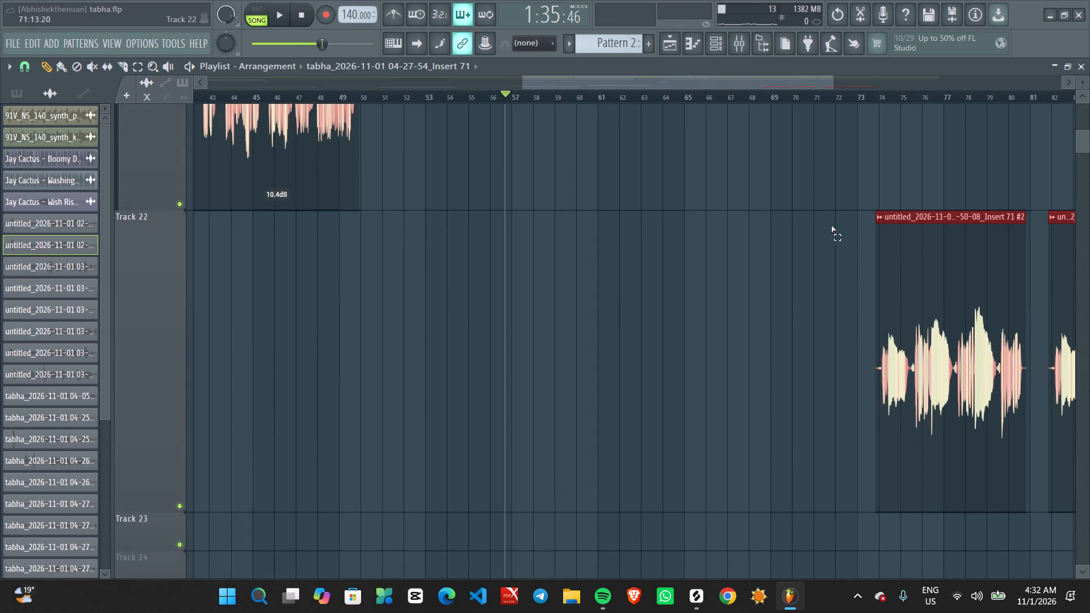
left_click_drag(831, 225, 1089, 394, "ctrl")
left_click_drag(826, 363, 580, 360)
Play from about bar 56.7 and from about bar 62 to check how the moved Track 22 vocals enter.
scroll(510, 370, "up", 2, "ctrl")
middle_click_drag(387, 297, 631, 509)
scroll(651, 484, "up", 2, "ctrl")
middle_click_drag(680, 394, 664, 402)
key("space")
scroll(739, 507, "up", 2, "ctrl")
middle_click_drag(712, 506, 616, 258)
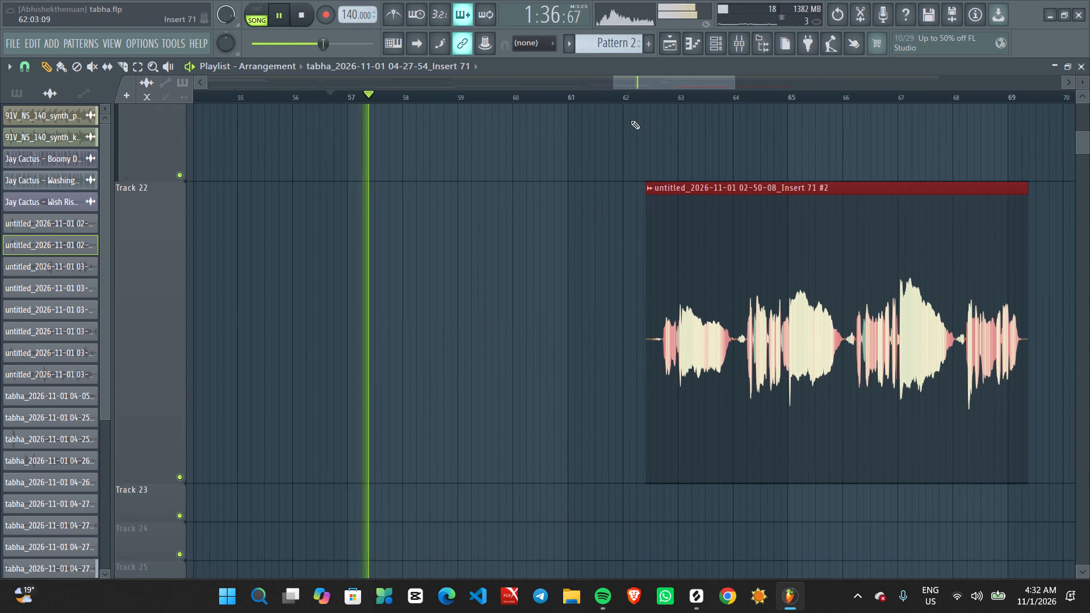
left_click(630, 97)
scroll(673, 372, "up", 2, "ctrl")
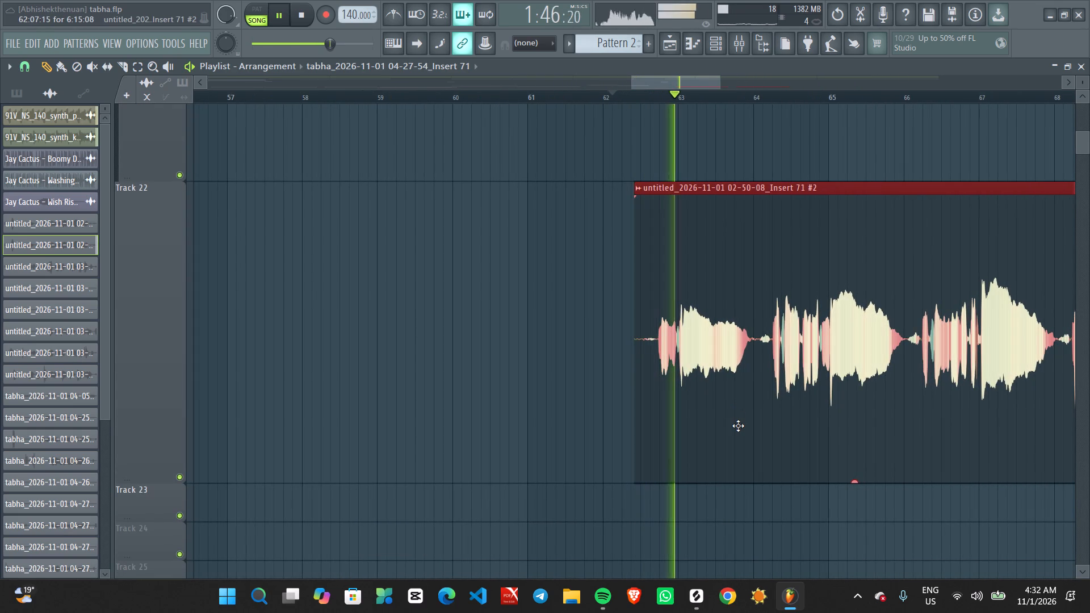
scroll(757, 402, "up", 2)
key("space")
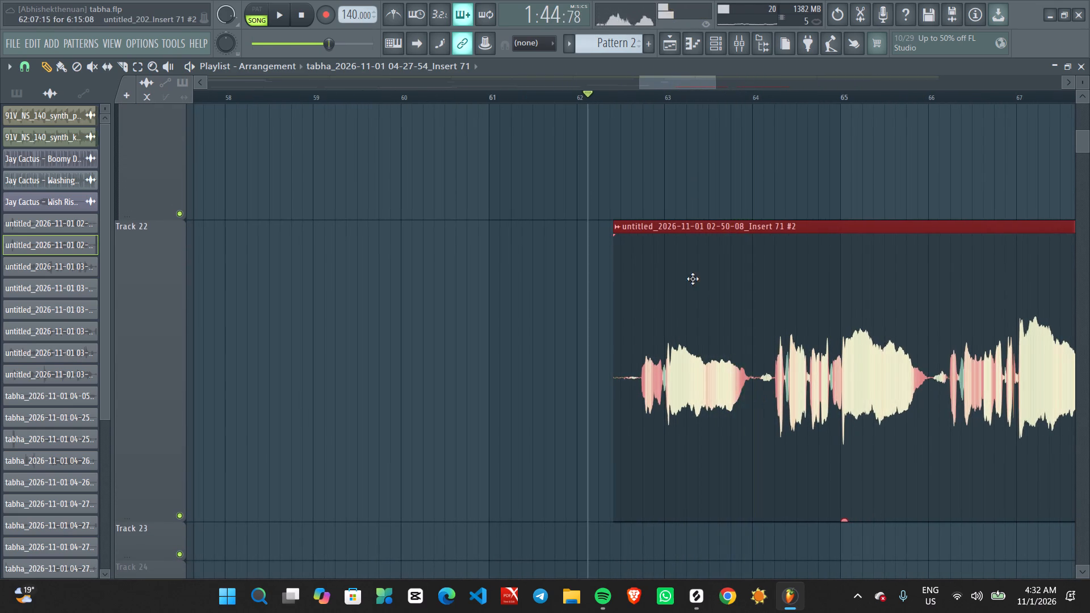
Replay from about bar 62 to check the Track 22 vocal timing against bar 63, and stop.
scroll(683, 270, "up", 18)
scroll(666, 325, "down", 8, "alt")
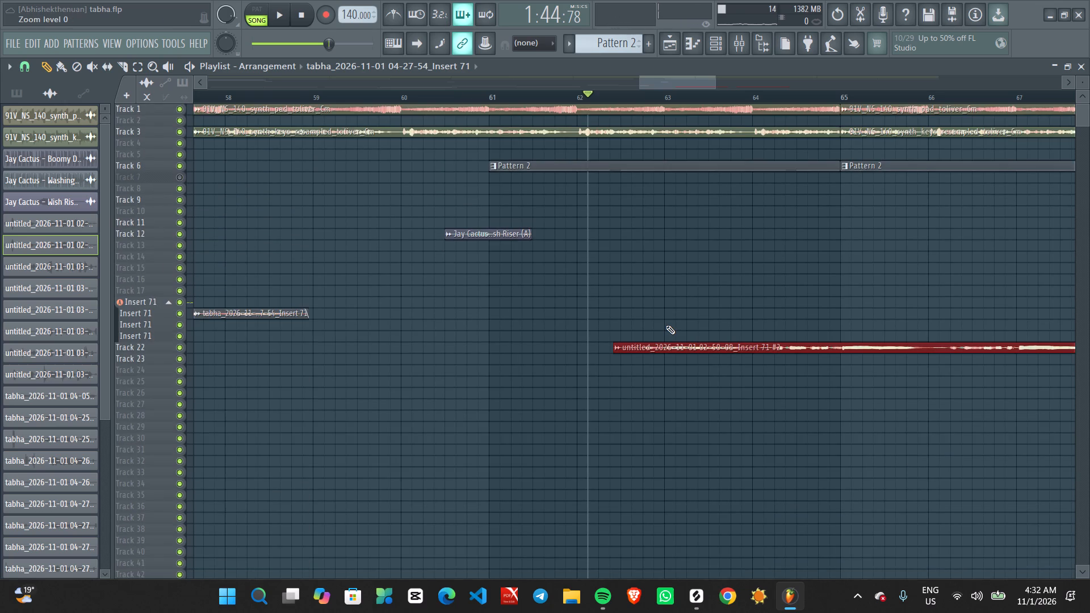
scroll(673, 343, "up", 8, "ctrl")
key("space")
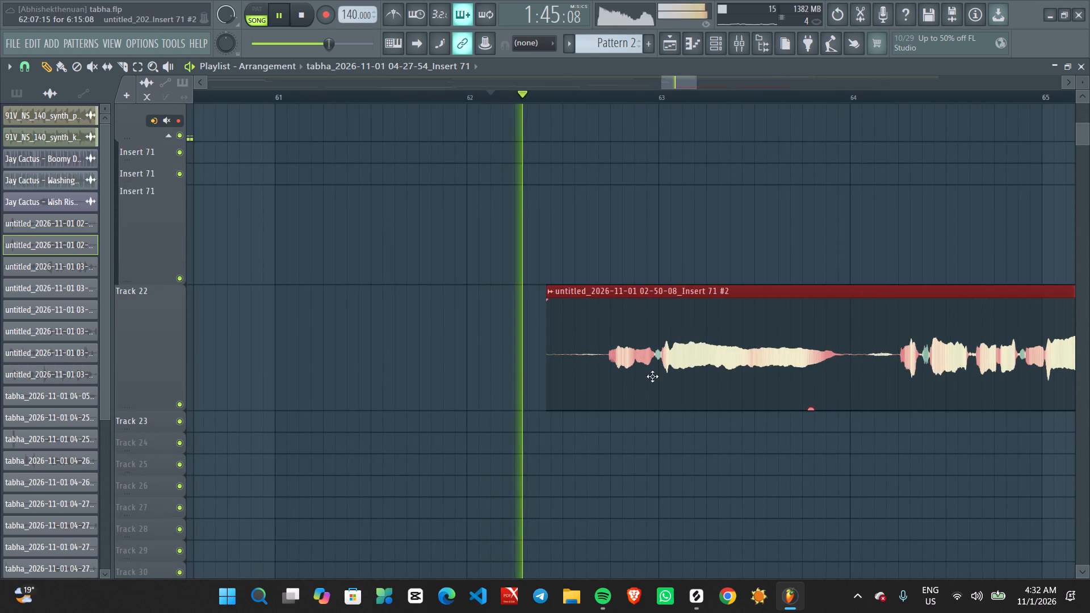
scroll(632, 382, "up", 2, "ctrl")
scroll(654, 398, "down", 5, "ctrl")
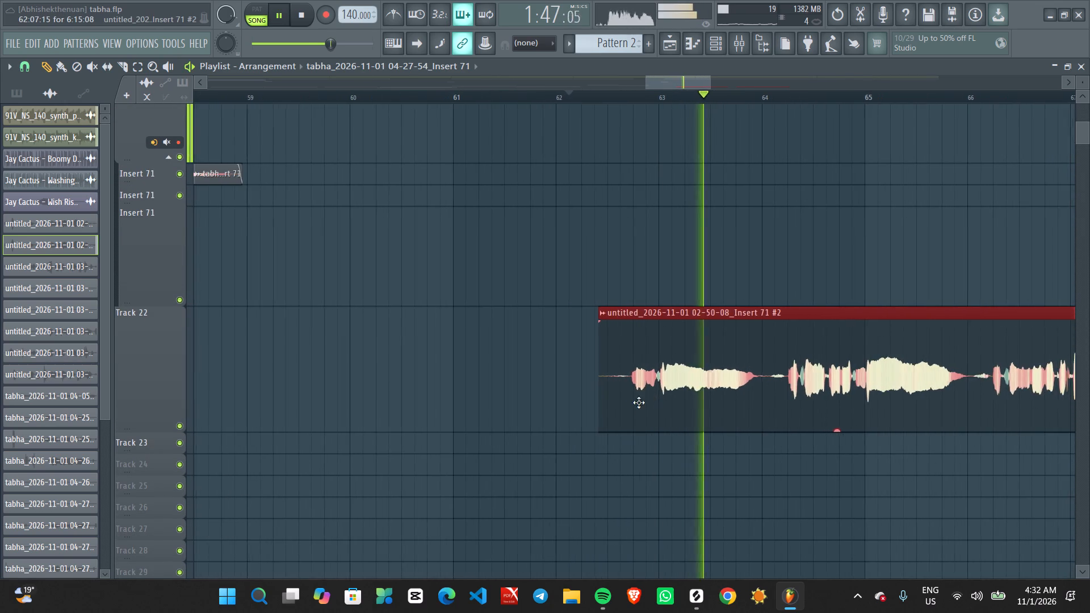
scroll(624, 405, "up", 7)
scroll(570, 406, "up", 8)
key("space")
Play from about bar 62 and from just before bar 61 to hear the riser and pattern entry, and stop.
key("space")
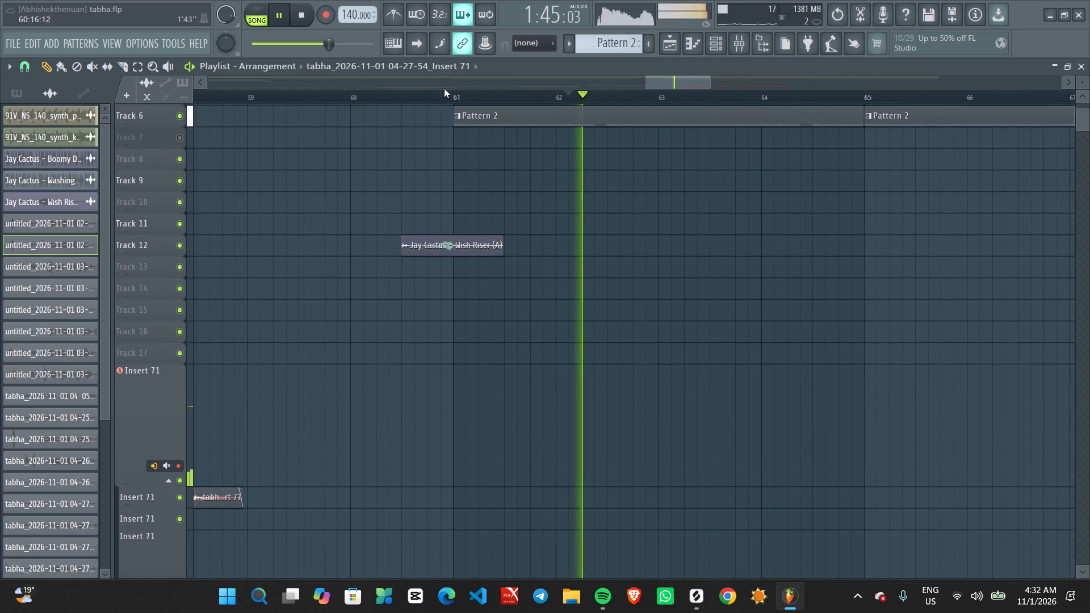
left_click(448, 90)
scroll(513, 270, "down", 1, "ctrl")
scroll(519, 288, "up", 1, "ctrl")
middle_click_drag(553, 367, 633, 318)
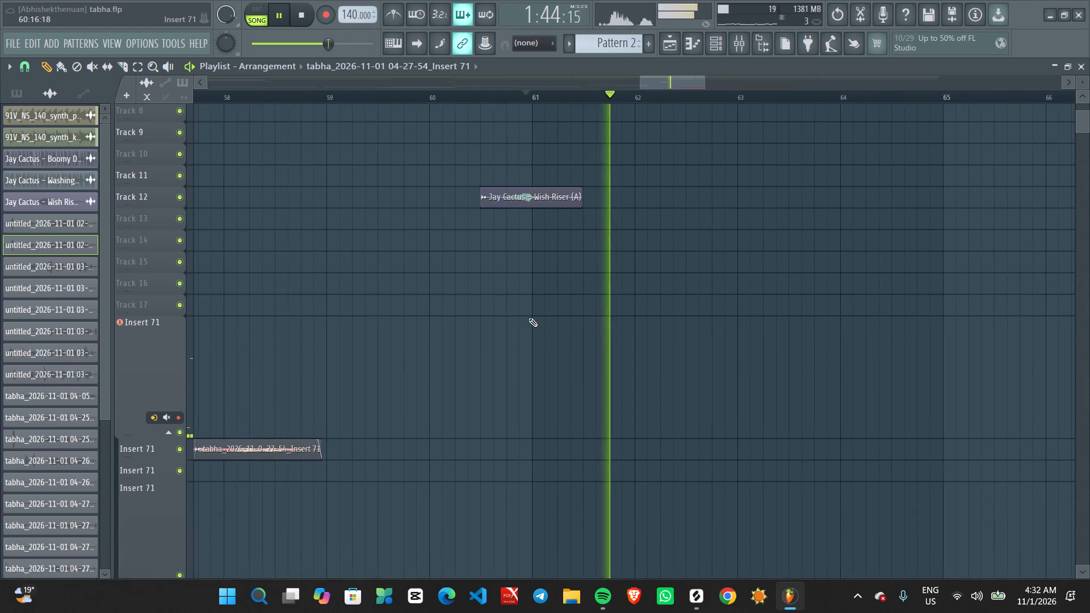
scroll(525, 316, "down", 1, "ctrl")
key("space")
Move both Track 22 clips about two bars earlier to start at about bar 60.2, and play from about bar 59.3.
left_click(383, 96)
scroll(418, 213, "up", 1, "ctrl")
middle_click_drag(505, 359, 640, 112)
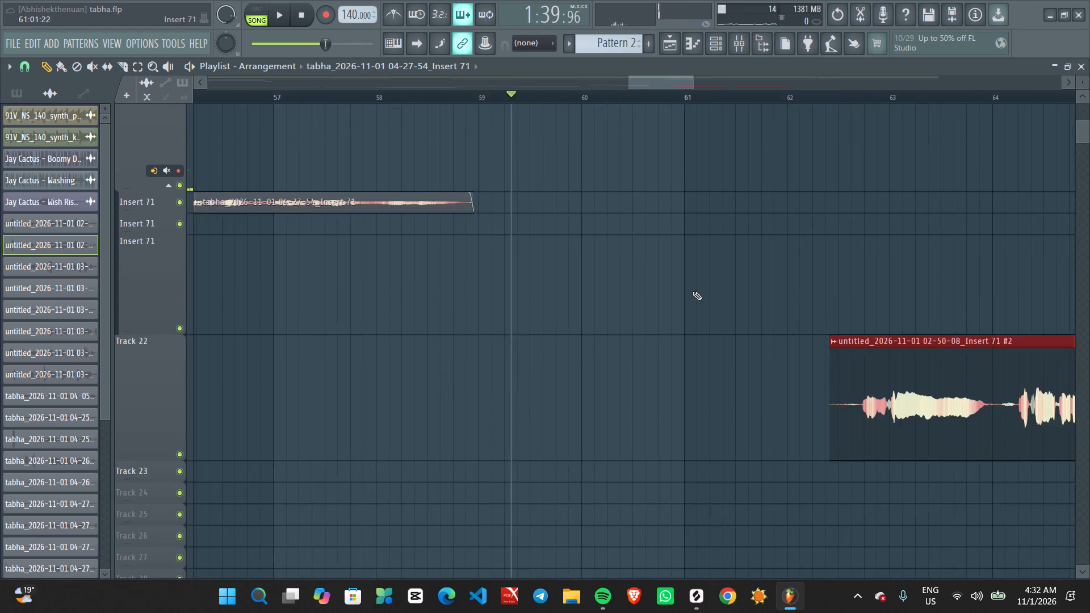
scroll(729, 342, "down", 2, "ctrl")
left_click_drag(878, 427, 716, 430, "alt")
key("space")
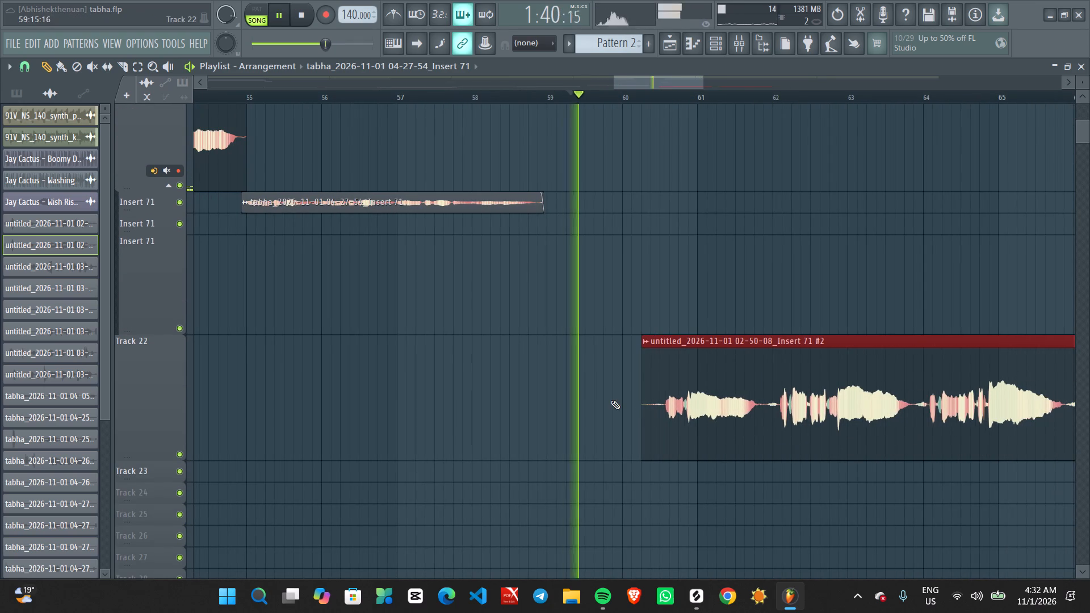
scroll(607, 399, "up", 5, "ctrl")
scroll(750, 497, "up", 1, "ctrl")
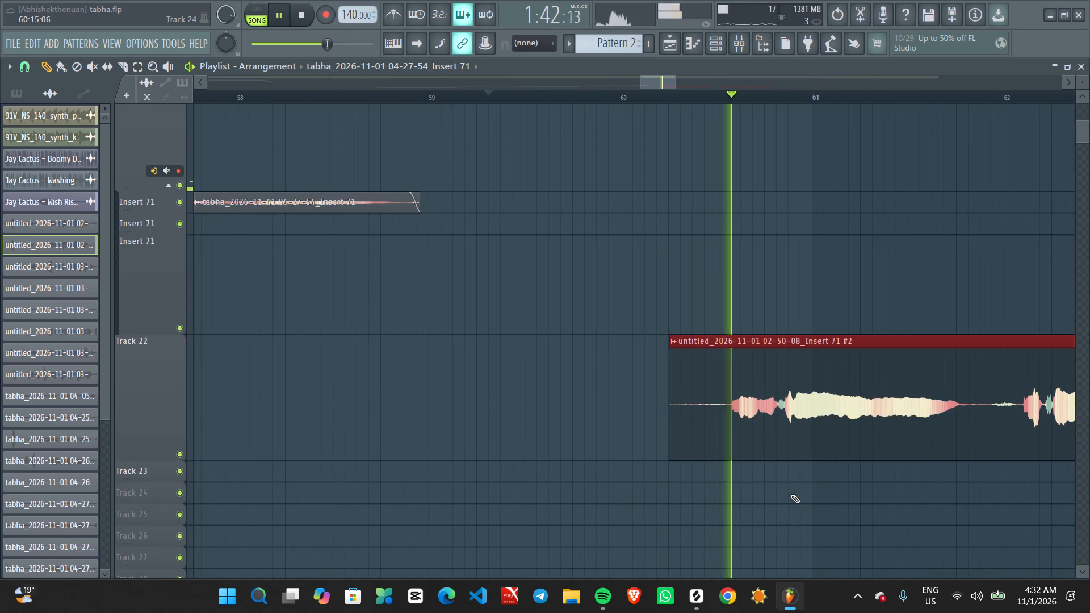
key("space")
Nudge both Track 22 clips slightly later to start at about bar 60.4, checking by playback from about bar 59.3.
left_click_drag(787, 430, 800, 430, "alt")
key("space")
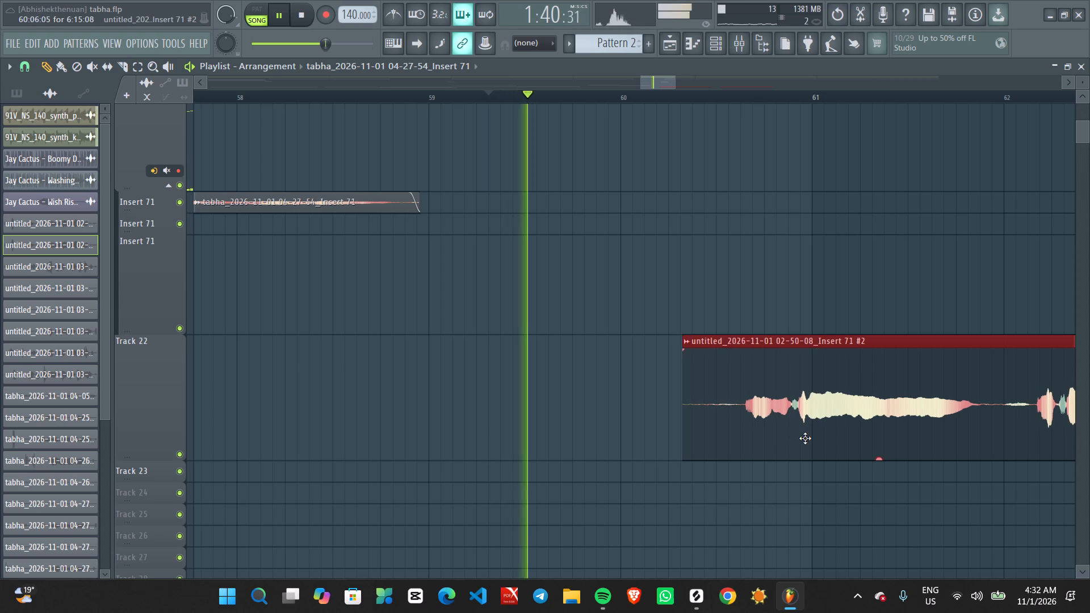
left_click(807, 436, "alt")
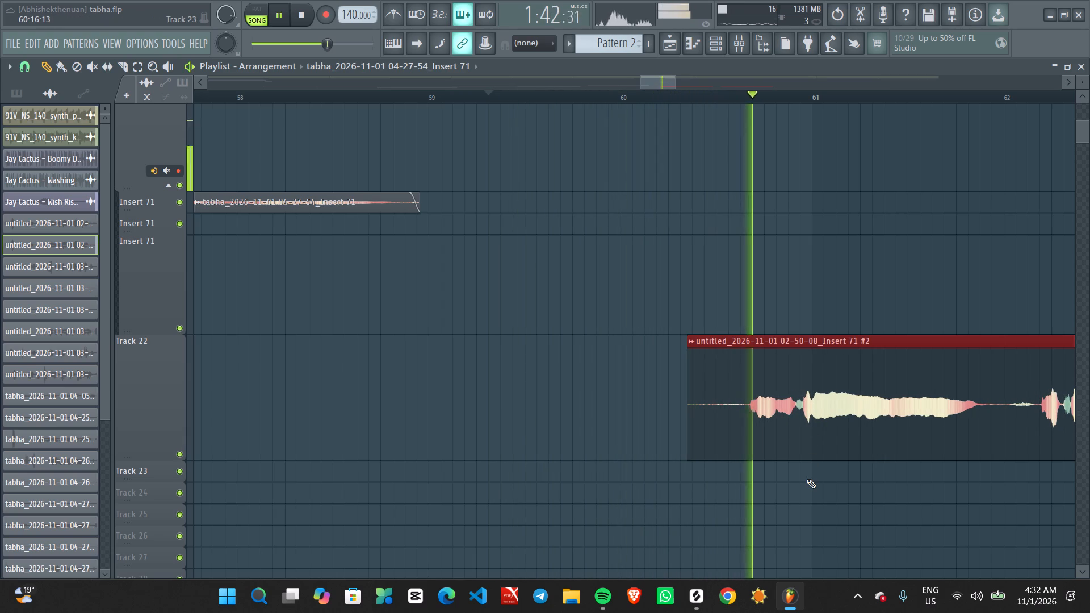
key("space")
left_click_drag(810, 429, 815, 428, "alt")
key("space")
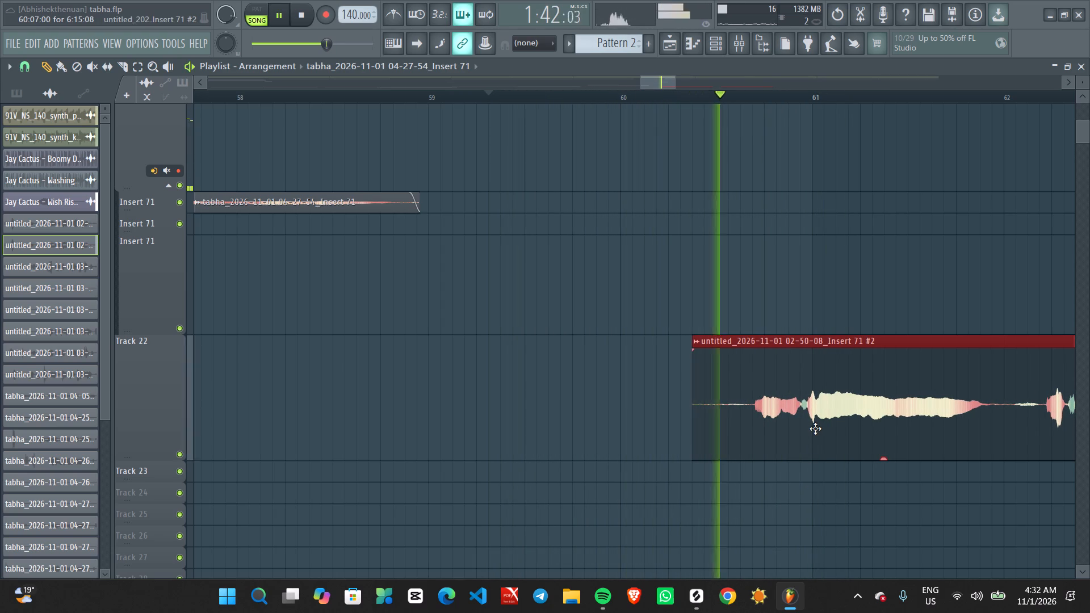
scroll(961, 403, "down", 3, "ctrl")
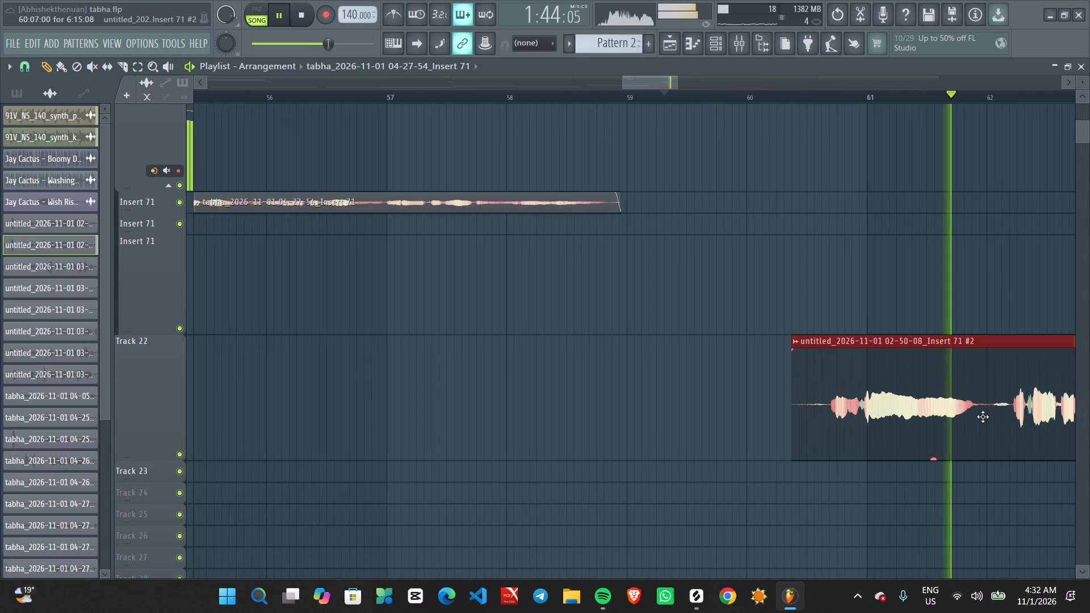
scroll(984, 417, "up", 1, "ctrl")
middle_click_drag(982, 418, 880, 415)
key("space")
Slice the first copied Track 22 clip after its opening phrase, at about bar 62.
middle_click(826, 306)
right_click(826, 306)
left_click(842, 377)
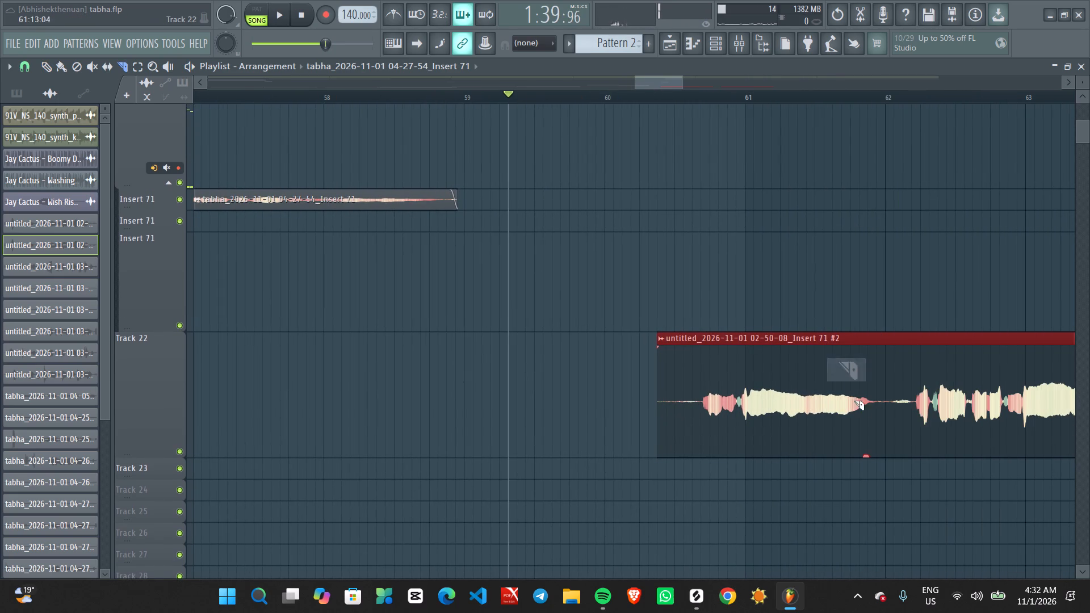
left_click(884, 409)
Copy the sliced opening phrase on Track 22 to just before the original, starting at about bar 58.8.
middle_click(807, 282)
right_click_drag(808, 282, 839, 254)
scroll(810, 282, "up", 1)
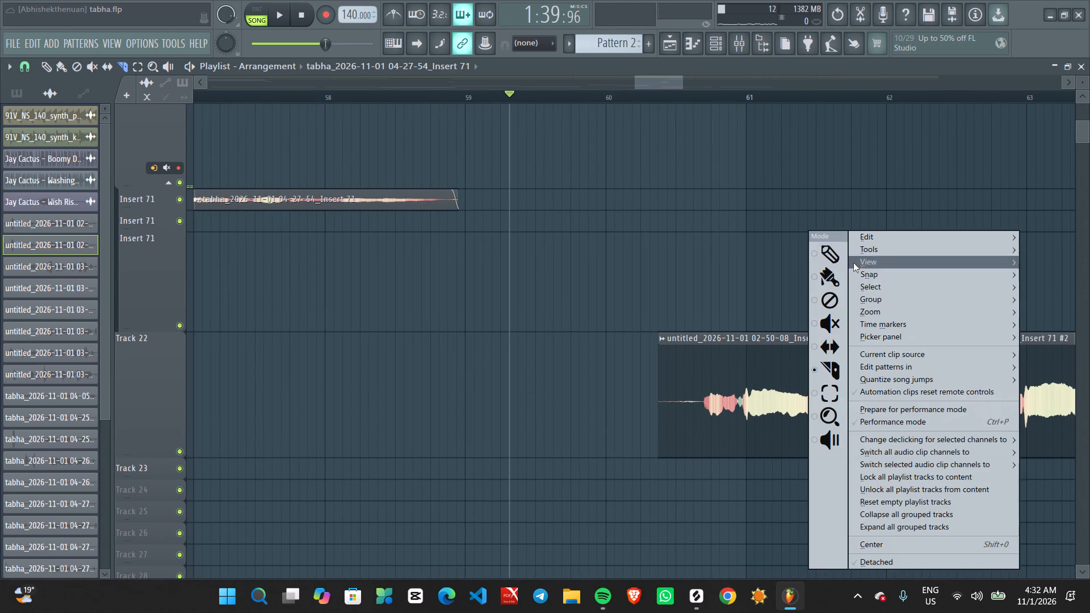
left_click(829, 259)
left_click_drag(814, 372, 599, 353, "shift")
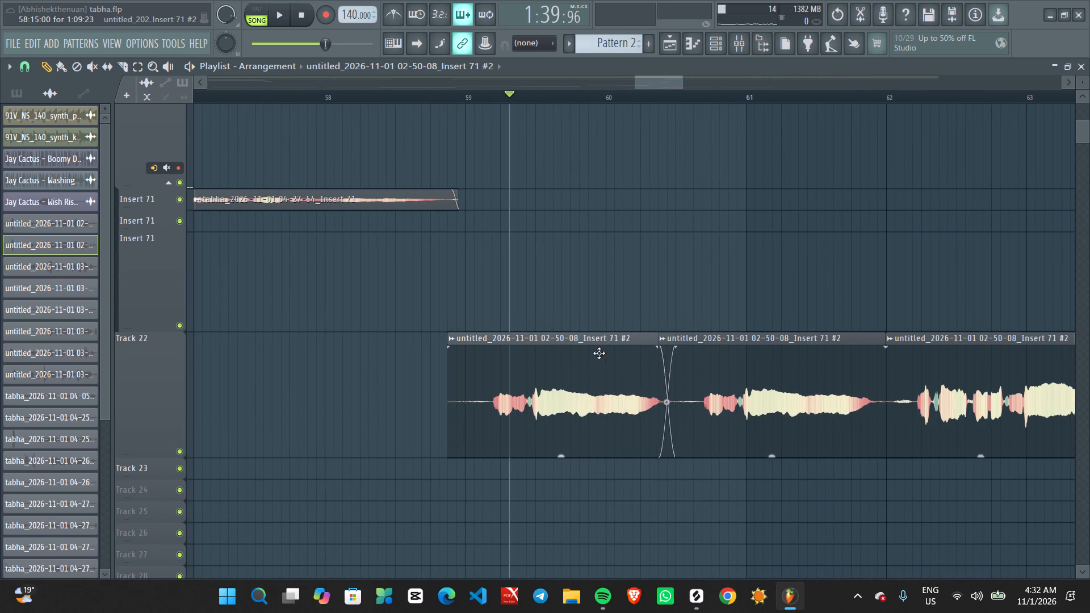
left_click_drag(599, 353, 595, 353, "shift")
Play from about bar 57.5 and shift the copied opening phrase on Track 22 earlier to start at about bar 58.4.
left_click(255, 100)
key("space")
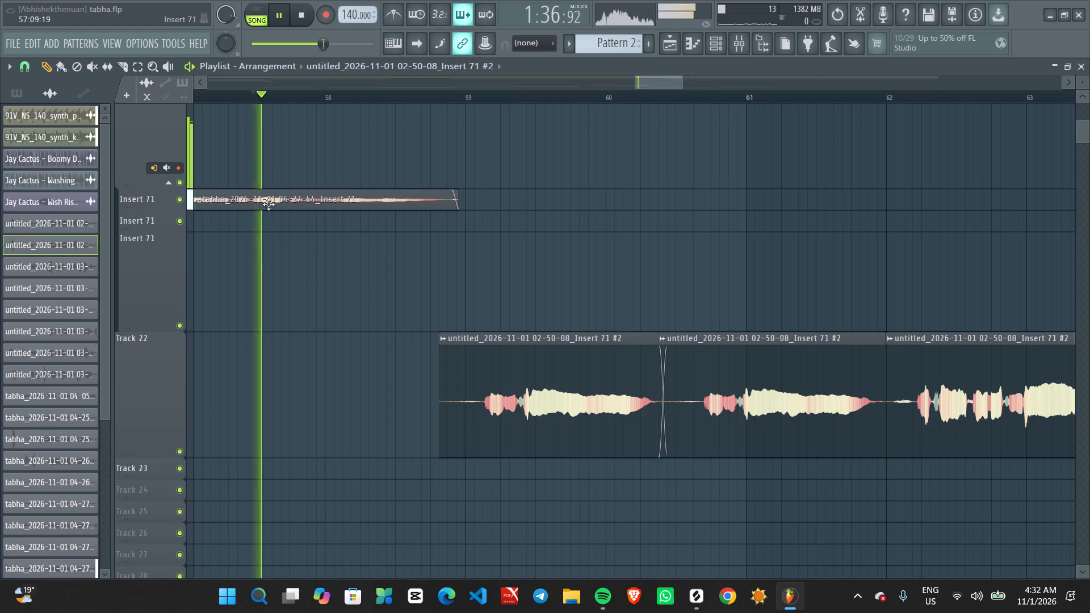
scroll(325, 316, "up", 2, "ctrl")
middle_click_drag(418, 352, 427, 283)
scroll(481, 328, "up", 1, "ctrl")
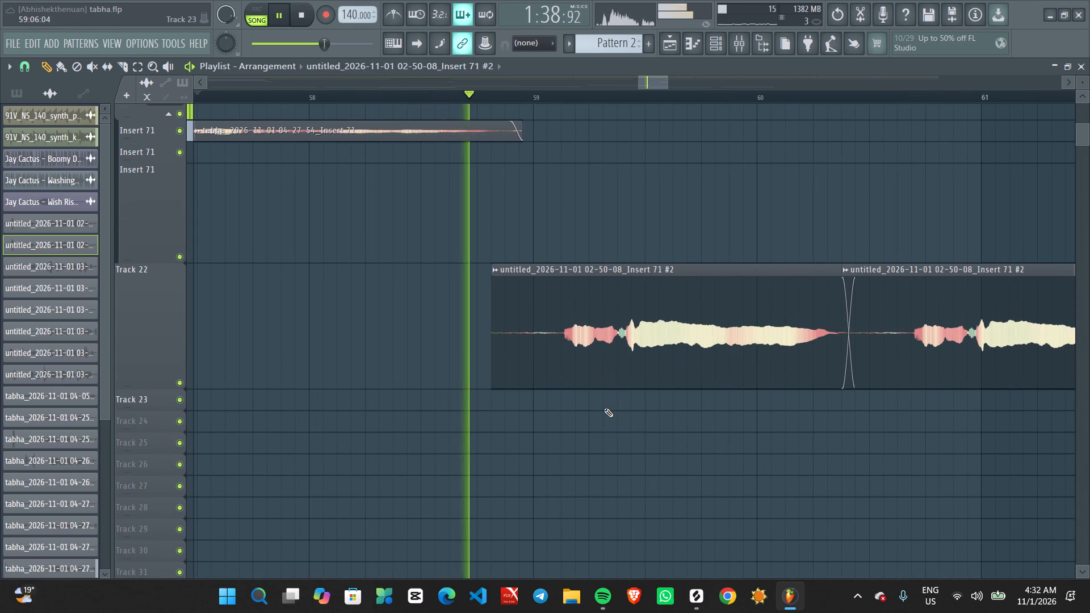
key("space")
left_click_drag(611, 355, 589, 353, "alt")
key("space")
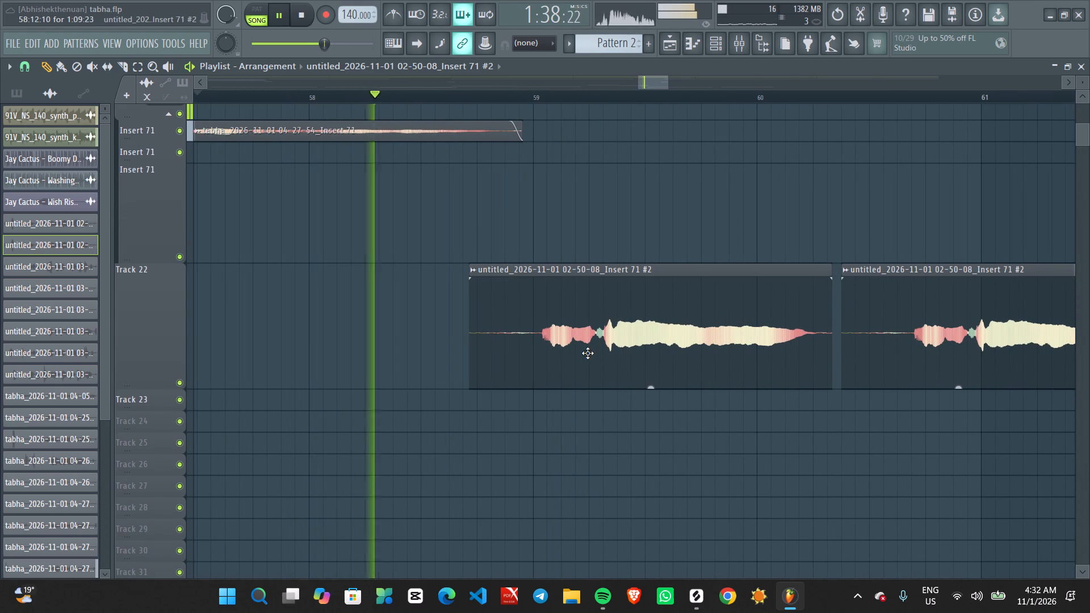
key("space")
left_click_drag(588, 353, 560, 348, "alt")
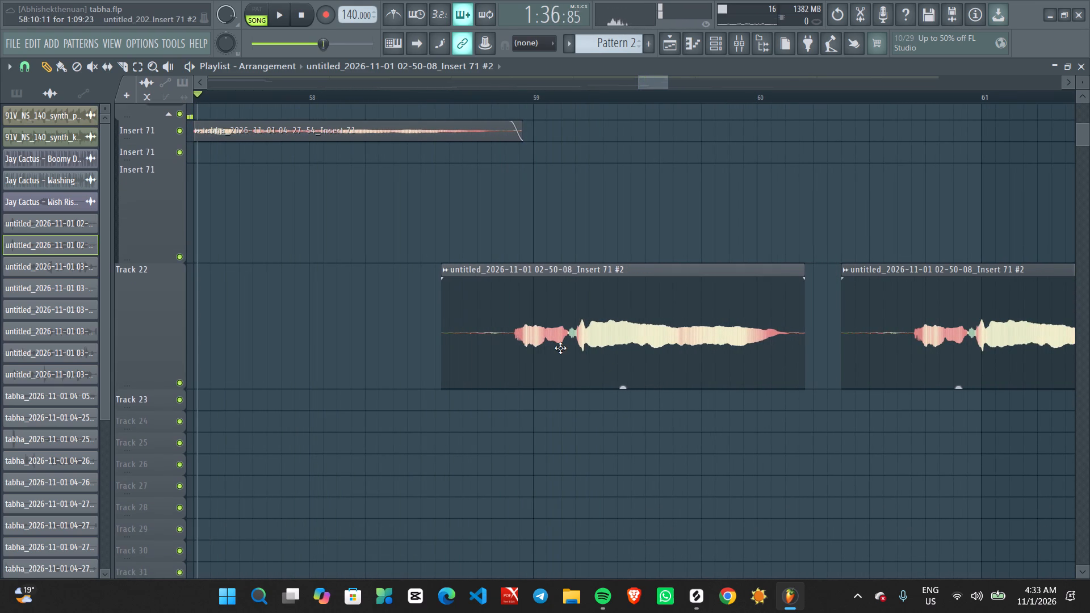
left_click_drag(560, 348, 510, 345, "alt")
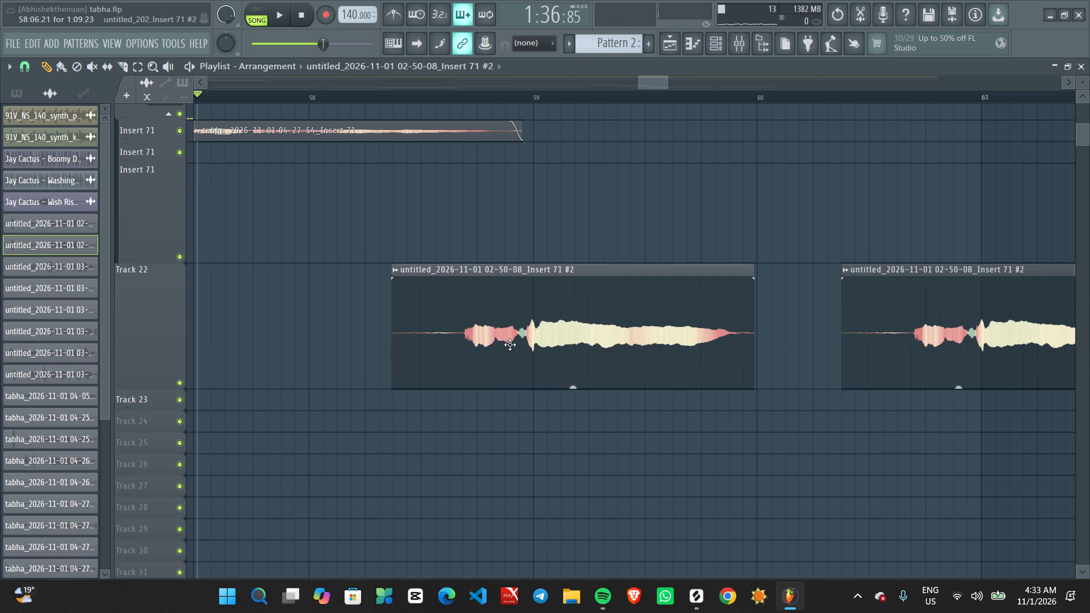
left_click_drag(510, 345, 511, 345, "alt")
key("space")
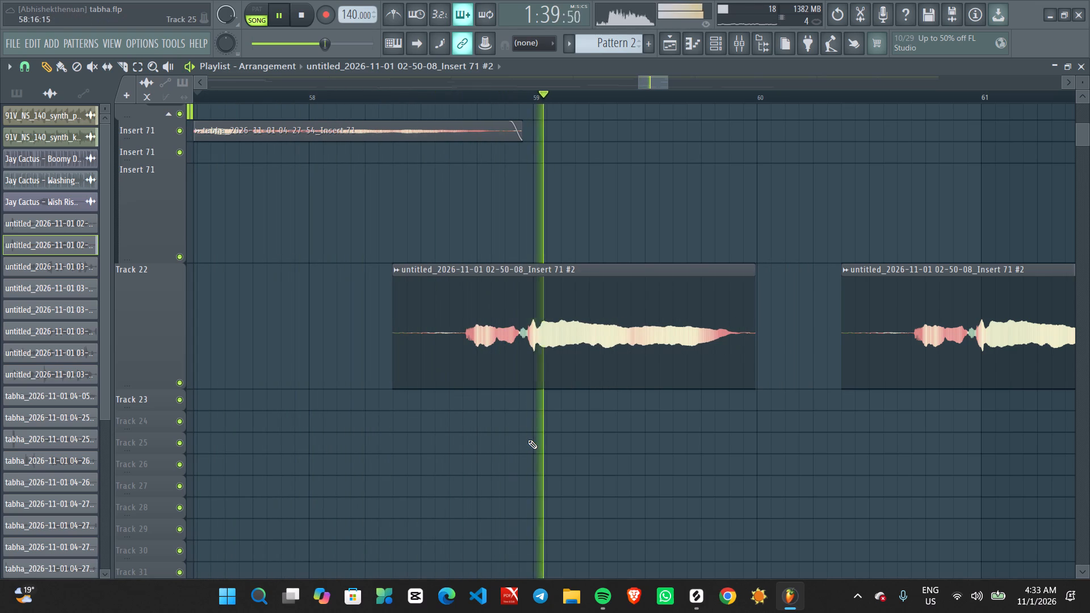
Listen to the copied opening phrase and the Track 22 clips after it, through about bar 62.5.
scroll(775, 395, "down", 9, "ctrl")
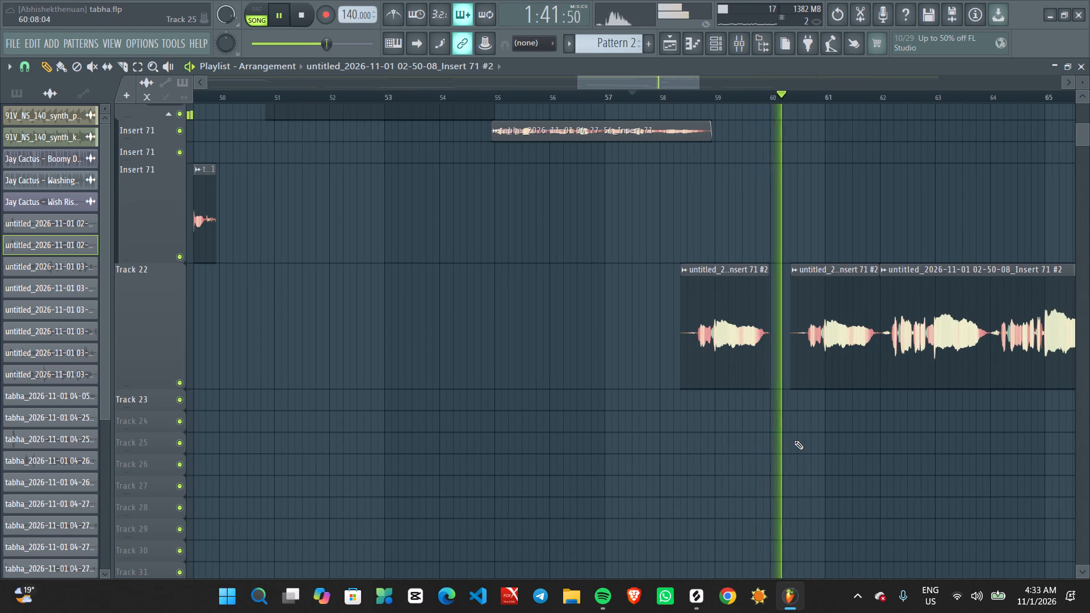
scroll(869, 455, "up", 2, "ctrl")
middle_click_drag(908, 450, 780, 438)
scroll(743, 411, "down", 6, "ctrl")
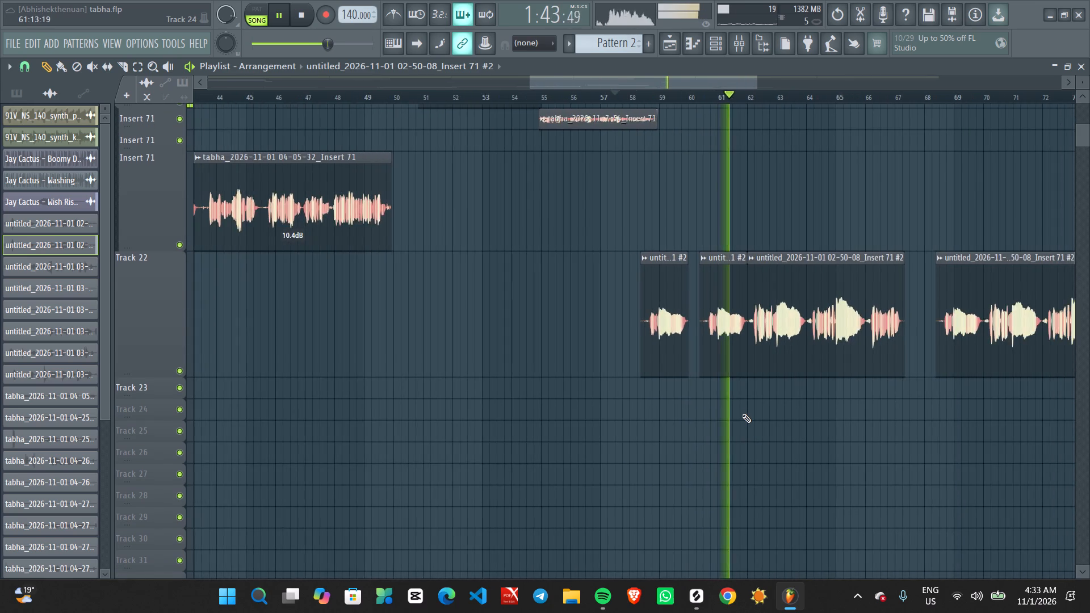
scroll(742, 414, "down", 2, "ctrl")
scroll(669, 418, "up", 4, "ctrl")
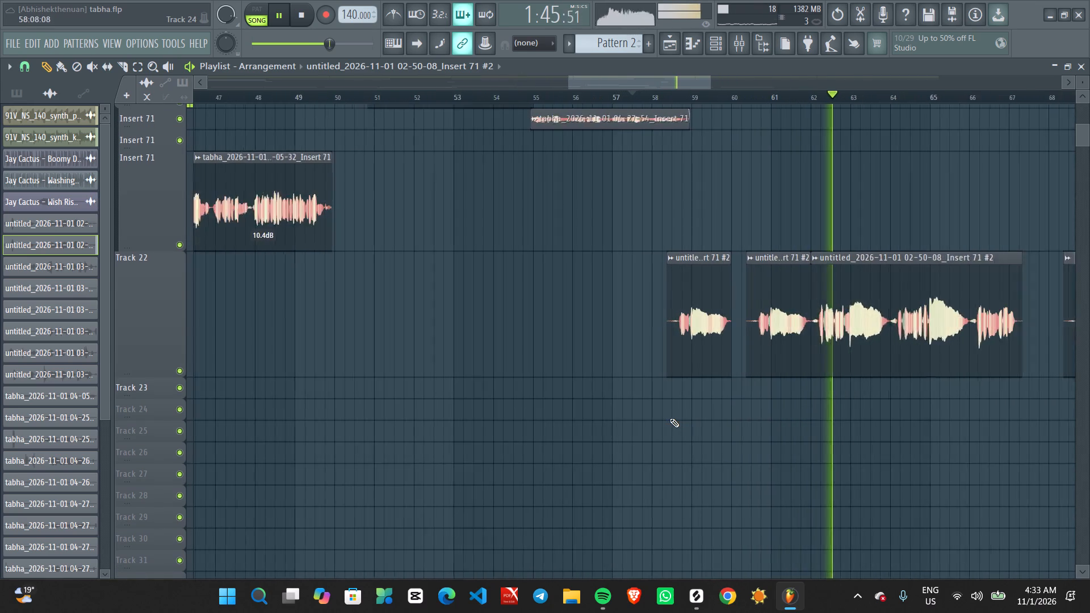
scroll(670, 418, "up", 1, "ctrl")
key("space")
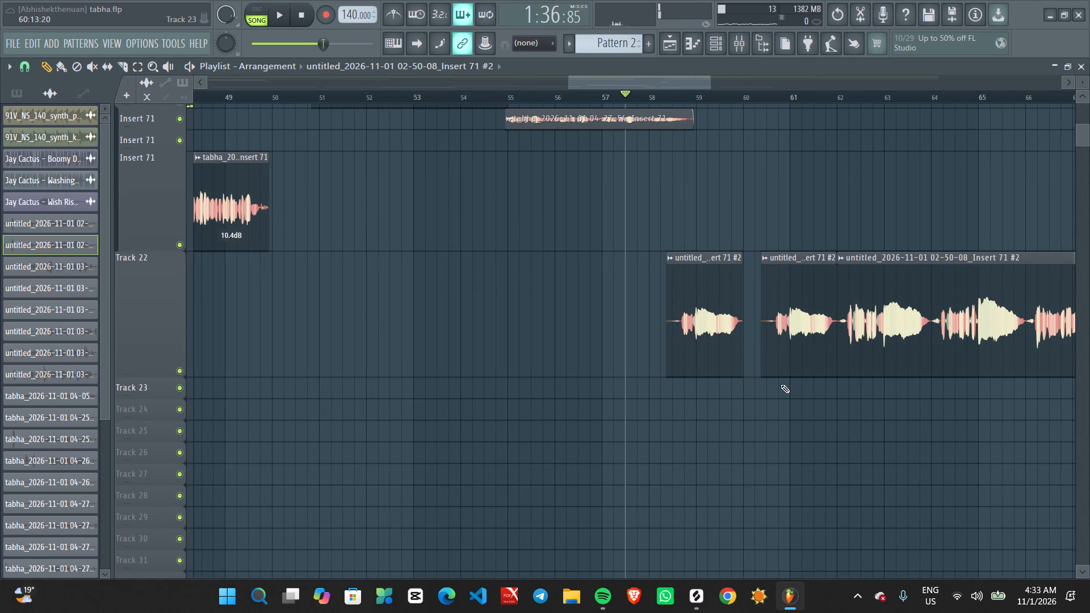
Move the copied opening phrase from Track 22 down to Track 23, starting at about bar 59.2.
scroll(754, 394, "up", 6, "ctrl")
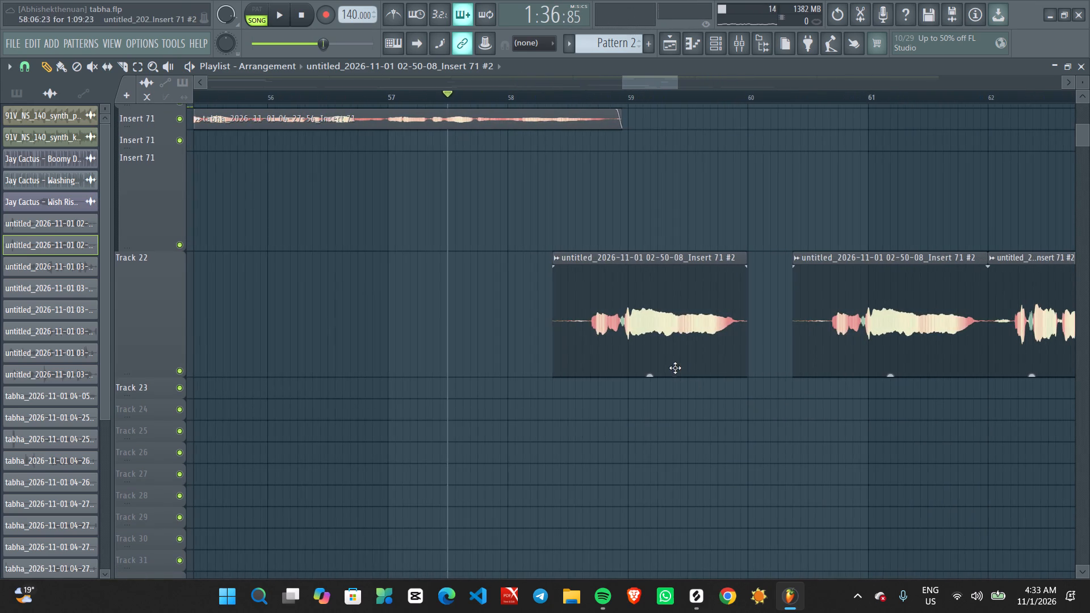
scroll(678, 354, "up", 1)
left_click_drag(636, 347, 684, 351, "alt")
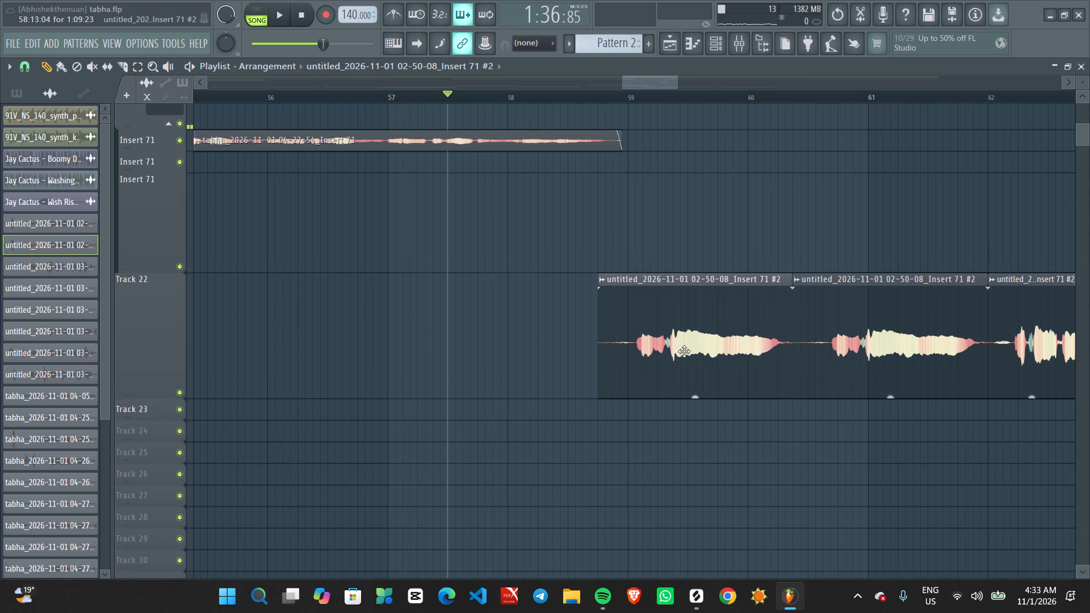
left_click_drag(684, 351, 723, 354, "alt")
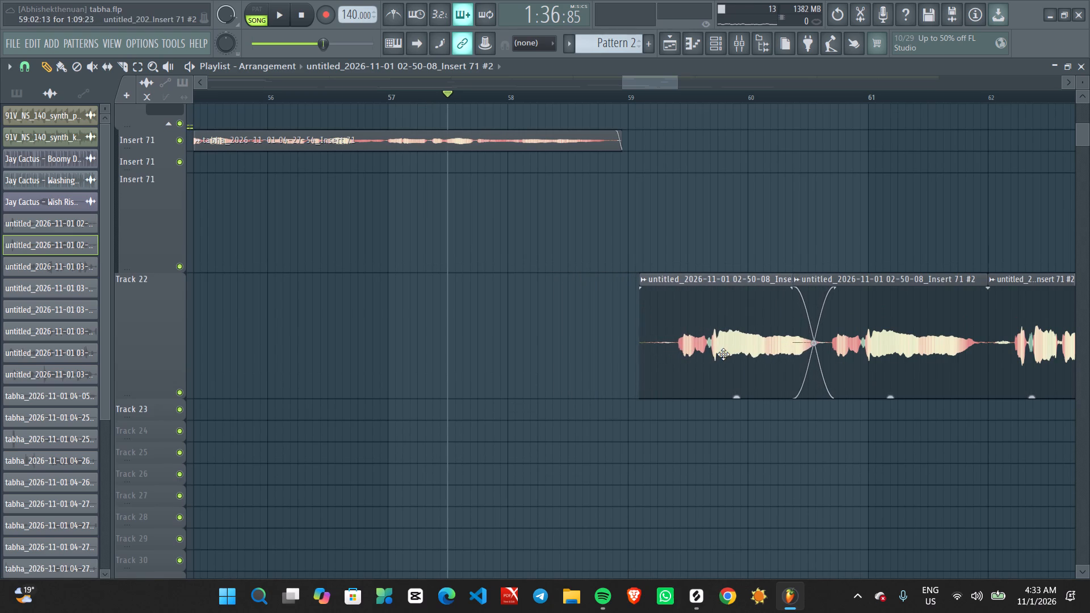
left_click_drag(723, 354, 734, 434, "alt")
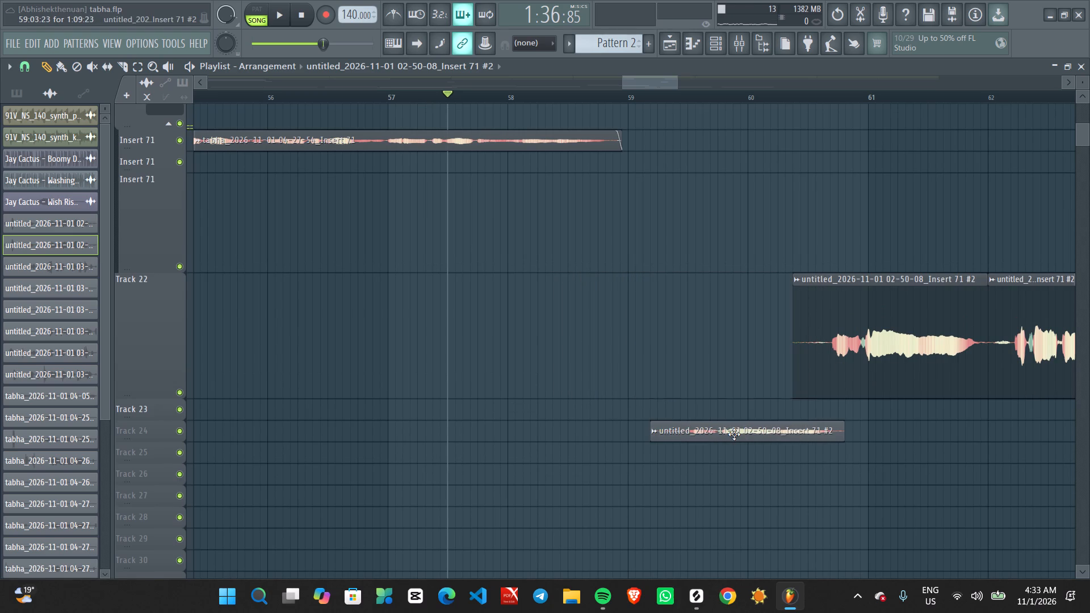
left_click_drag(734, 434, 735, 435, "alt")
scroll(732, 433, "up", 2, "ctrl")
scroll(714, 404, "up", 6, "alt")
scroll(731, 442, "up", 3, "ctrl")
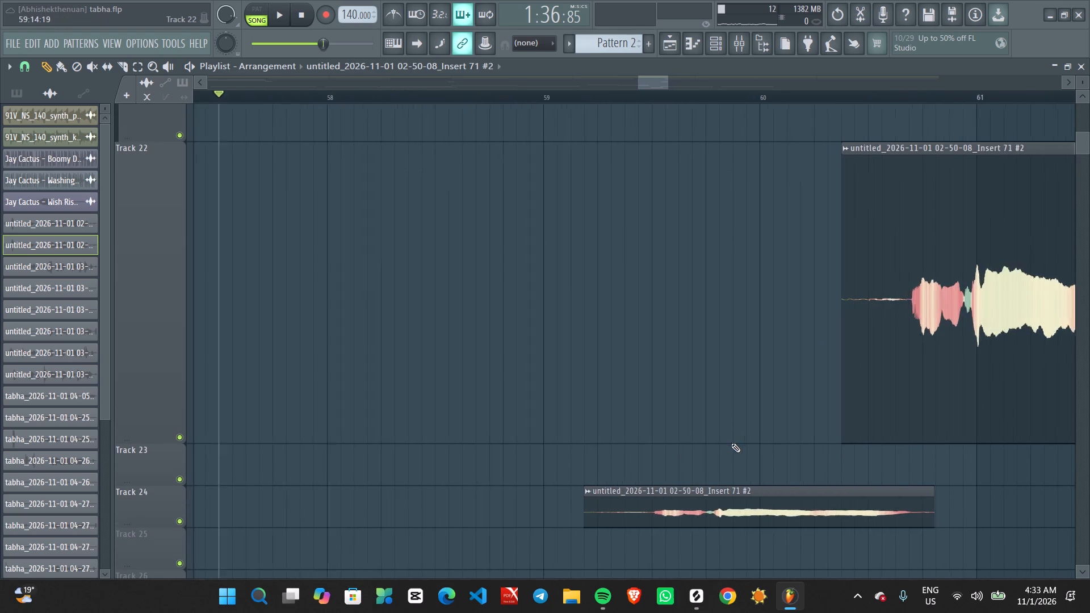
middle_click_drag(736, 444, 762, 216)
left_click_drag(773, 293, 773, 248, "alt")
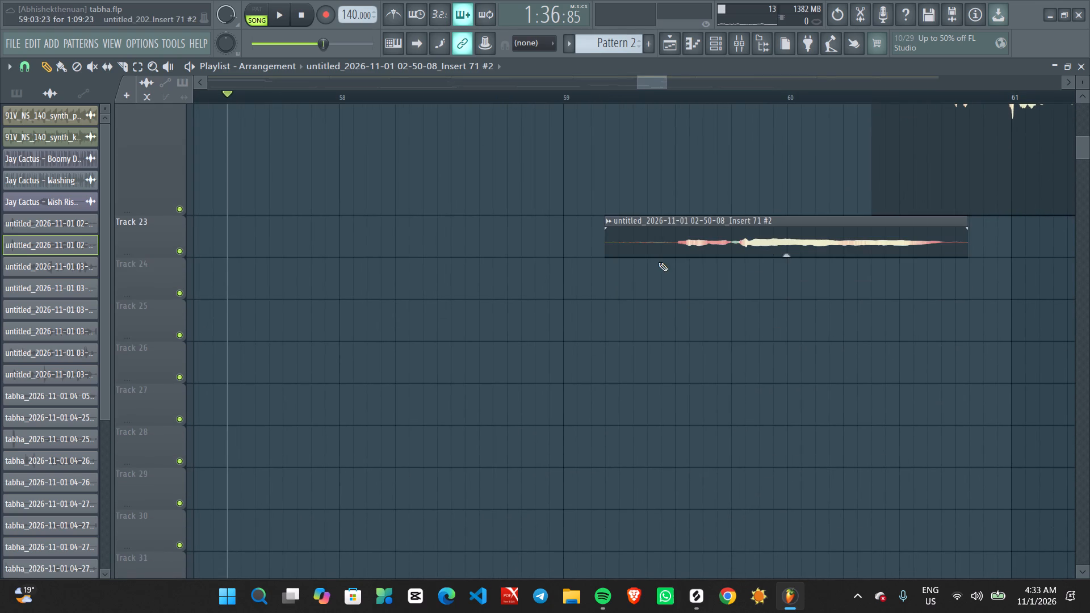
Reduce the height of Track 22 to about a quarter.
scroll(128, 220, "up", 6)
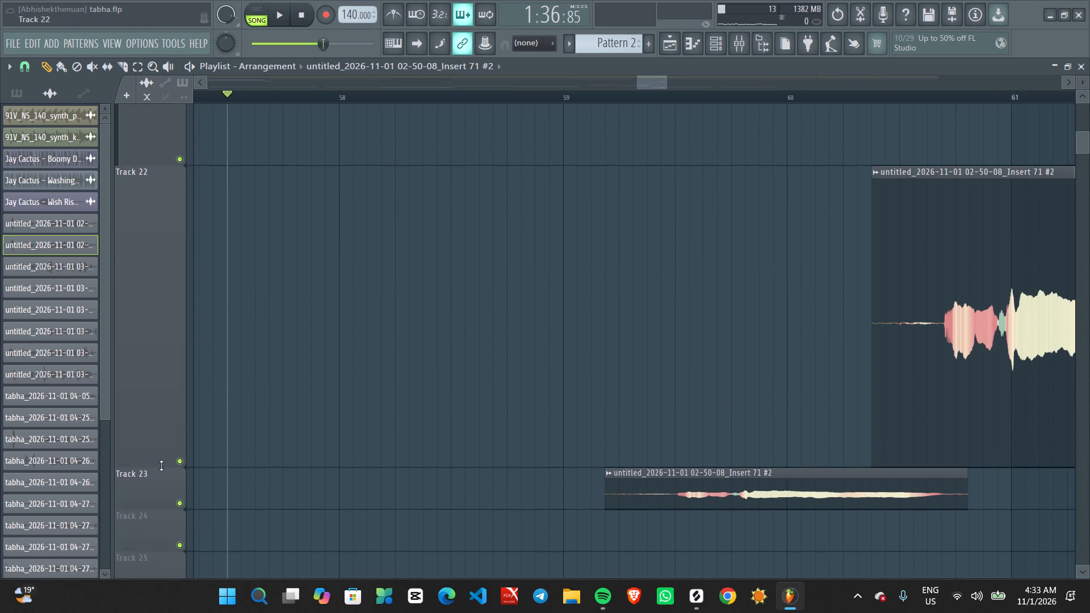
left_click_drag(161, 466, 178, 244)
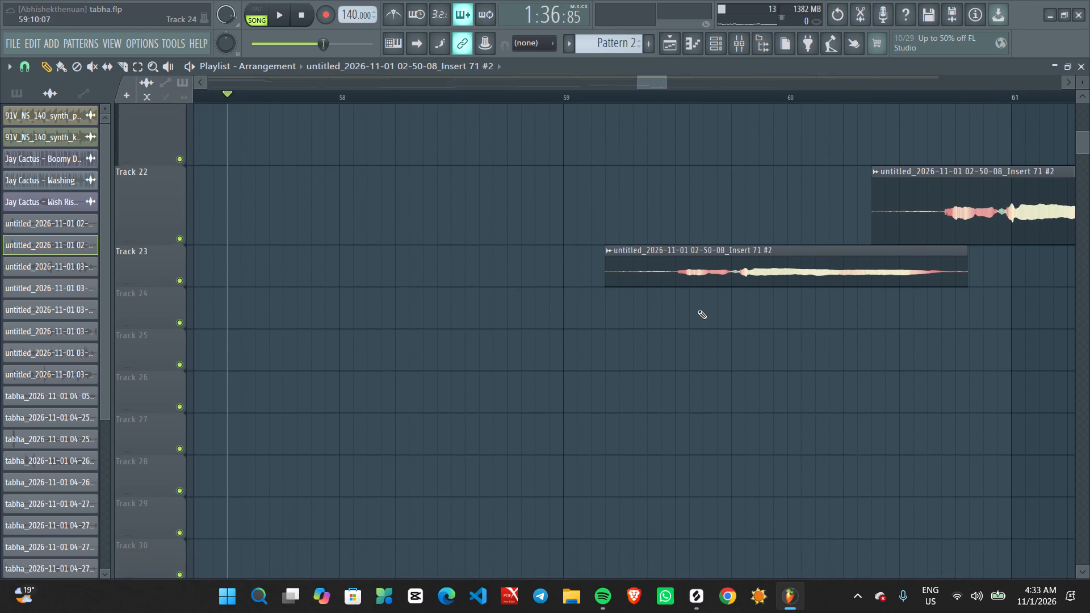
Play from about bar 57.5 and shift the Track 23 phrase later to start at about bar 59.4.
scroll(693, 307, "up", 1)
scroll(700, 311, "down", 1)
scroll(701, 312, "up", 2)
key("space")
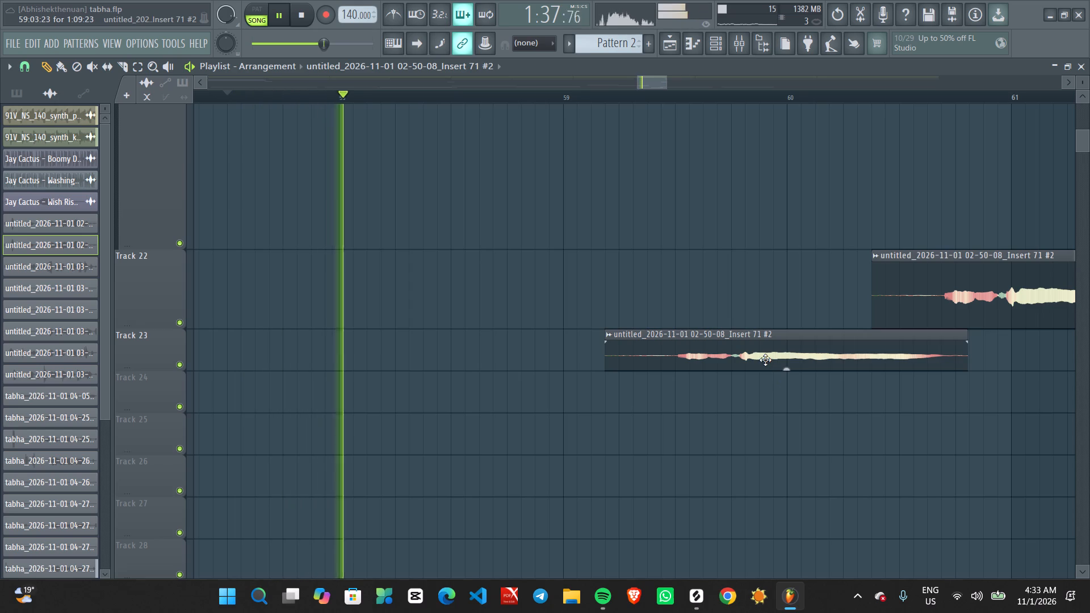
left_click_drag(766, 358, 807, 362, "alt")
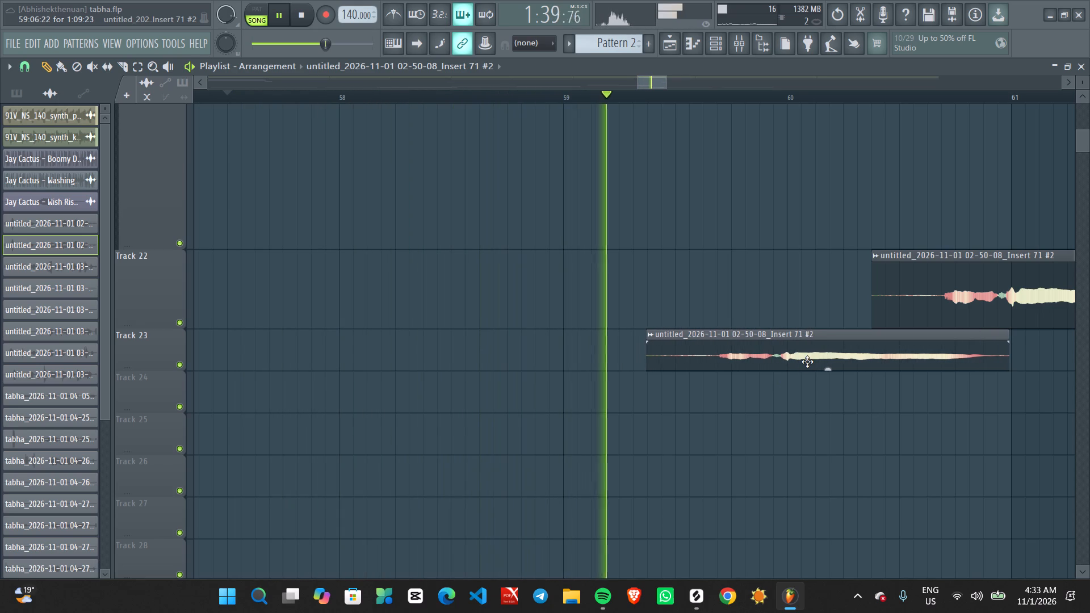
left_click_drag(807, 362, 807, 362, "alt")
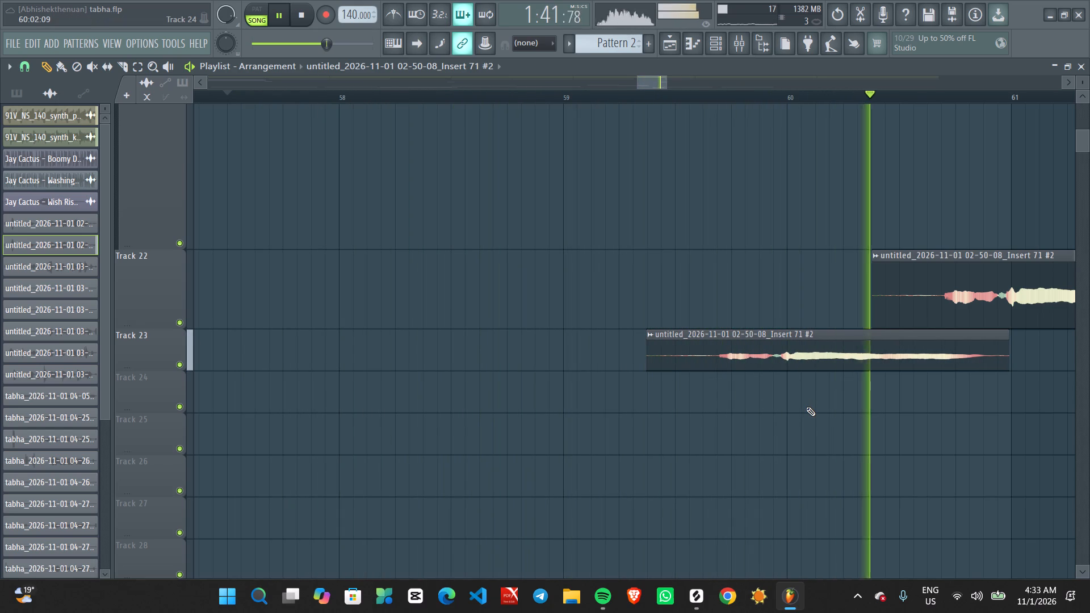
Listen to how the Track 23 phrase leads into the Track 22 vocals, through about bar 63.5.
scroll(806, 407, "down", 7, "ctrl")
scroll(884, 388, "down", 2, "ctrl")
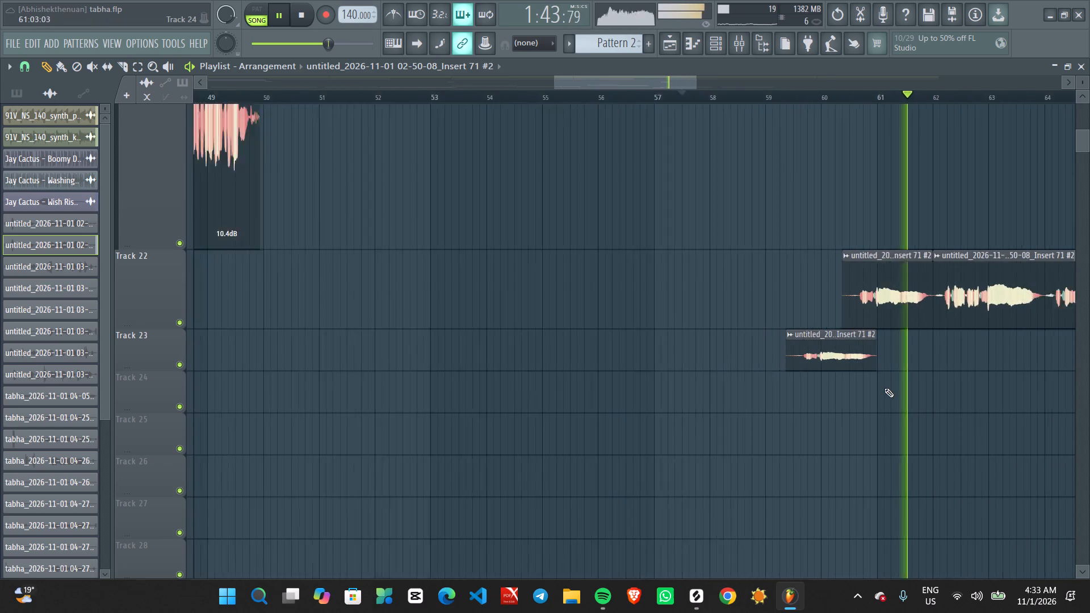
scroll(884, 388, "down", 6, "ctrl")
scroll(869, 384, "up", 8, "ctrl")
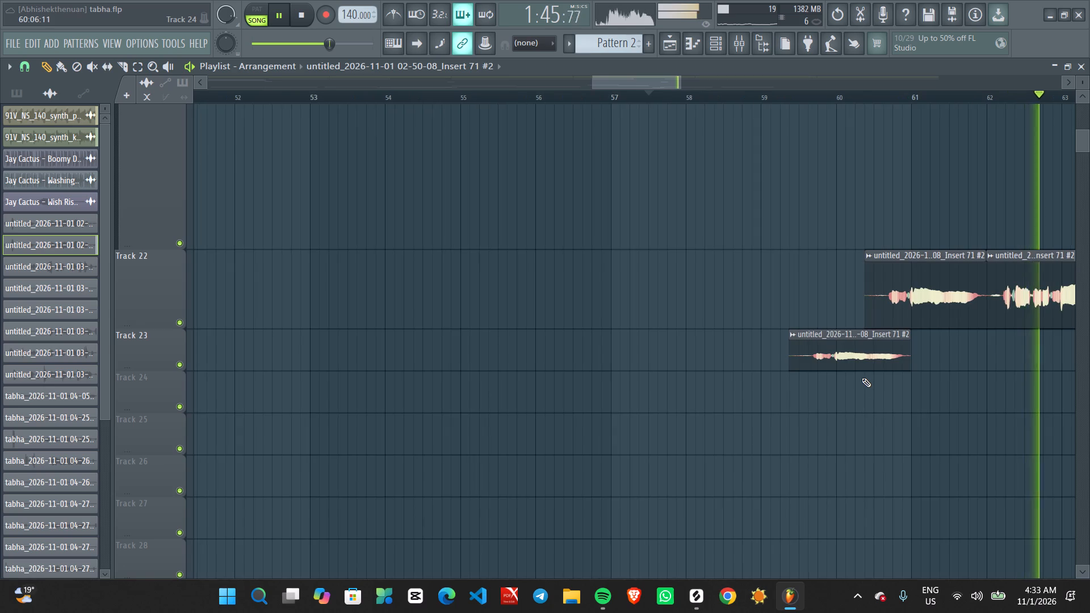
scroll(862, 378, "down", 12, "ctrl")
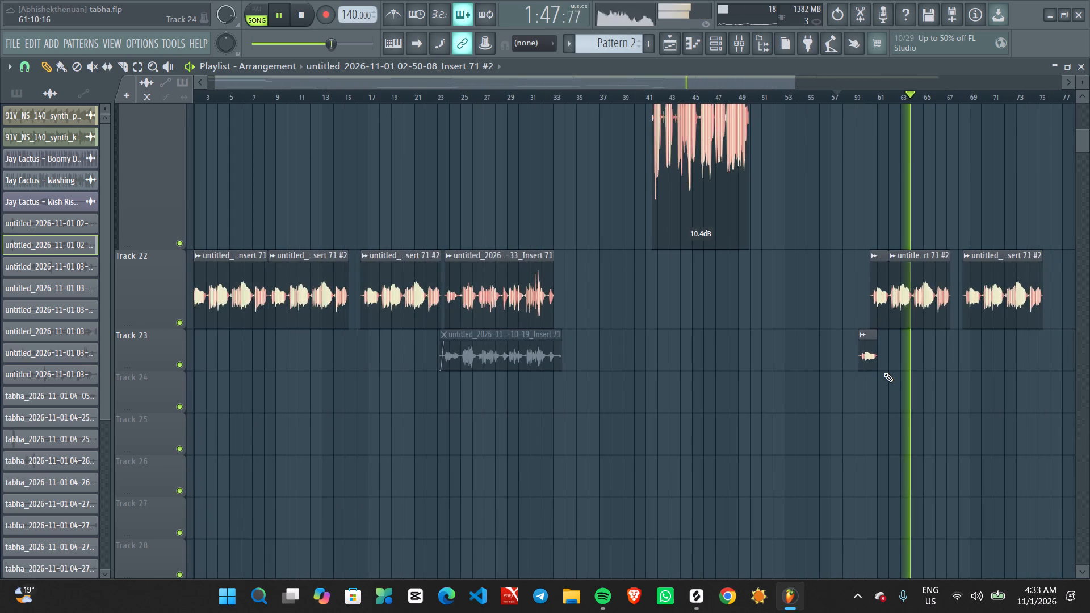
scroll(884, 373, "up", 13, "ctrl")
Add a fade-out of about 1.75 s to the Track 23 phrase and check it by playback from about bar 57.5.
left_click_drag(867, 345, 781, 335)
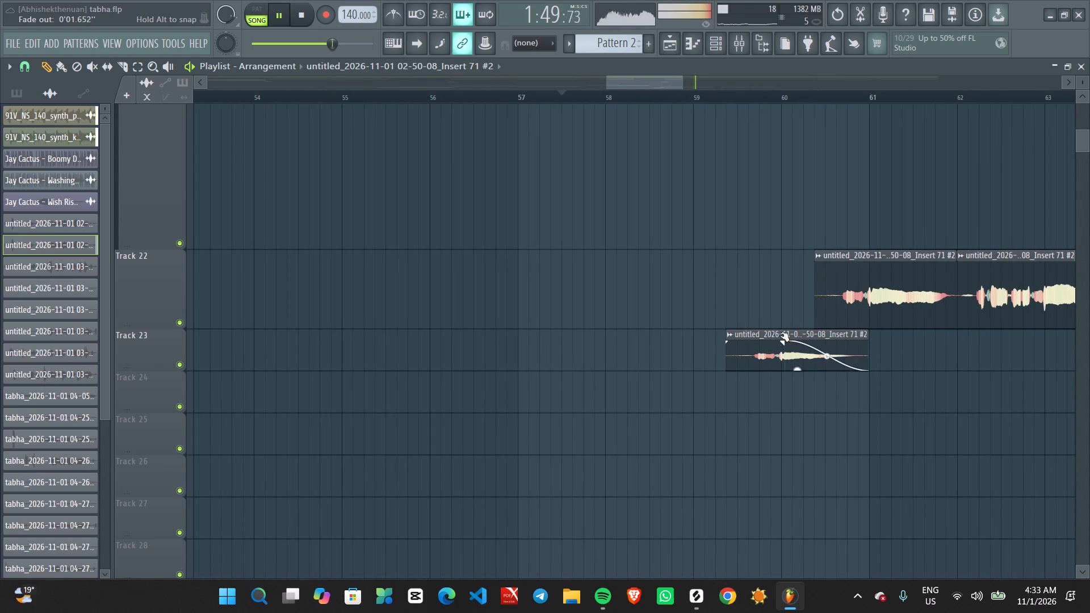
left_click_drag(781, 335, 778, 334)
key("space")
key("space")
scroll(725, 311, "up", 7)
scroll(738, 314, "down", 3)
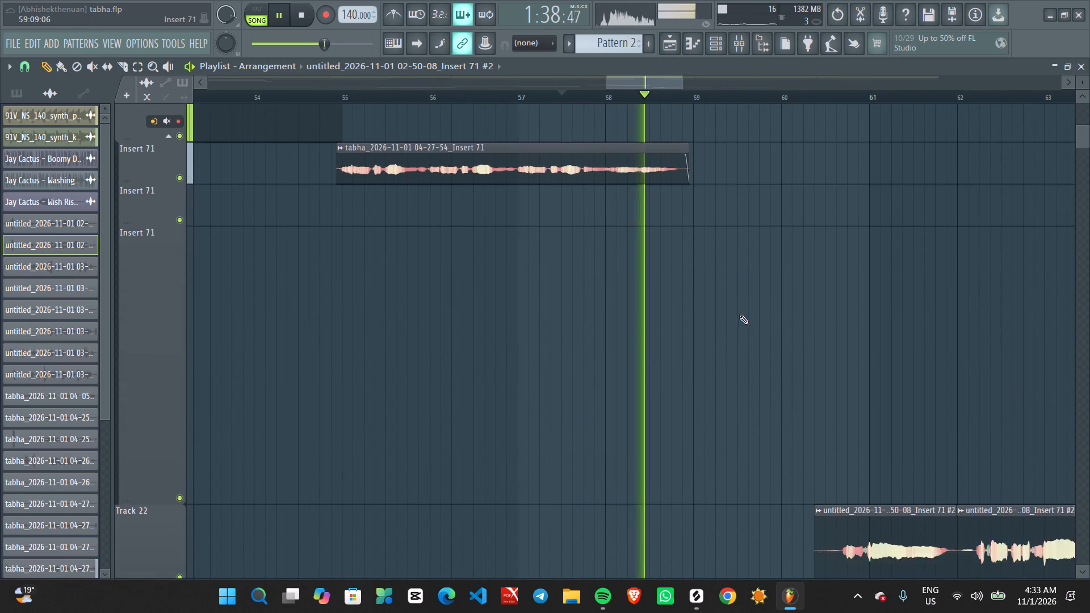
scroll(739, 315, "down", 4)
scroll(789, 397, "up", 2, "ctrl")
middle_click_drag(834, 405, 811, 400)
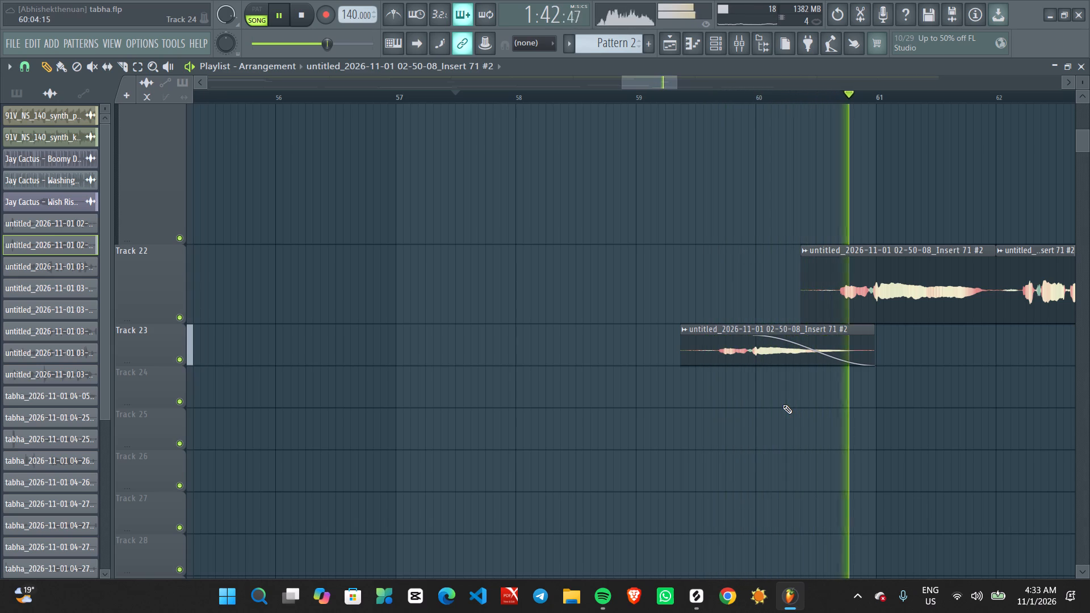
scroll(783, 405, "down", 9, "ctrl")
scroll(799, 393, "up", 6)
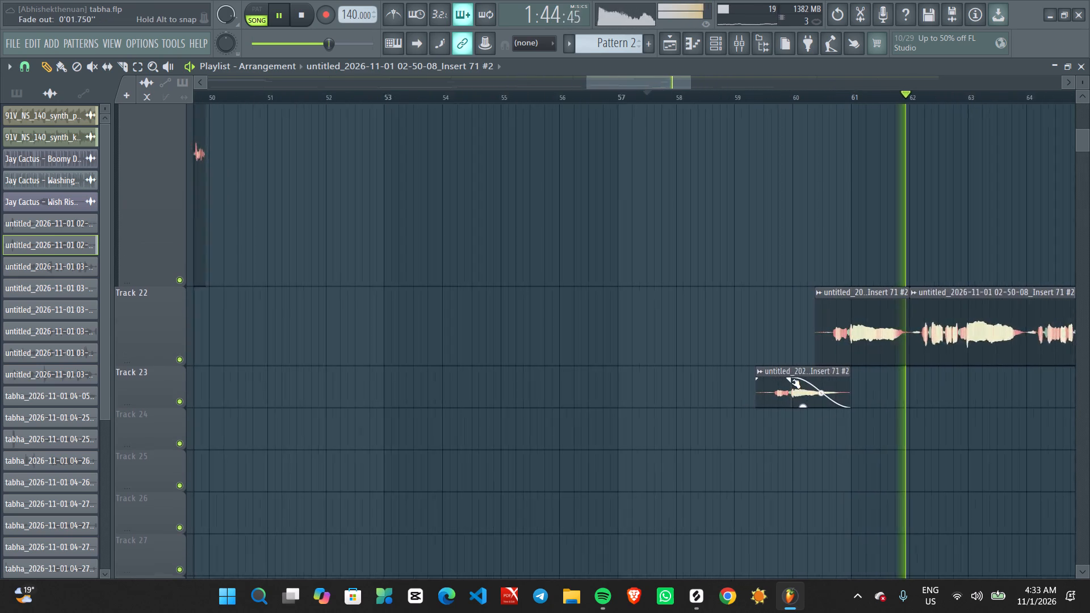
Shorten the Track 23 phrase's fade-out so it covers only the tail just before bar 61.
scroll(793, 382, "up", 2)
left_click_drag(787, 379, 867, 379)
key("space")
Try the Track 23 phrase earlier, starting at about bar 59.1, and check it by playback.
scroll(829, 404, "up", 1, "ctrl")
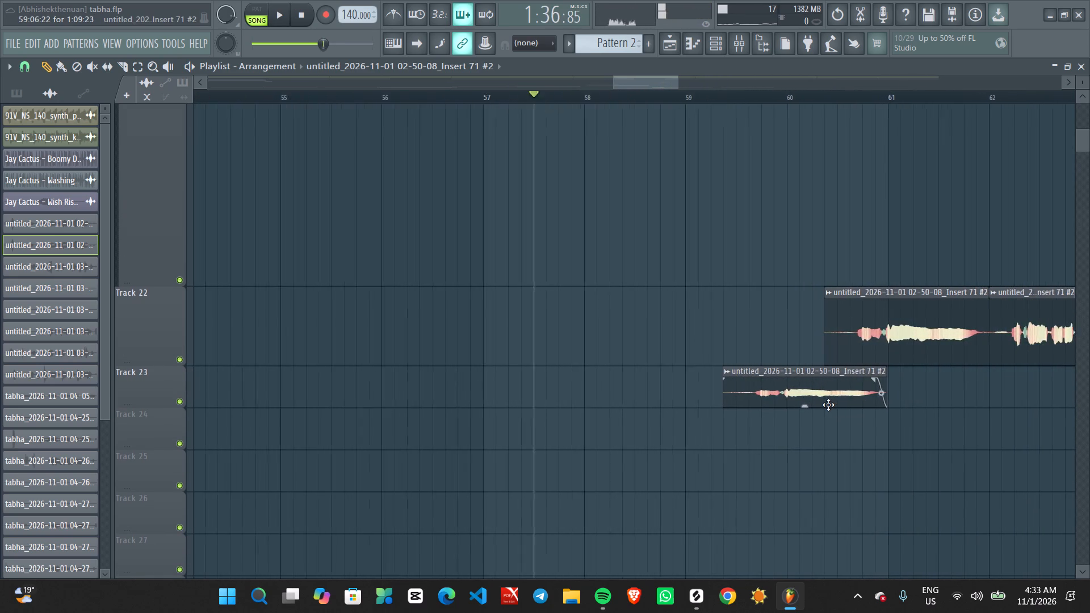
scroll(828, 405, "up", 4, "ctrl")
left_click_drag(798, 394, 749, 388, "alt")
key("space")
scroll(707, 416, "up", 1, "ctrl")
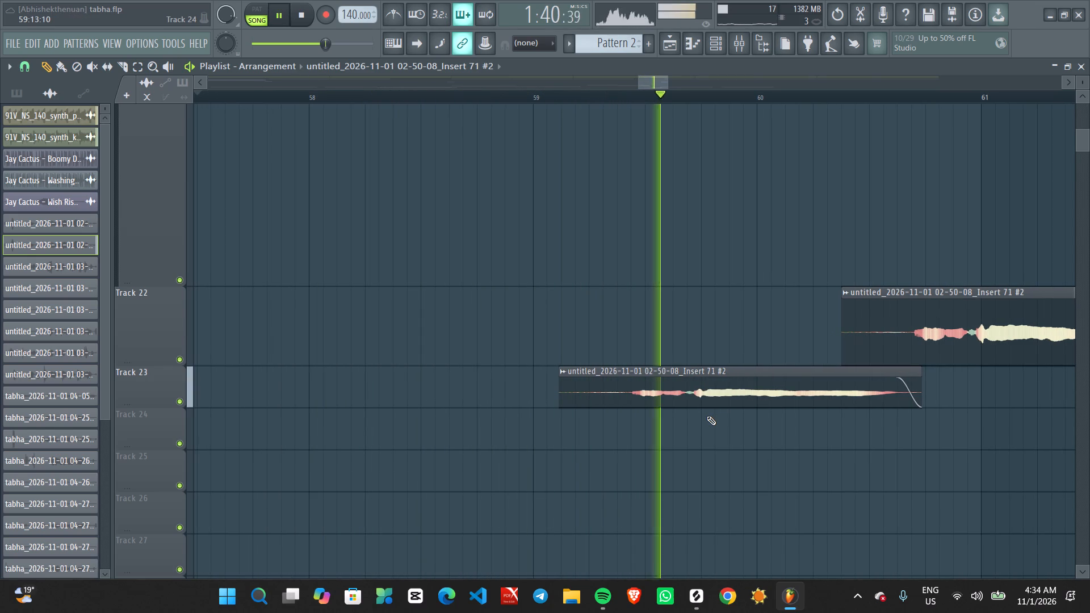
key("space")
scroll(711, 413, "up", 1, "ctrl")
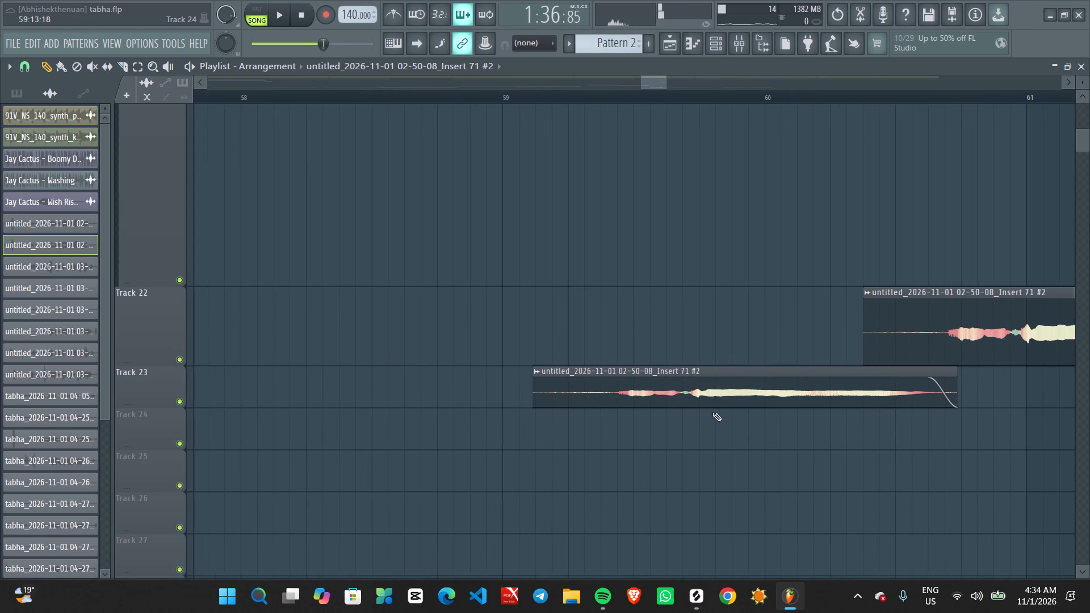
Shift the Track 23 phrase back later to start at about bar 59.4.
left_click_drag(721, 391, 791, 394, "alt")
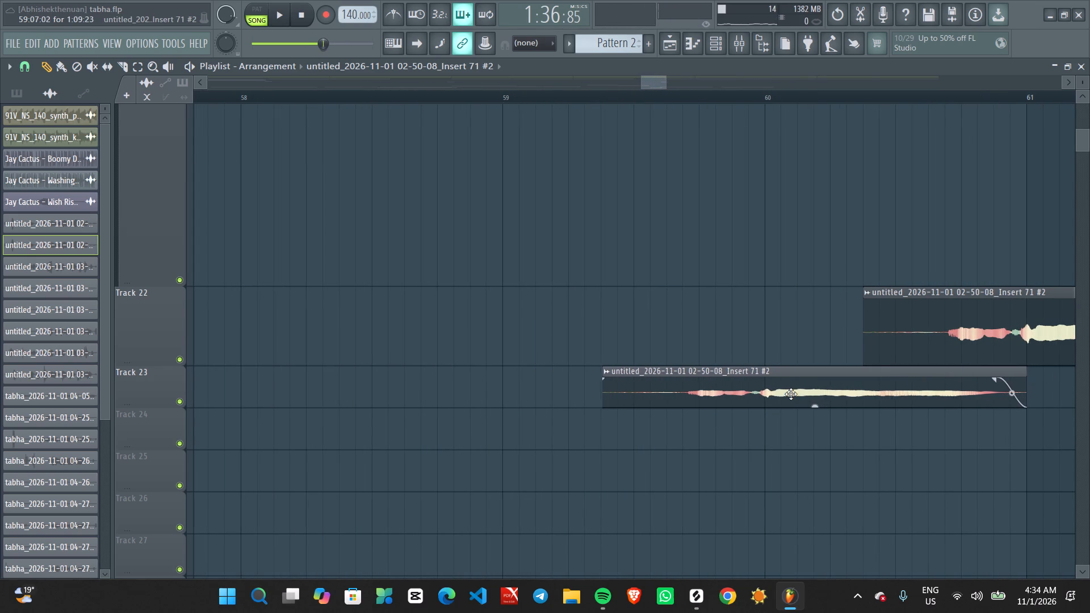
left_click_drag(791, 394, 788, 394, "alt")
Listen from about bar 57.5 to the Track 23 phrase overlapping the Track 22 vocals, through about bar 62.5.
key("space")
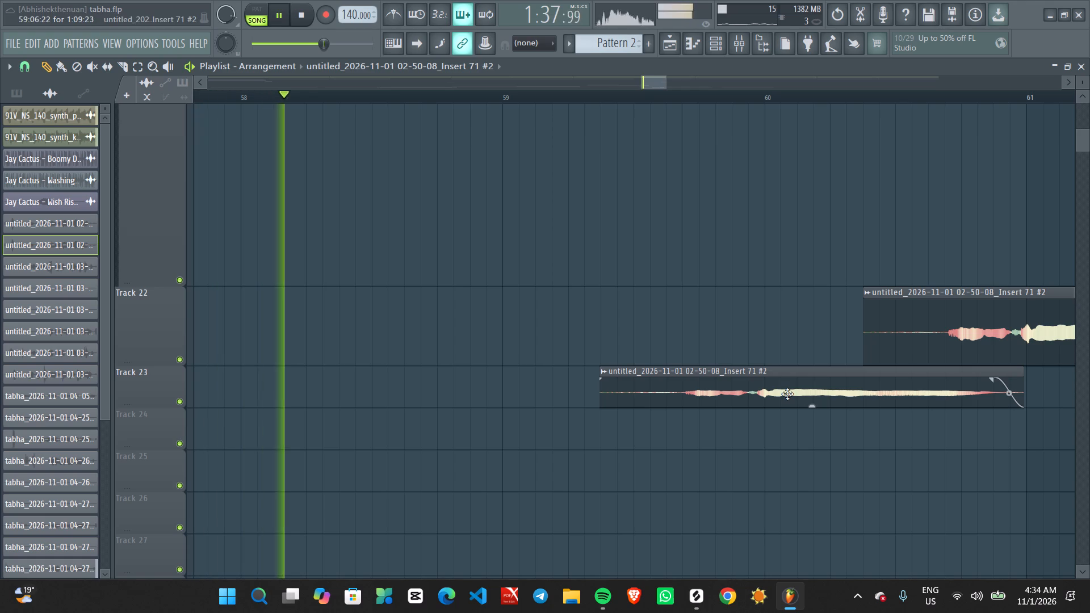
scroll(765, 420, "up", 5, "ctrl")
left_click(777, 398, "alt")
scroll(780, 406, "down", 3, "ctrl")
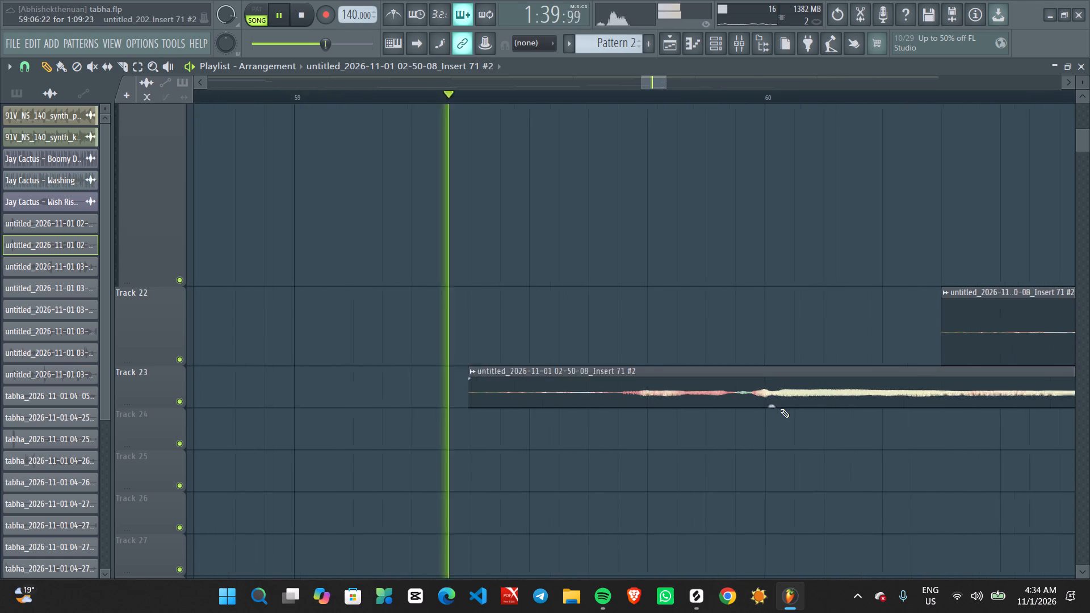
scroll(780, 409, "down", 7, "ctrl")
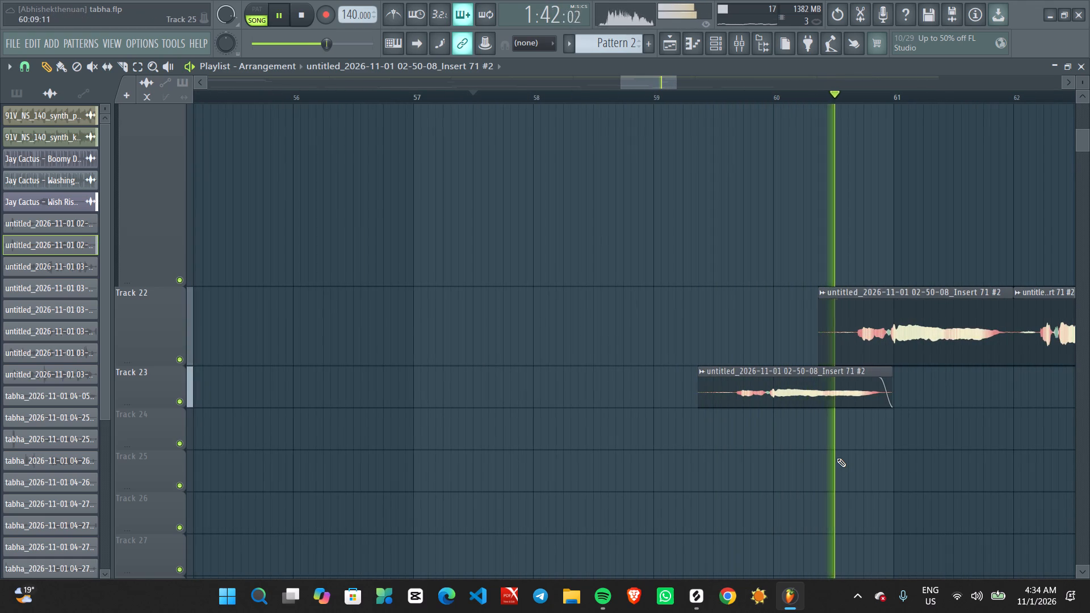
scroll(821, 423, "down", 13, "ctrl")
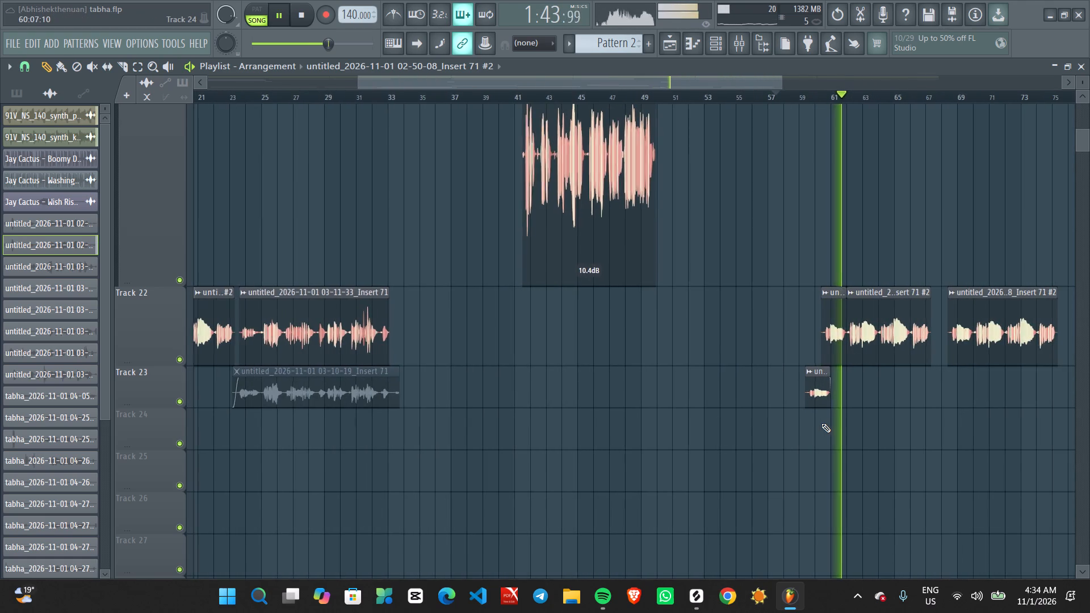
scroll(819, 421, "down", 1, "ctrl")
scroll(819, 421, "up", 10, "ctrl")
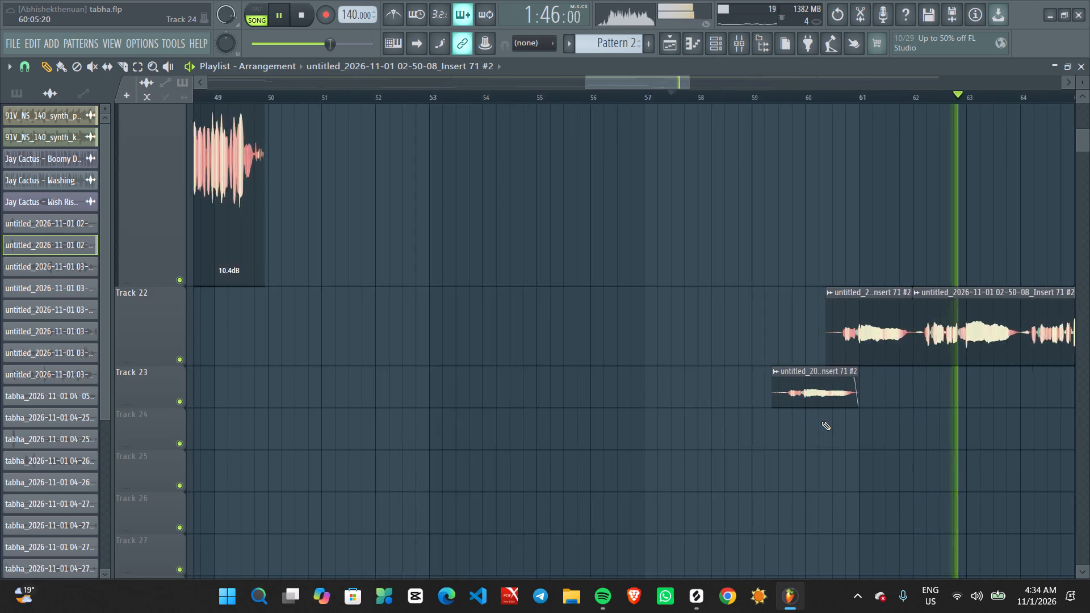
scroll(821, 421, "up", 3, "ctrl")
key("space")
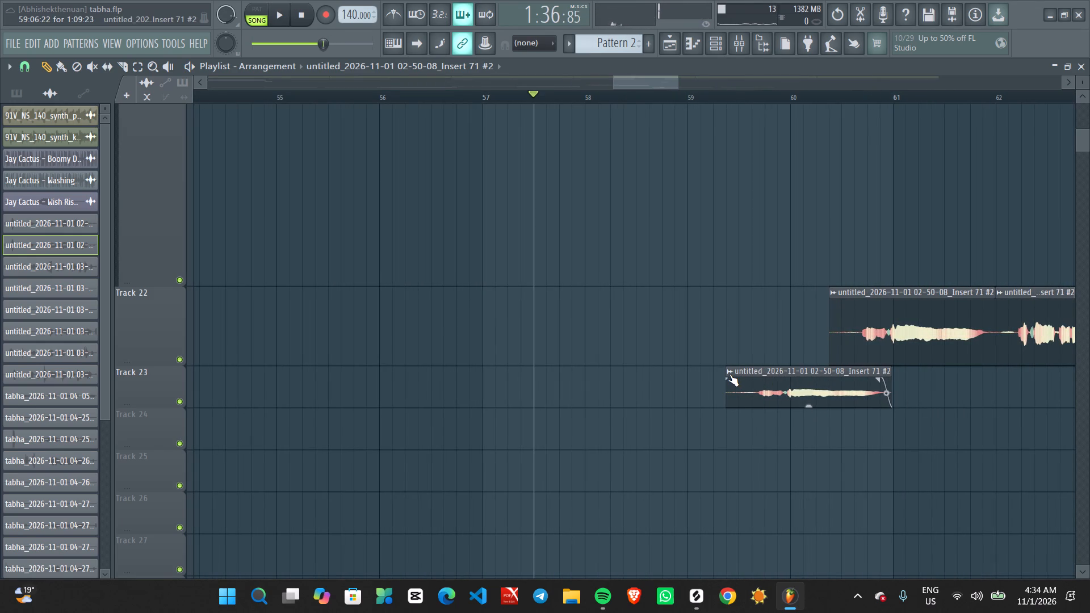
Make the opening-phrase clip on Track 23 unique.
left_click(727, 373)
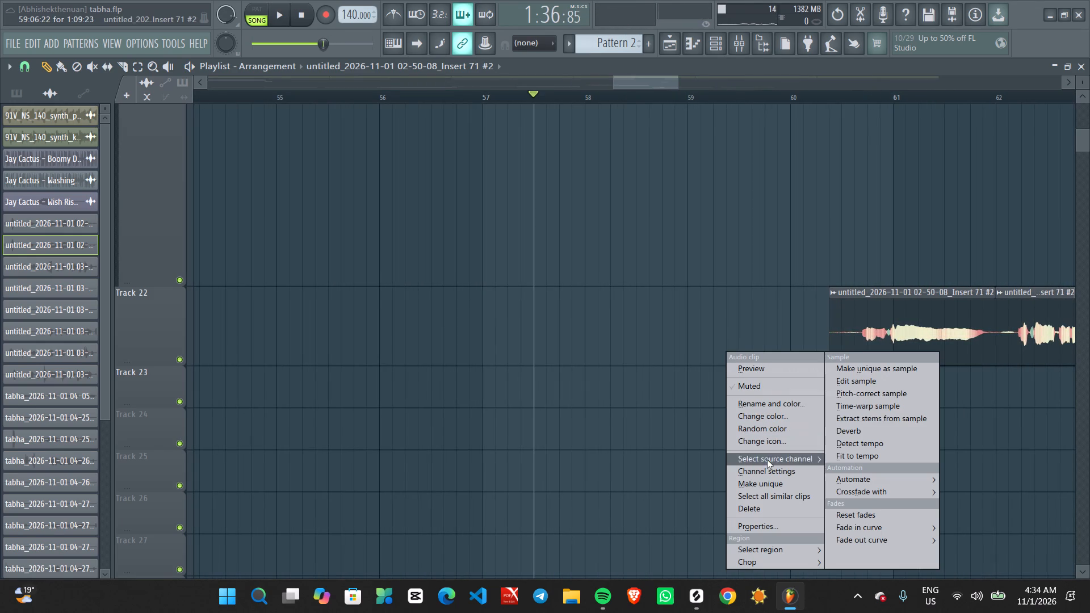
left_click(771, 479)
Adjust the time-stretching pitch of the unique opening-phrase clip on Track 23 and check it by playback.
double_click(766, 390)
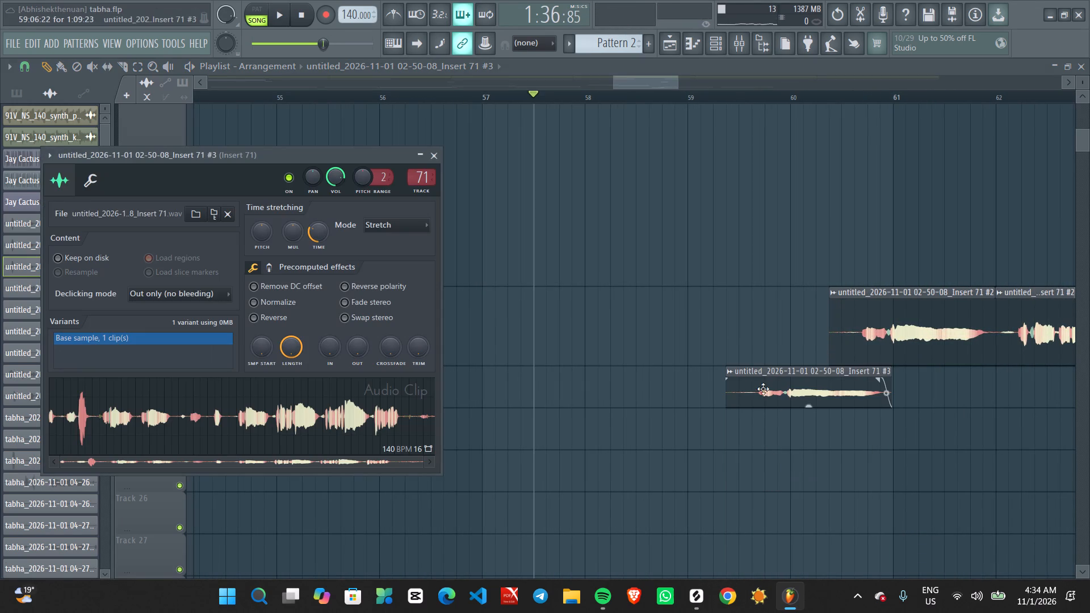
left_click_drag(309, 156, 476, 167)
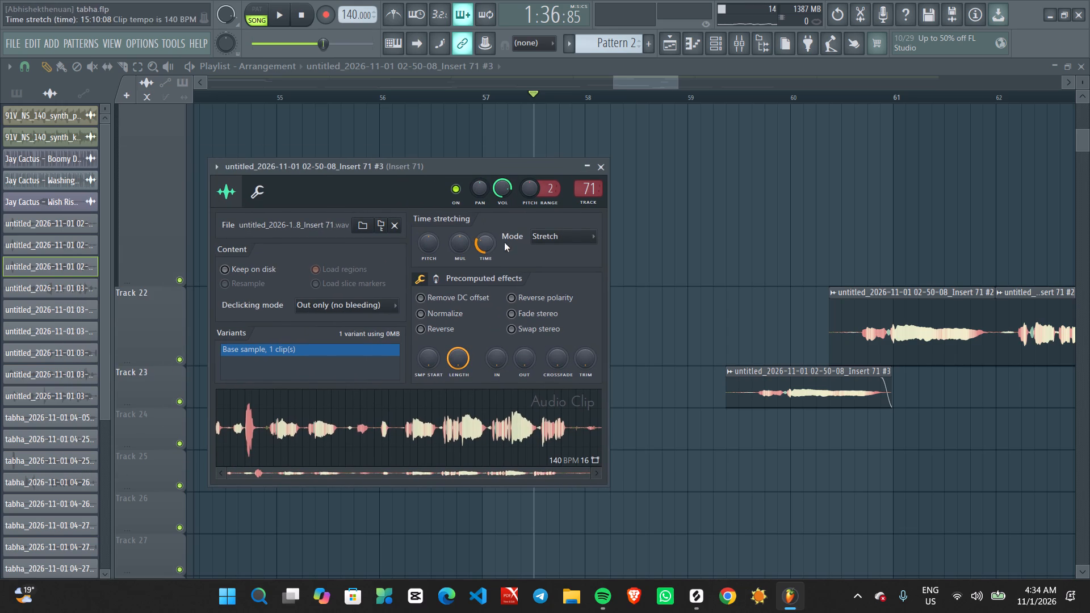
left_click_drag(430, 240, 691, 193)
key("space")
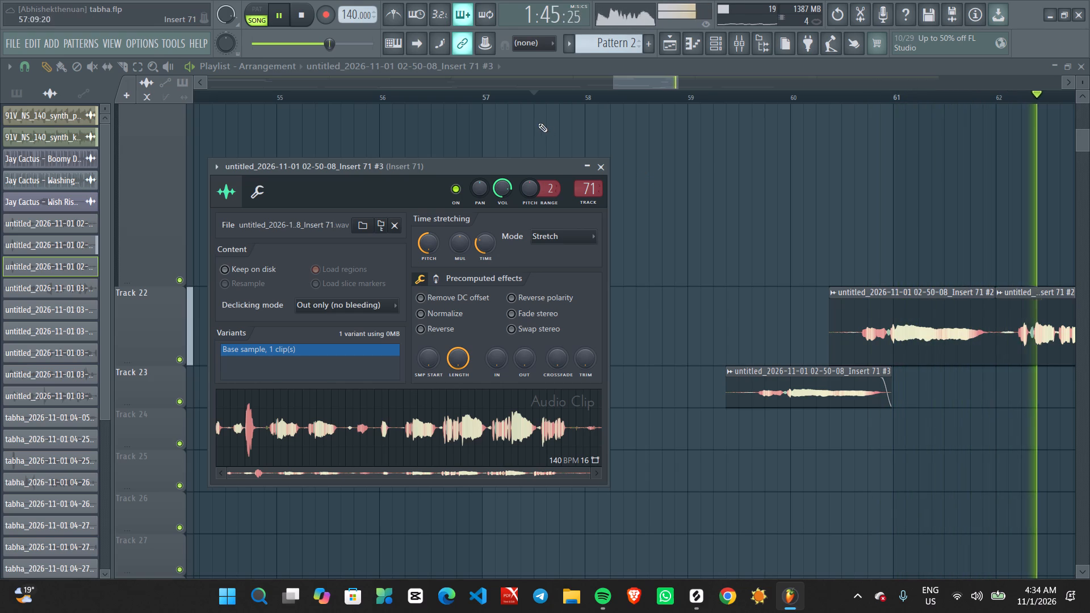
key("space")
left_click(599, 168)
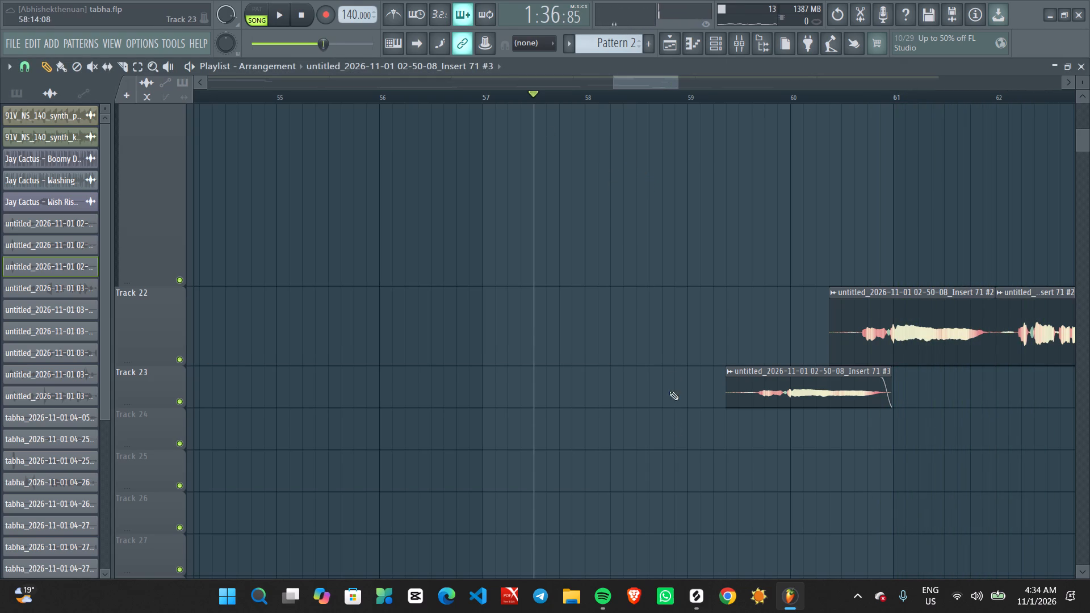
Listen from about bar 57.5 through the repitched Track 23 phrase and into the Track 22 vocals, to about bar 63.
scroll(664, 365, "down", 2, "ctrl")
scroll(736, 418, "down", 1, "ctrl")
scroll(736, 417, "up", 4, "ctrl")
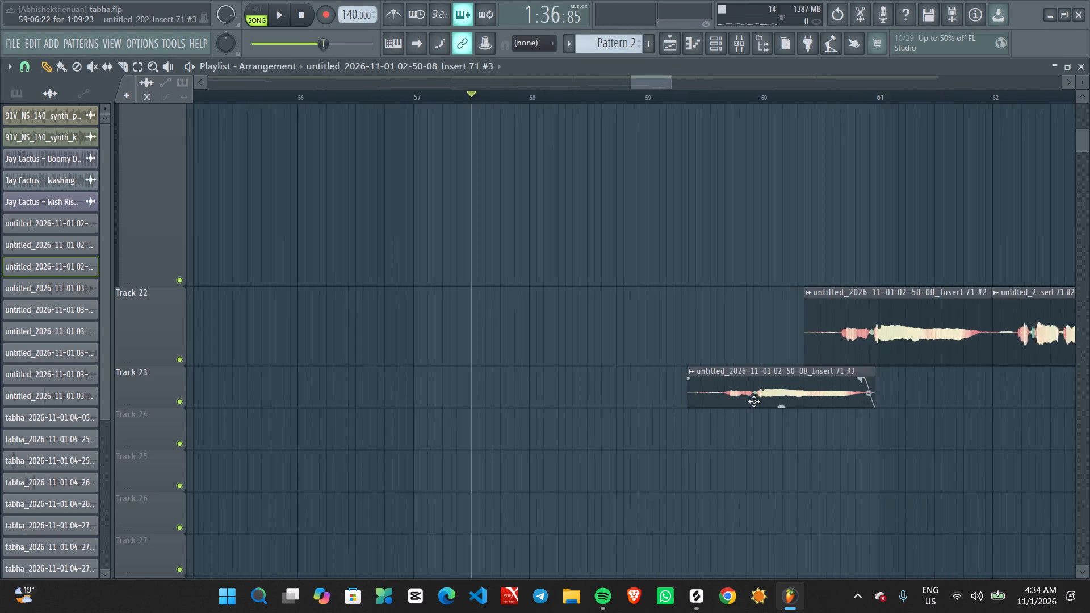
scroll(754, 401, "up", 8, "ctrl")
left_click(760, 400, "alt")
key("space")
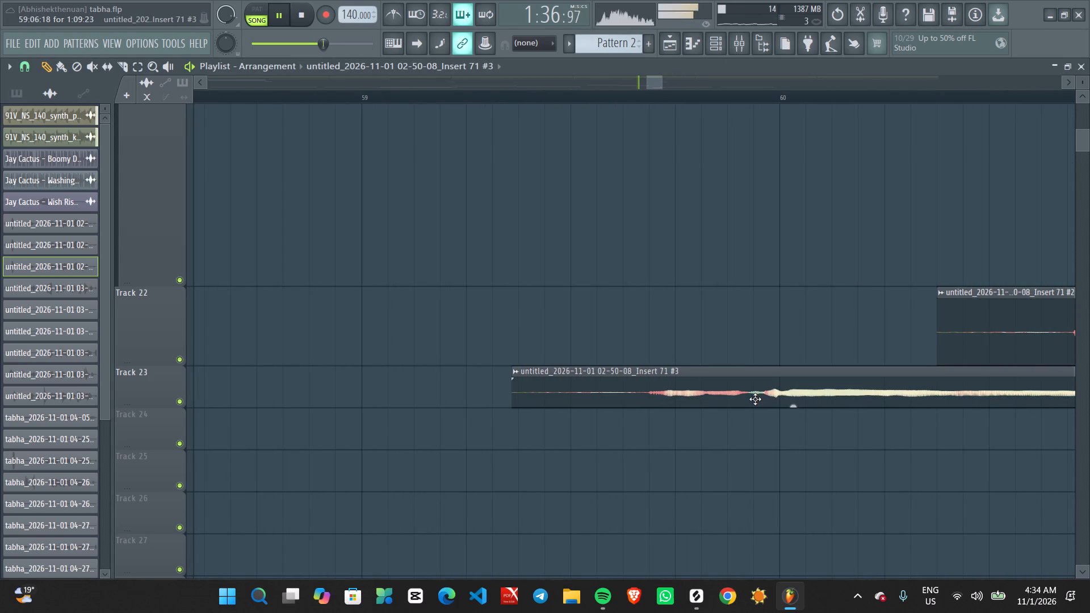
scroll(717, 348, "down", 9, "ctrl")
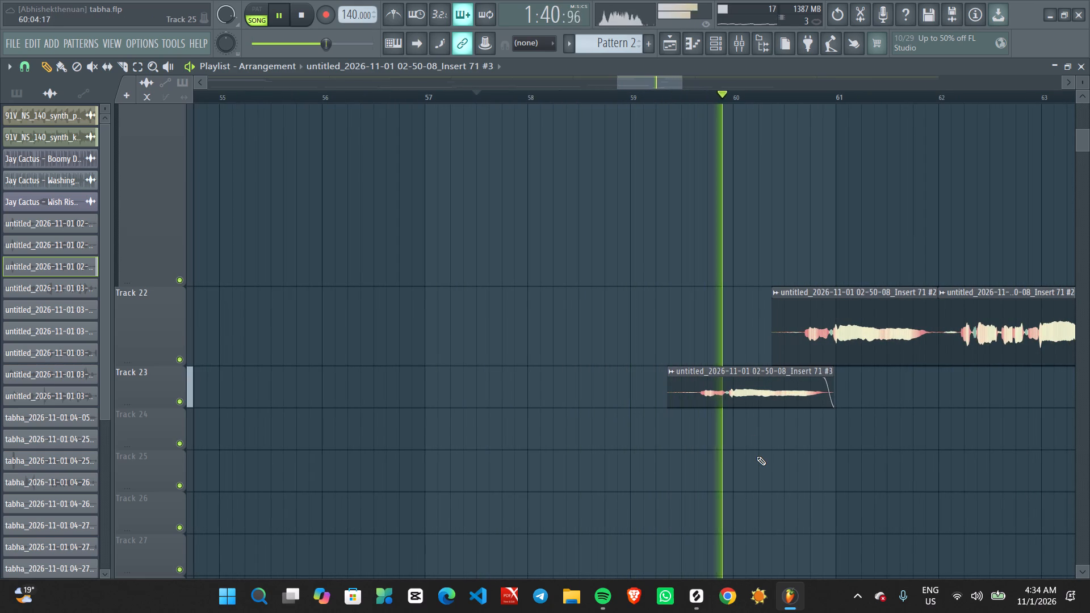
scroll(757, 456, "down", 7, "ctrl")
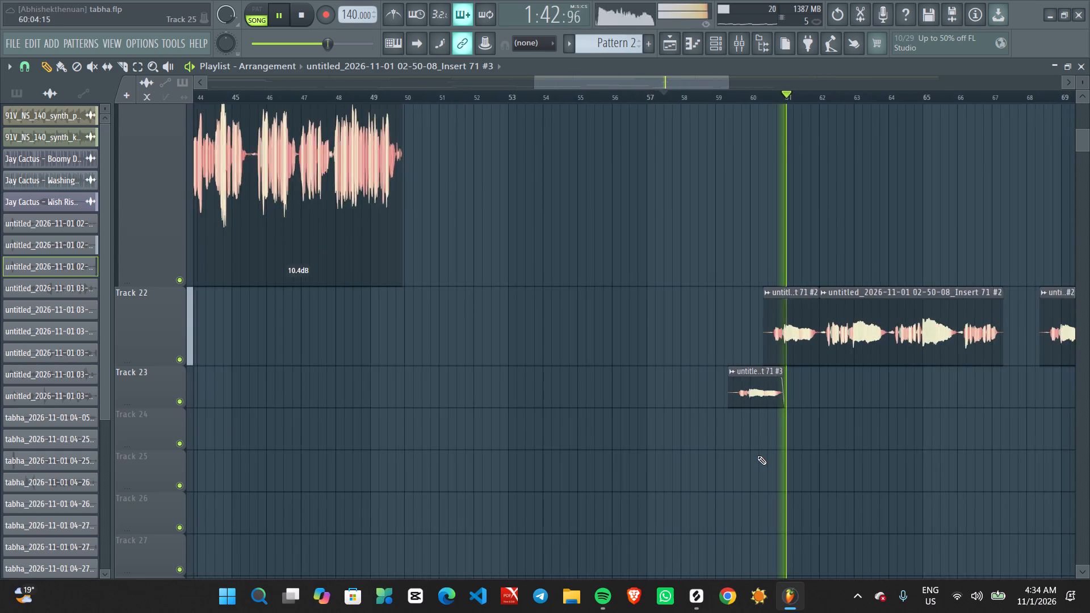
scroll(757, 456, "down", 14, "ctrl")
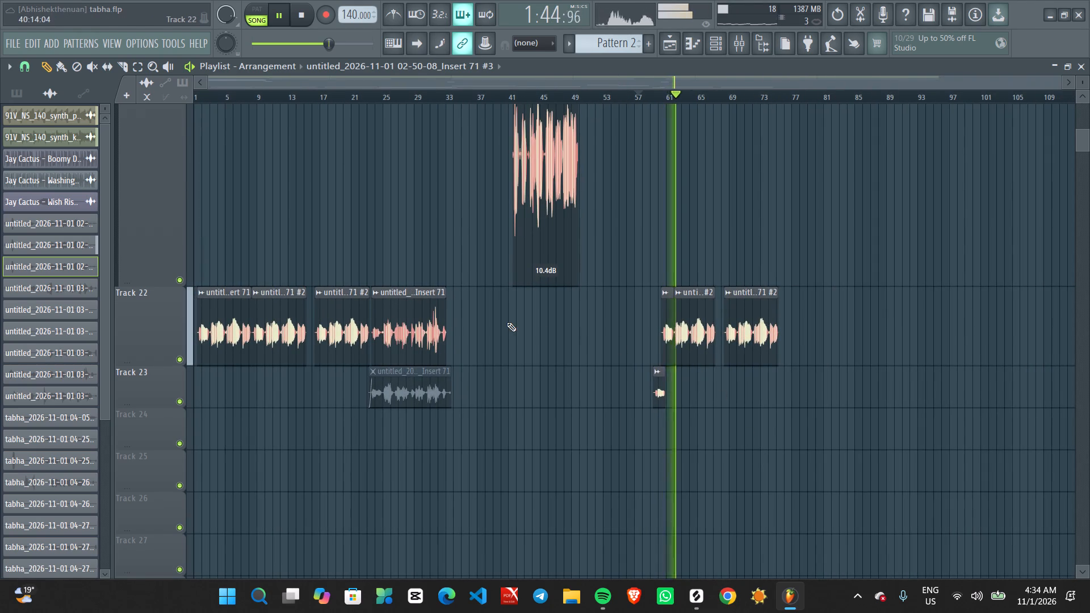
scroll(506, 322, "up", 1)
scroll(540, 328, "down", 8, "alt")
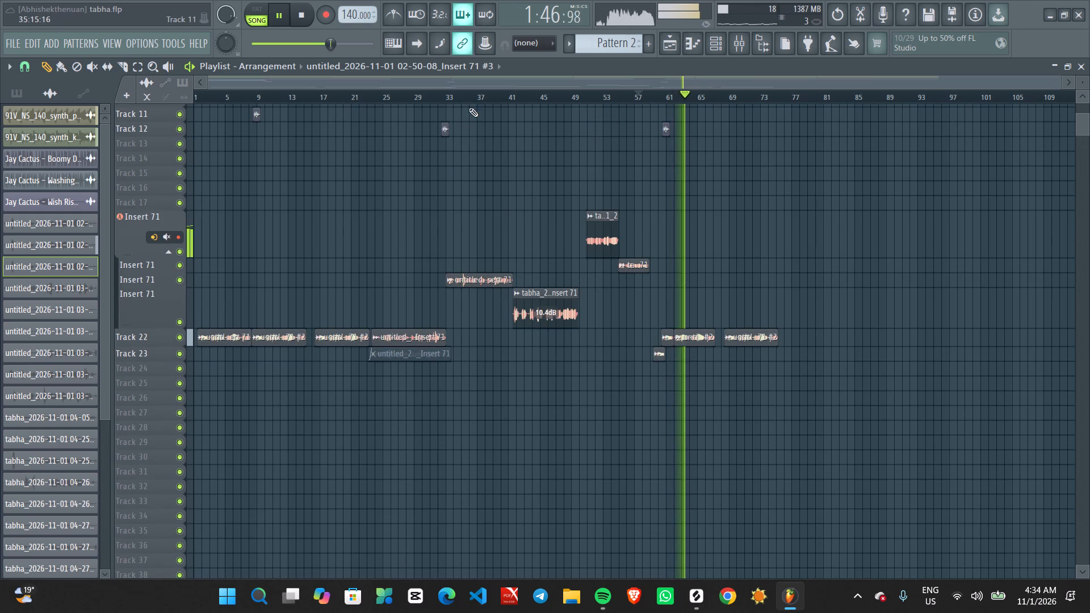
Listen to the Insert 71 vocal section from about bar 36, replaying it once.
left_click(470, 97)
scroll(609, 362, "up", 2, "ctrl")
scroll(491, 358, "up", 2, "ctrl")
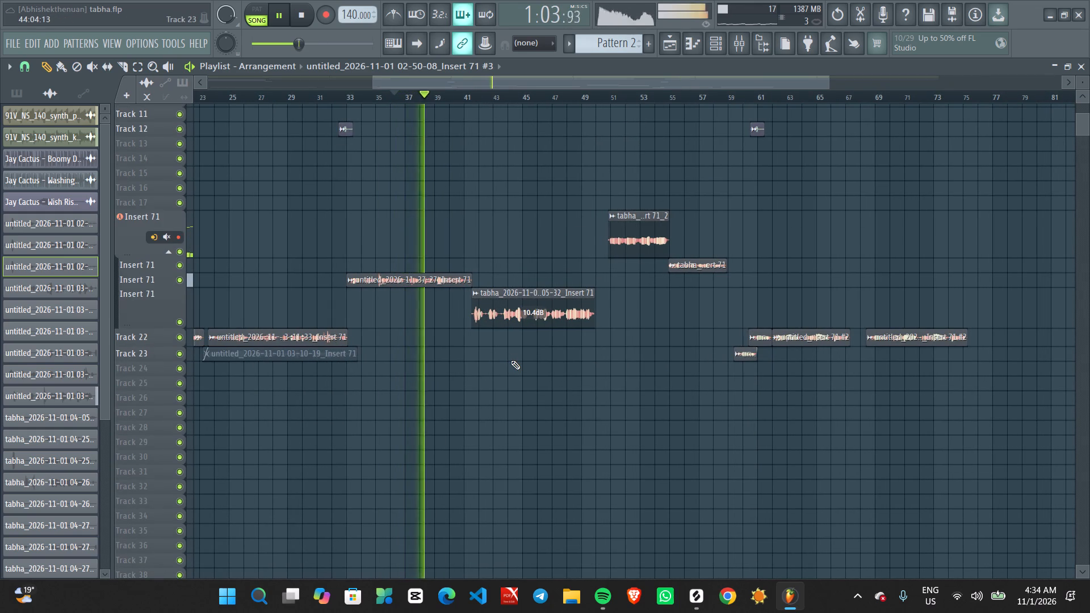
key("space")
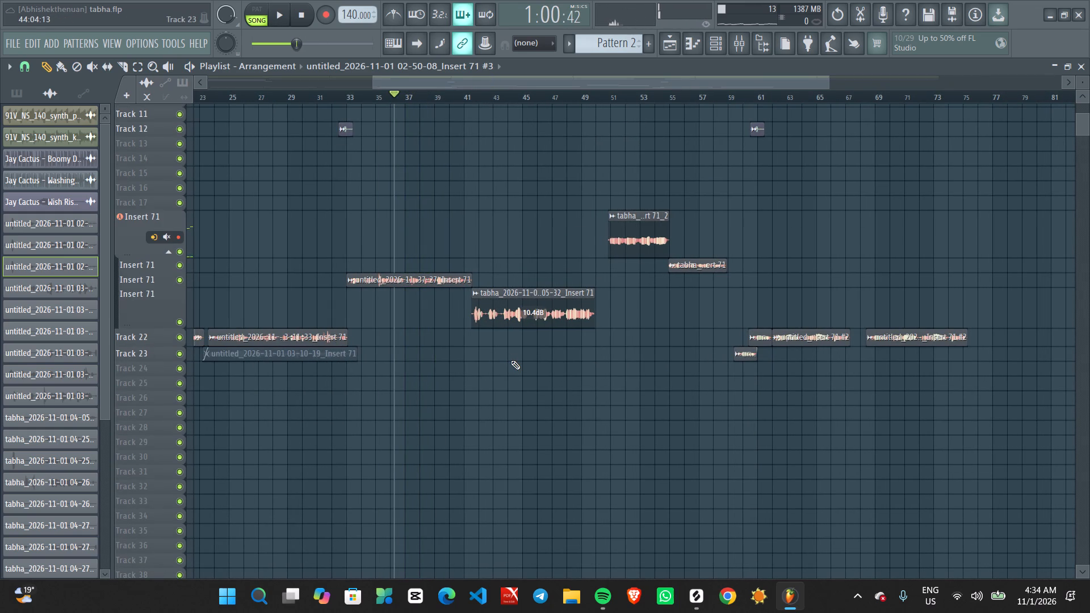
key("space")
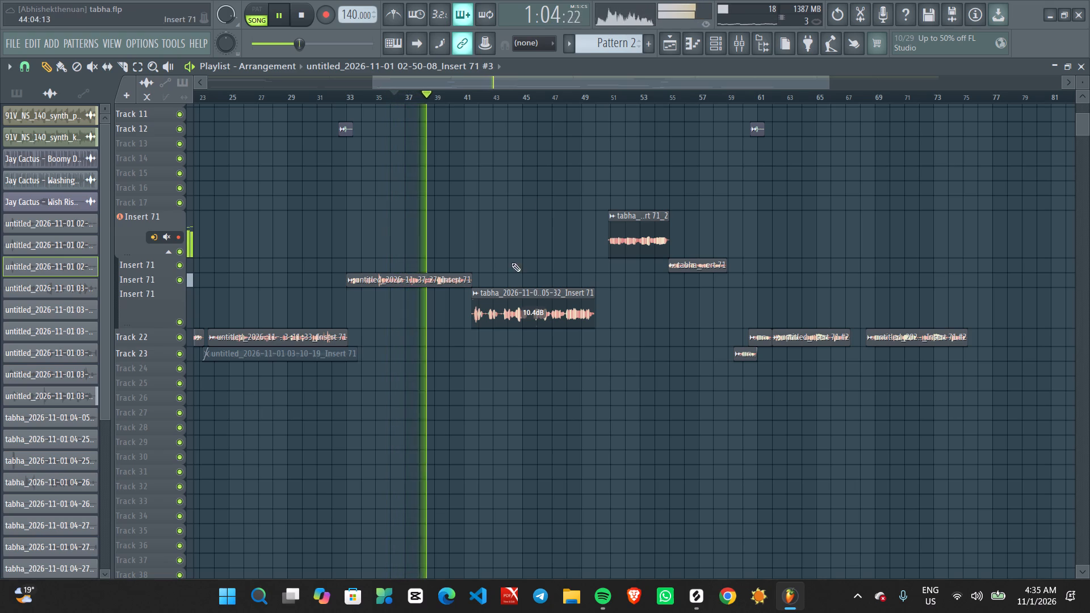
Listen from about bar 41 through the Insert 71 vocals into the Track 23 phrase and Track 22 vocals, past bar 61.
left_click(472, 97)
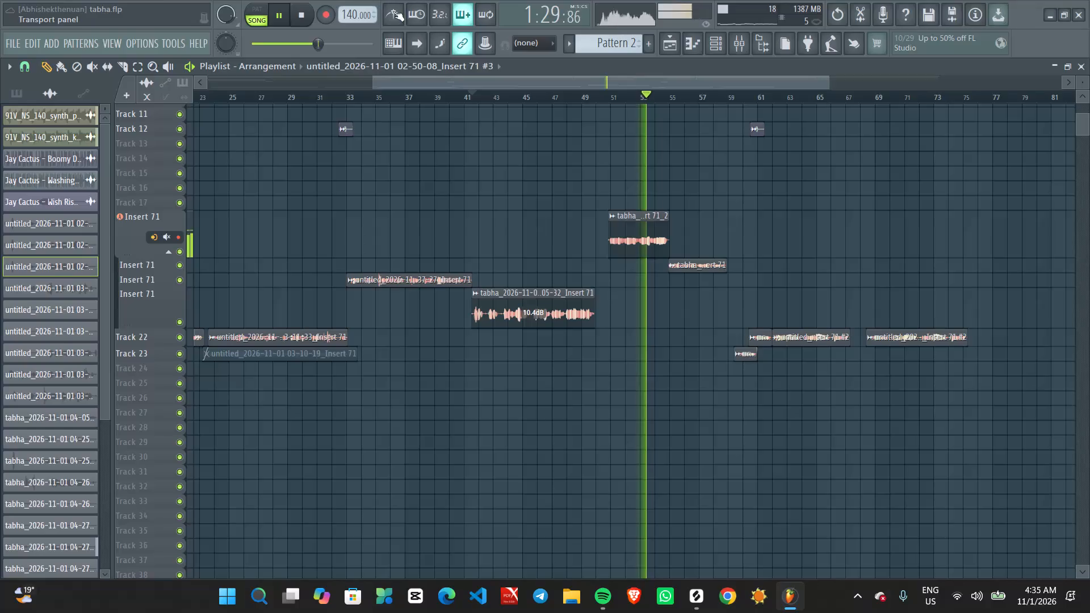
scroll(697, 387, "up", 5, "ctrl")
scroll(678, 359, "down", 1, "ctrl")
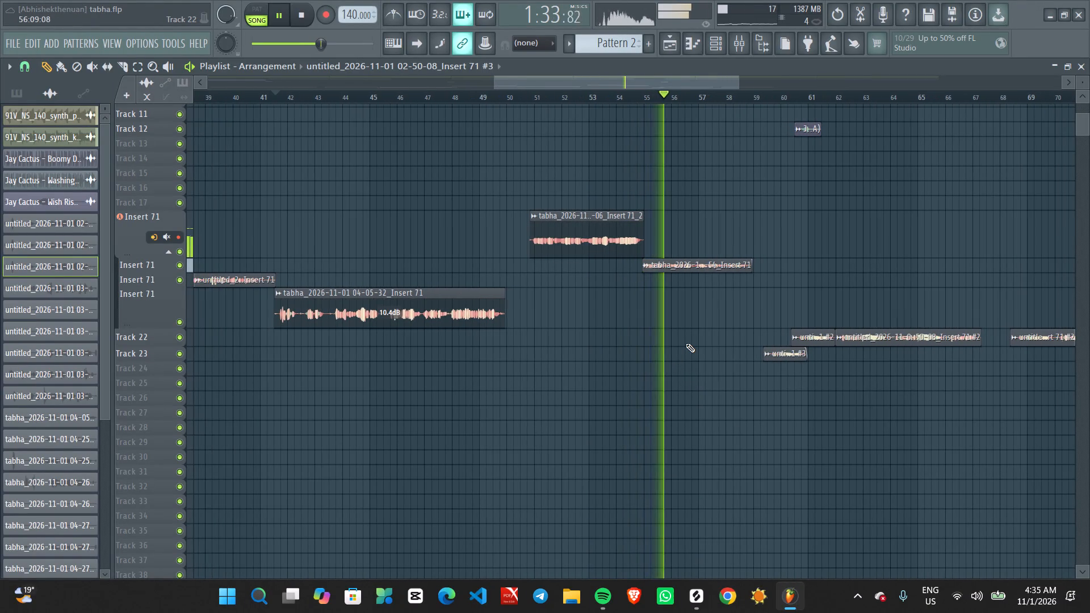
scroll(686, 343, "up", 3, "ctrl")
scroll(686, 343, "up", 3)
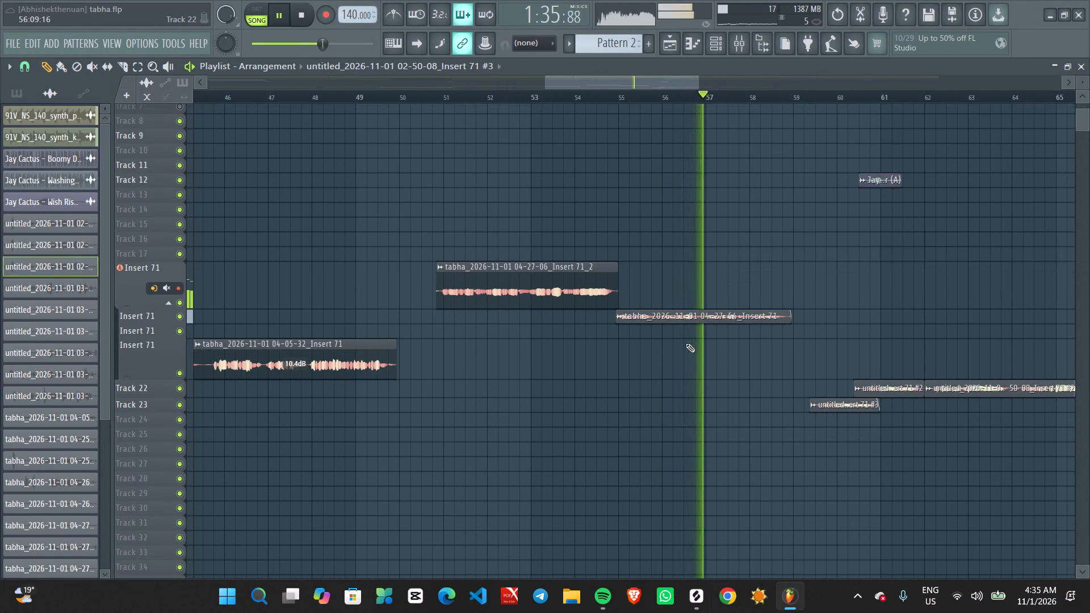
scroll(686, 343, "up", 6)
scroll(686, 343, "down", 4, "ctrl")
scroll(718, 358, "up", 5, "ctrl")
middle_click_drag(790, 369, 726, 316)
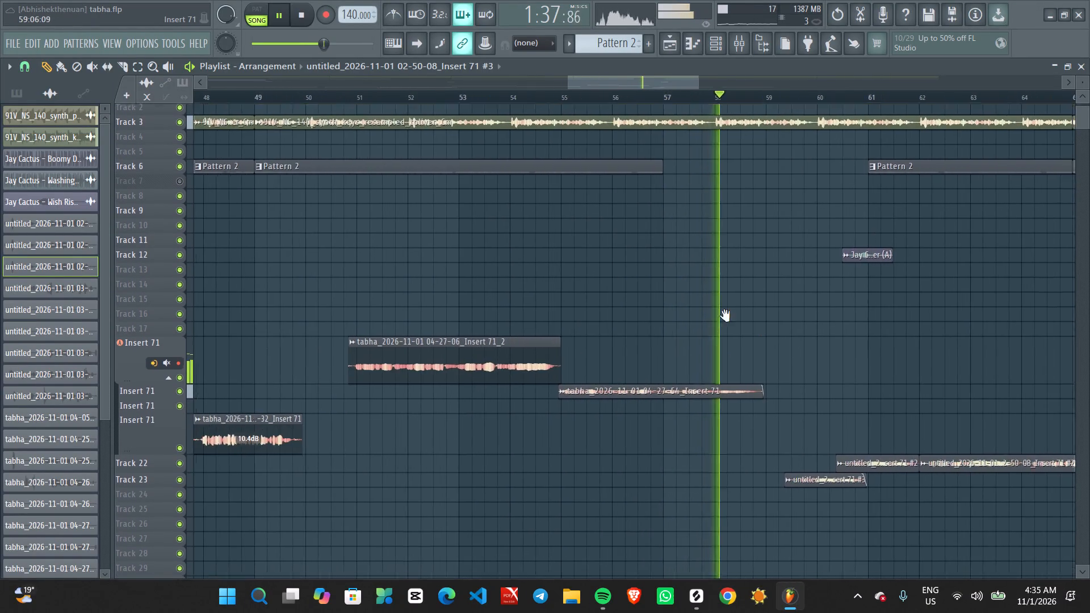
middle_click_drag(726, 316, 693, 285)
scroll(745, 318, "down", 1, "ctrl")
scroll(745, 318, "up", 4, "ctrl")
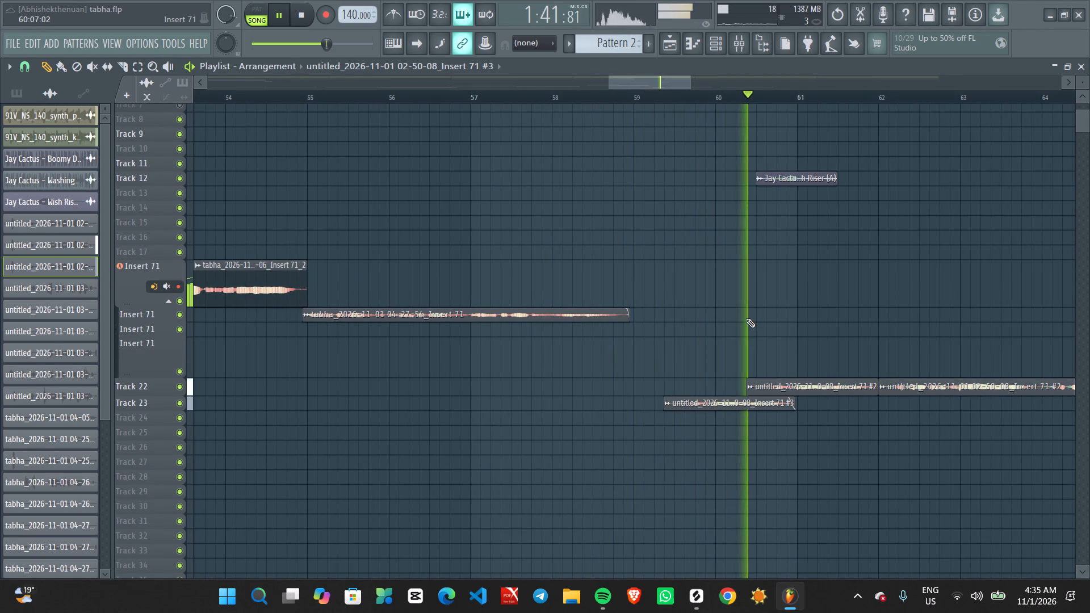
scroll(746, 318, "down", 14, "ctrl")
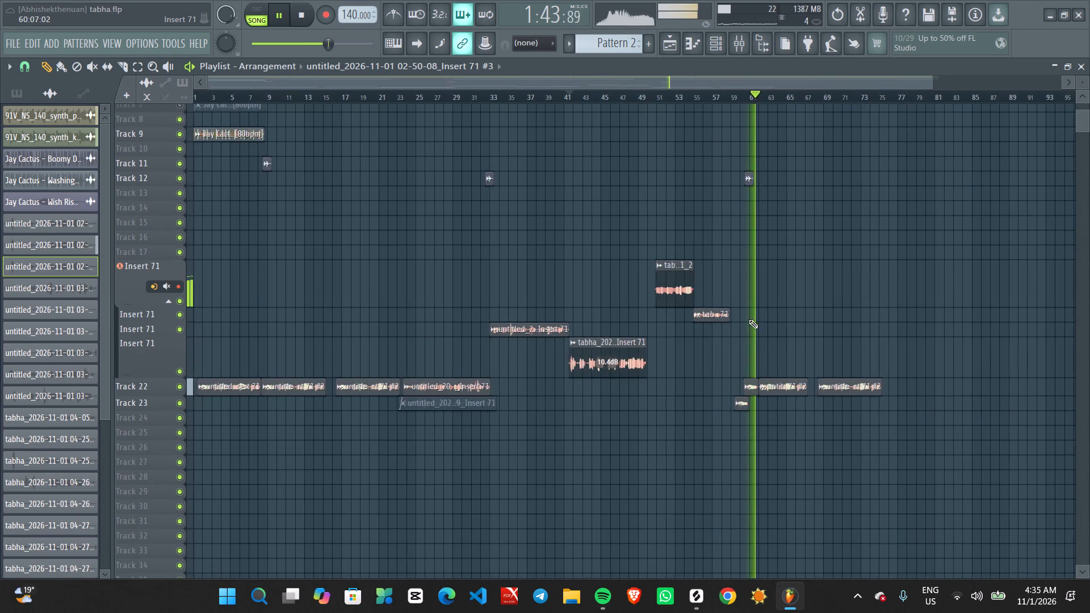
scroll(751, 320, "down", 5, "ctrl")
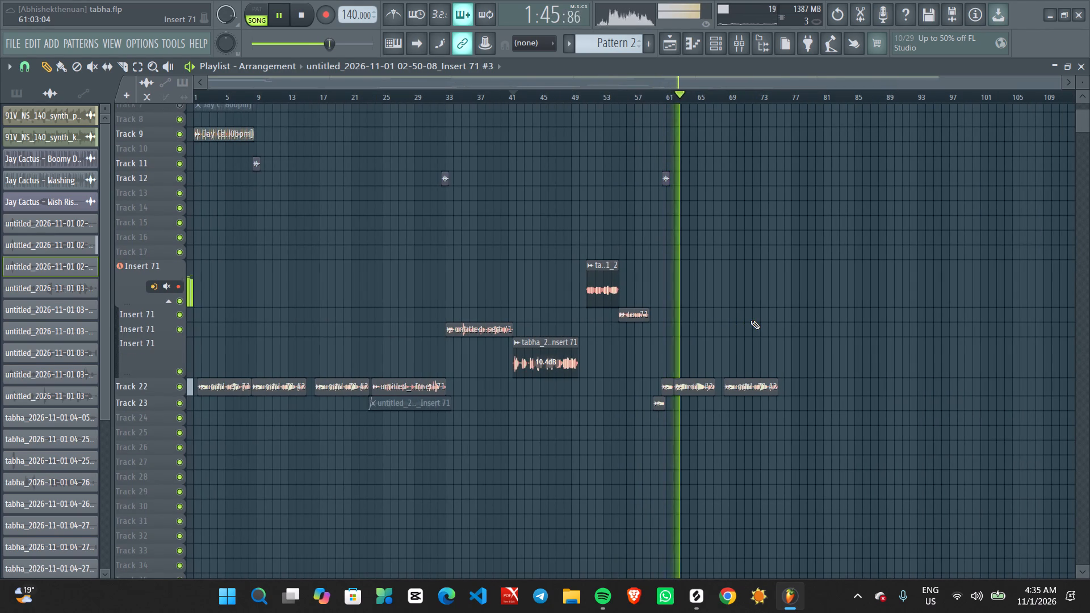
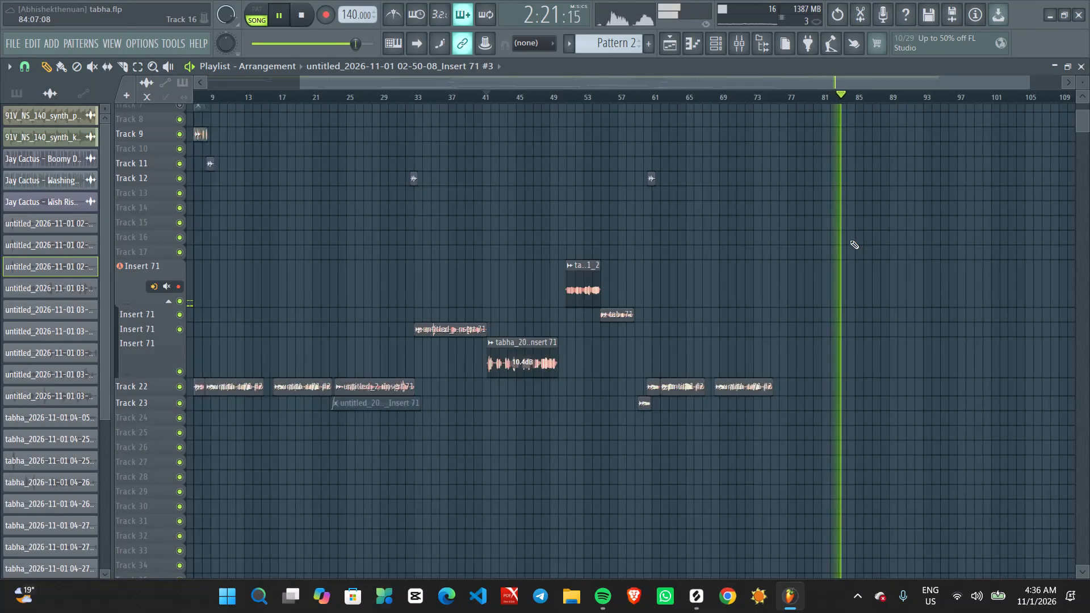
Duplicate the bars 81–97 clips on Tracks 1, 3 and 6 twice, extending the backing arrangement past bar 97.
scroll(850, 240, "up", 2, "ctrl")
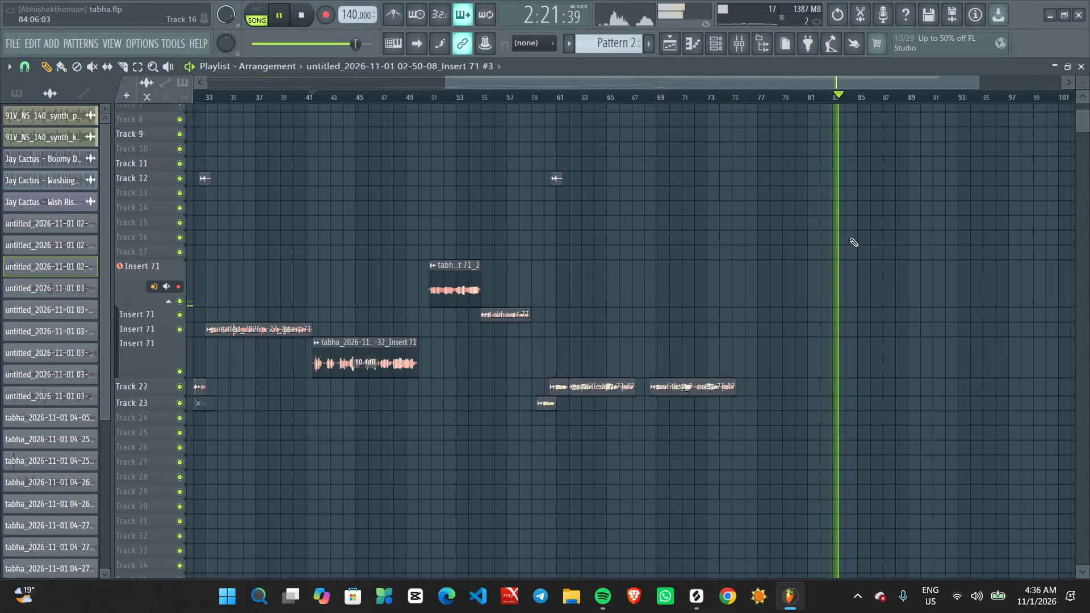
scroll(849, 233, "down", 9, "ctrl")
scroll(848, 229, "up", 16)
scroll(858, 211, "up", 4, "ctrl")
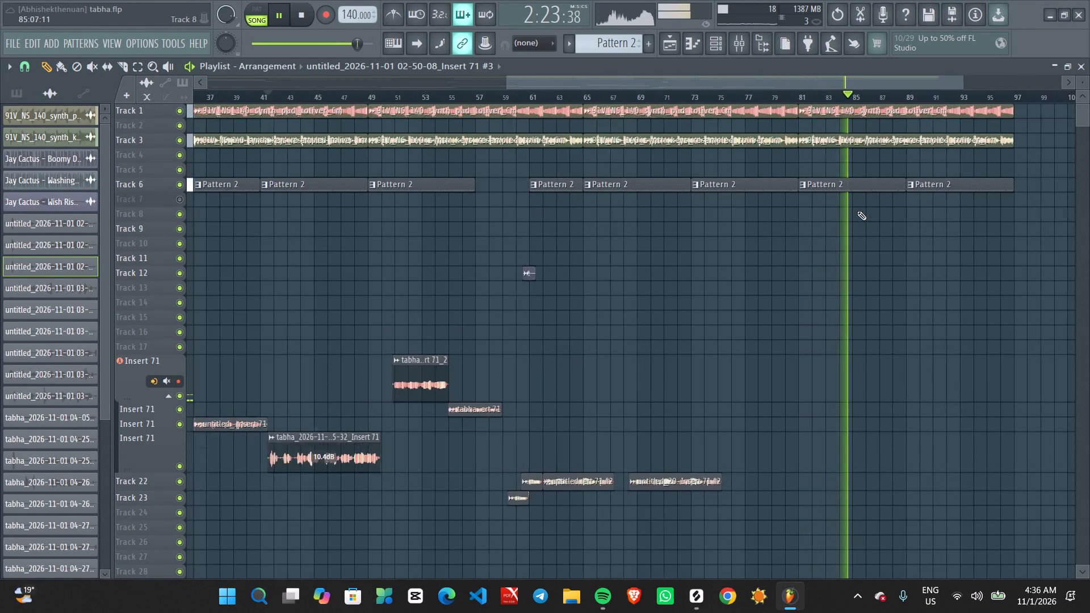
scroll(857, 211, "up", 2, "ctrl")
middle_click_drag(907, 248, 717, 288)
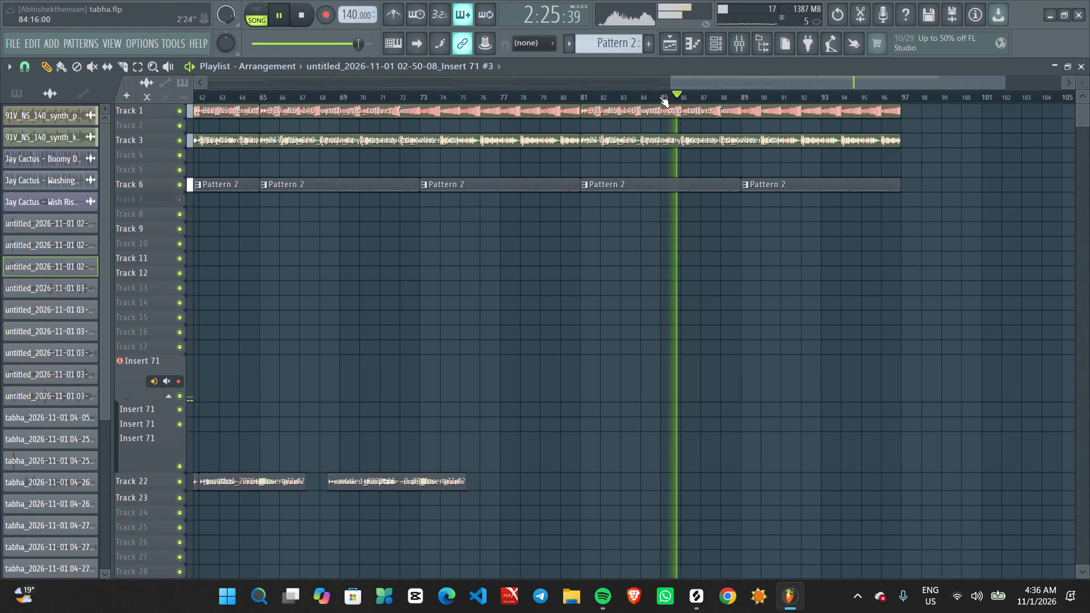
left_click_drag(646, 115, 875, 273, "ctrl")
key("ctrl+b")
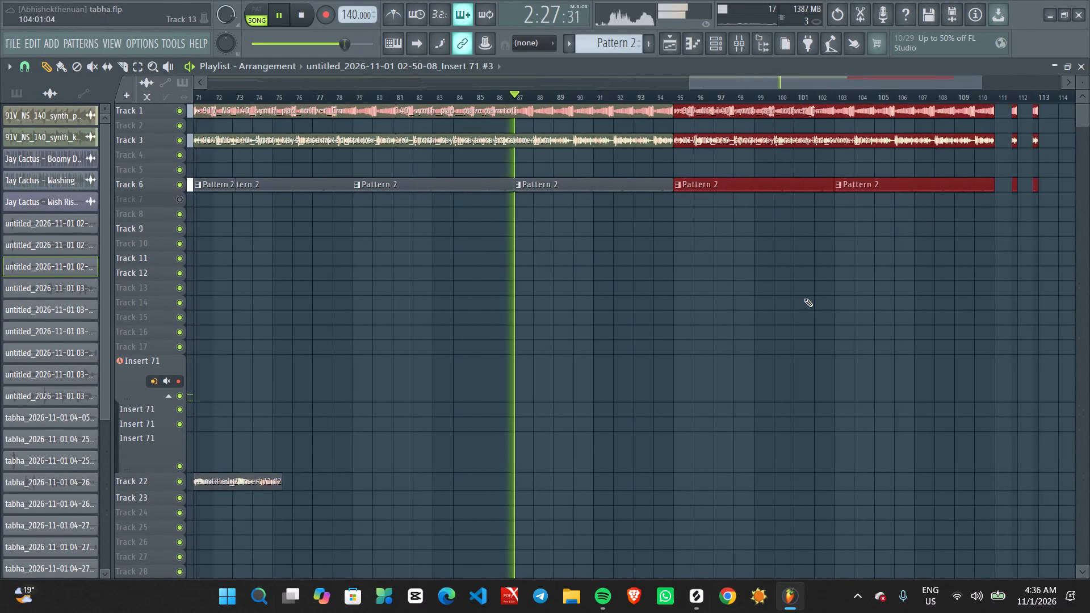
key("ctrl+b")
left_click(714, 282, "ctrl")
scroll(488, 246, "down", 2, "ctrl")
scroll(460, 248, "up", 1, "ctrl")
middle_click_drag(401, 261, 839, 352)
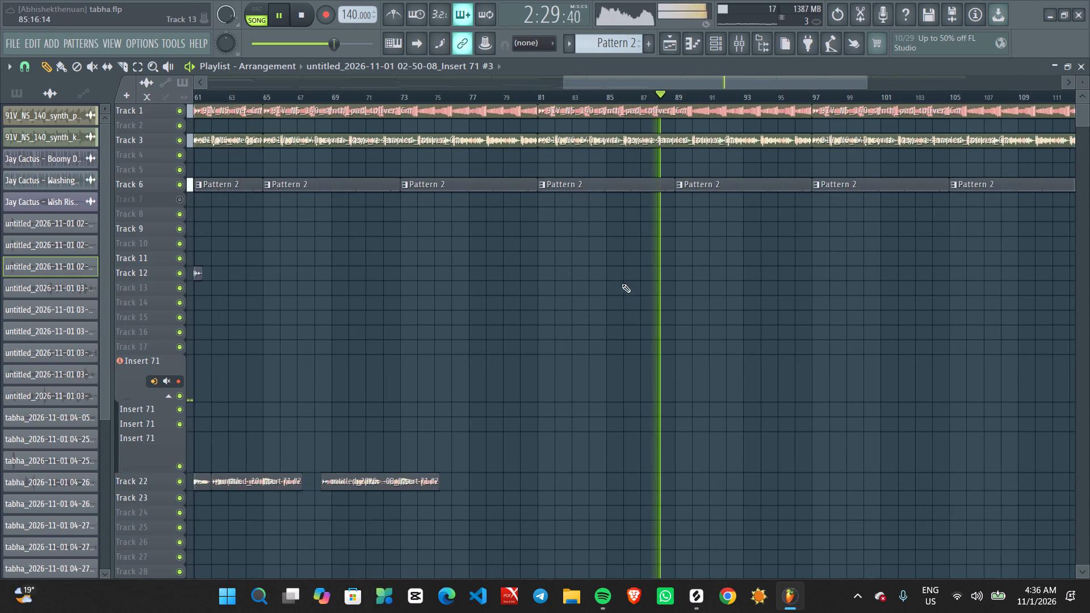
Set a looping time selection over bars 81–97 and listen through that backing section.
scroll(583, 222, "up", 1, "ctrl")
middle_click_drag(687, 237, 643, 236)
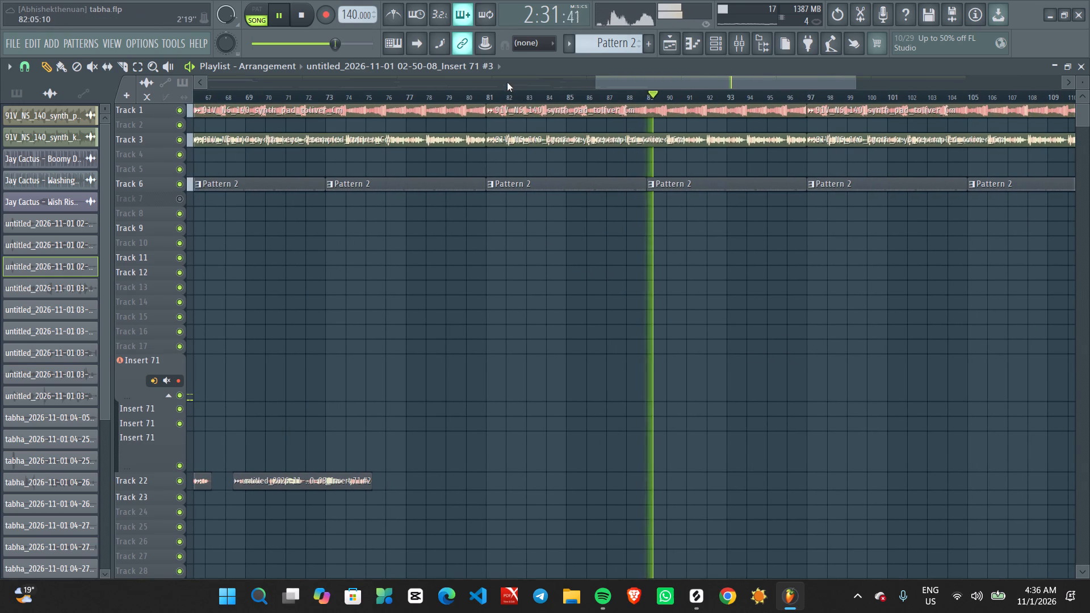
left_click_drag(487, 99, 491, 99, "ctrl")
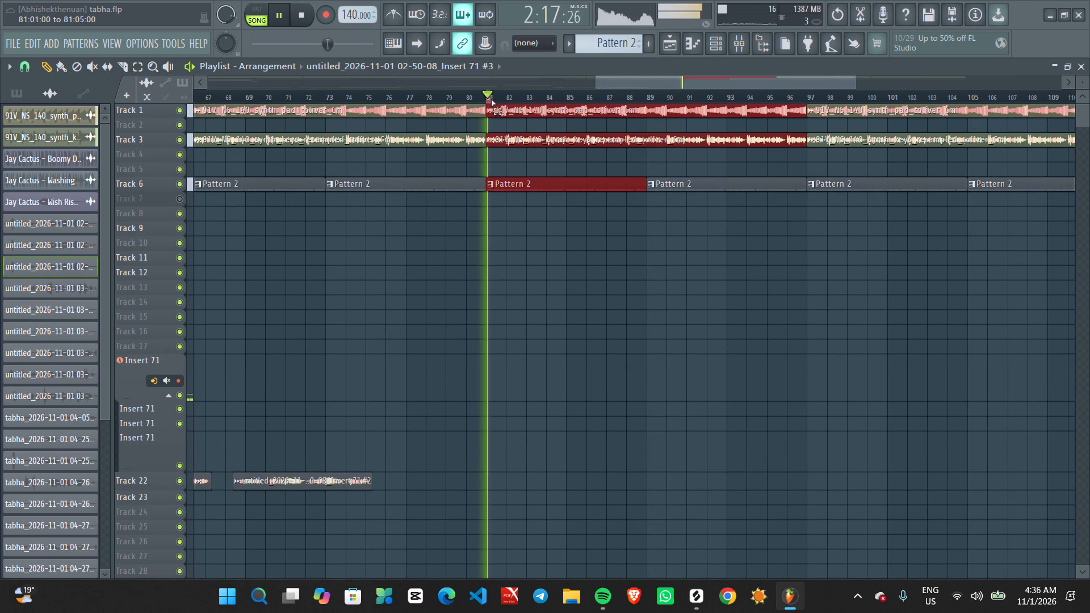
left_click_drag(491, 99, 807, 133, "ctrl")
scroll(811, 233, "down", 5, "ctrl")
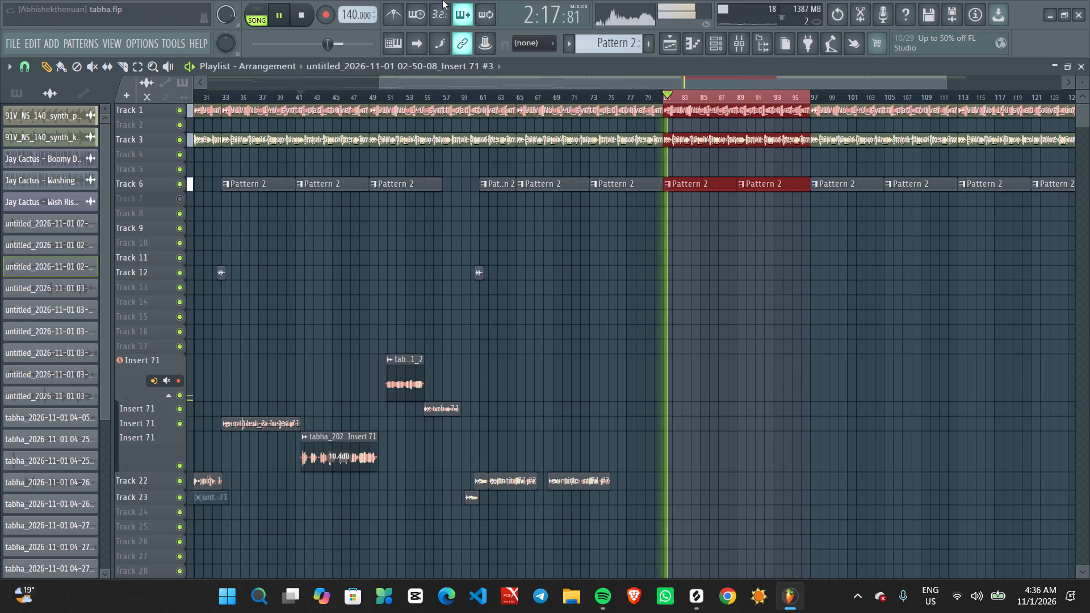
Listen to the Track 22 vocals over the backing from about bar 61 to bar 66.
left_click(483, 91)
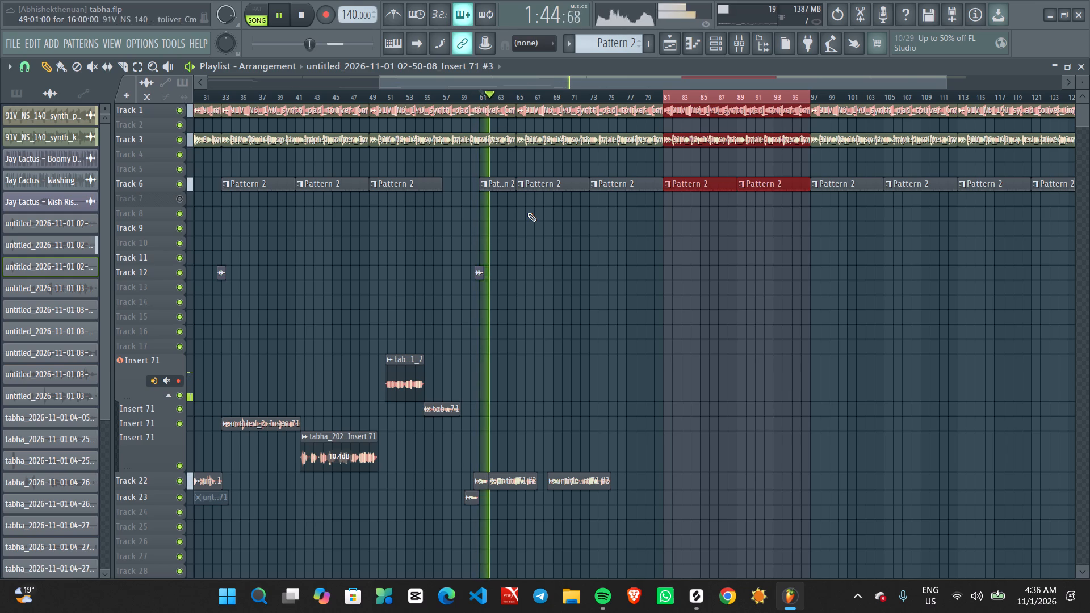
scroll(527, 213, "up", 3, "ctrl")
scroll(527, 213, "up", 2)
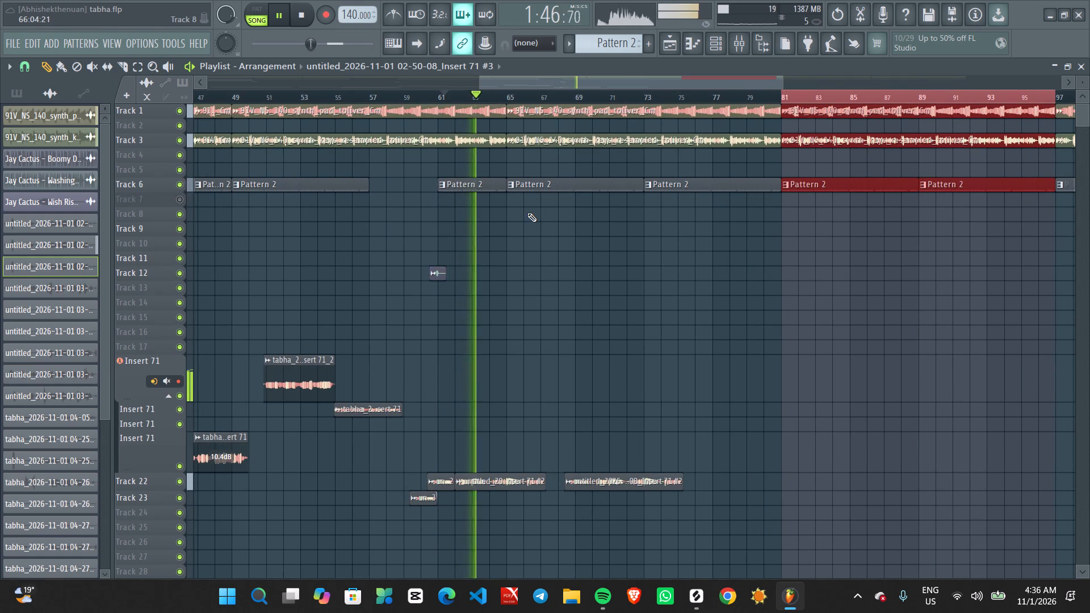
scroll(646, 209, "up", 6, "ctrl")
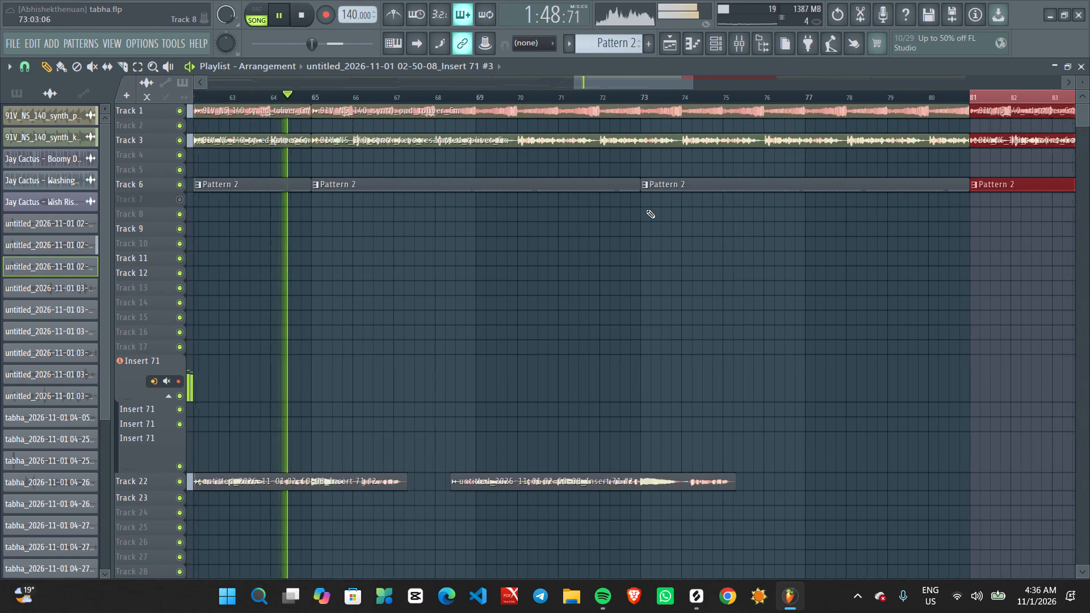
scroll(646, 209, "down", 4, "ctrl")
scroll(646, 209, "down", 4)
scroll(646, 209, "up", 1)
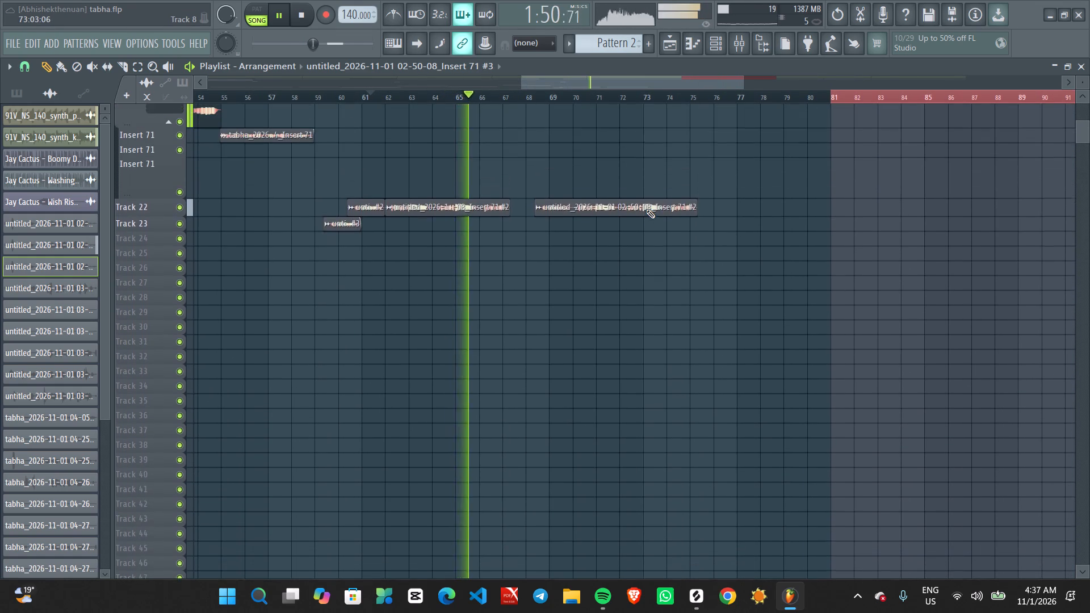
scroll(646, 209, "up", 2)
Replay the Insert 71 vocals, starting at about bar 49 and again at about bar 41.
scroll(394, 199, "right", 5)
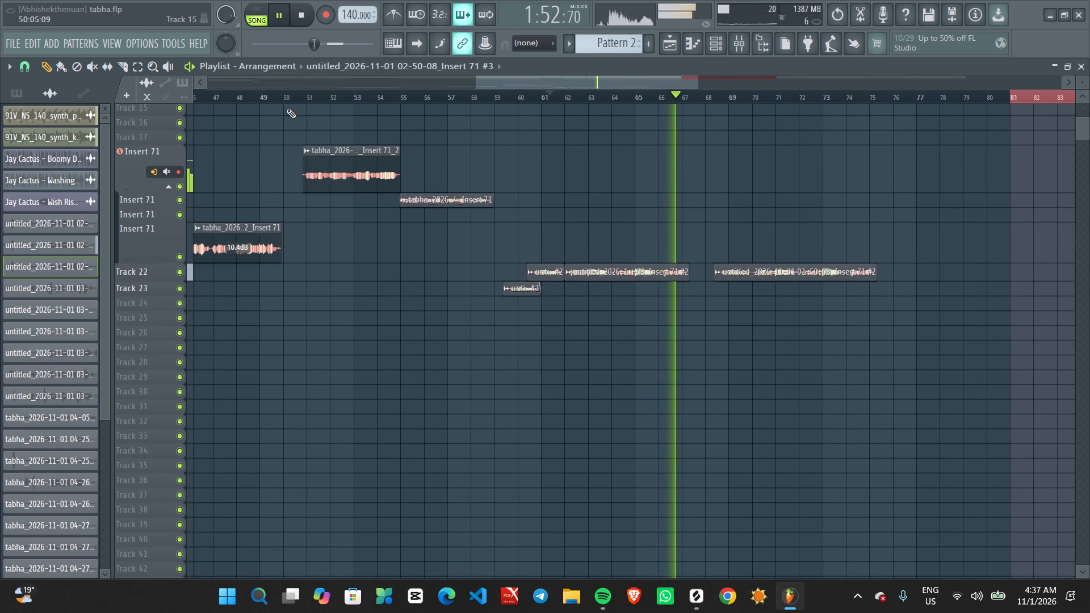
left_click(258, 99)
scroll(258, 99, "right", 5)
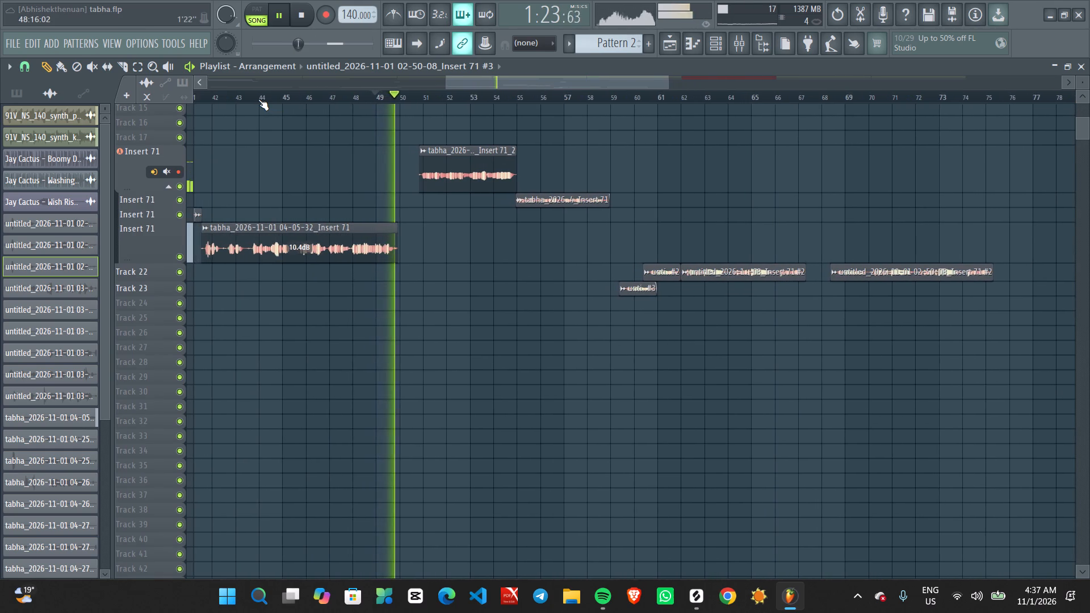
scroll(258, 99, "right", 2)
left_click(240, 97)
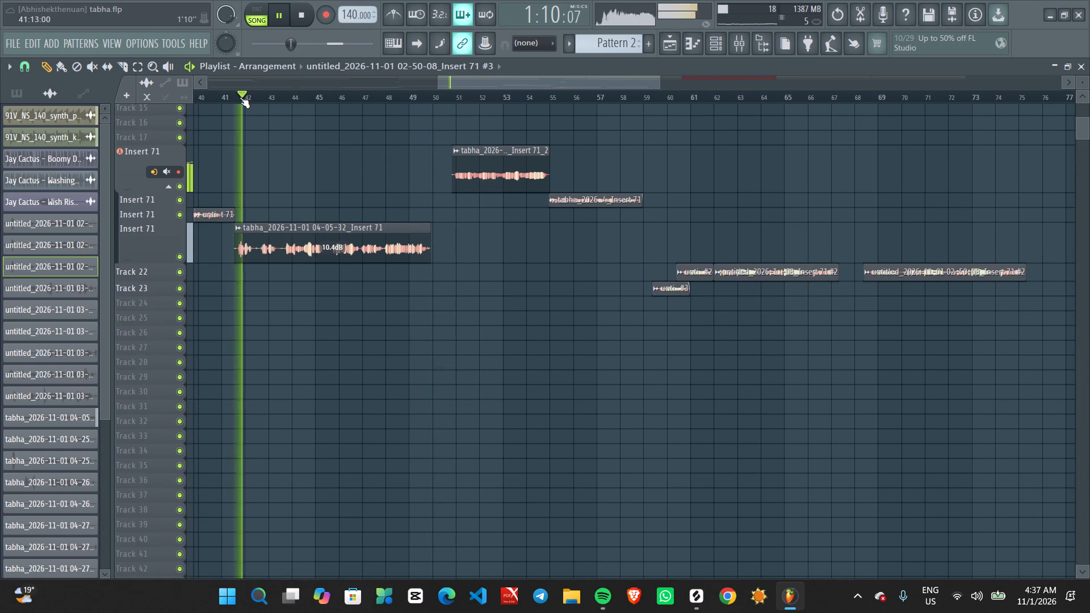
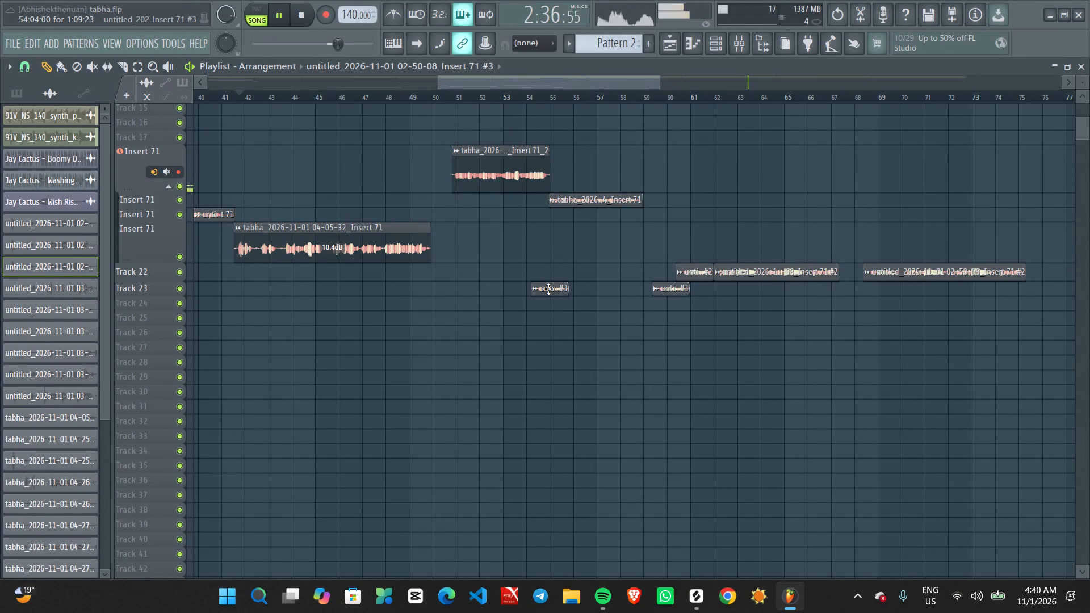
Delete the short Track 23 clip at bar 54 and the Insert 71 vocal clip spanning about bars 41–50.
right_click(548, 289)
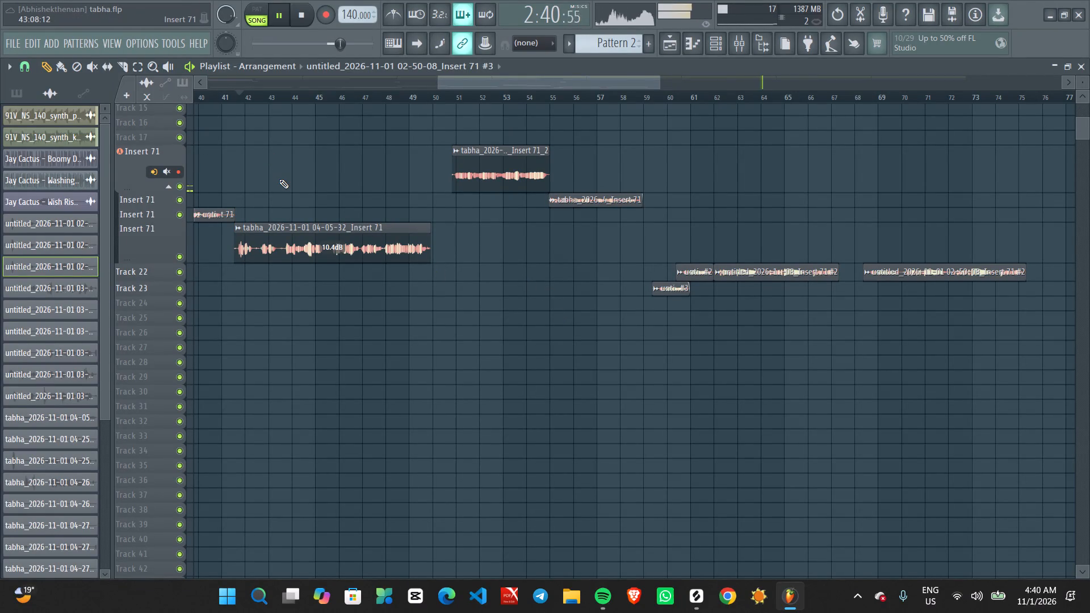
left_click(333, 151, "ctrl")
right_click(346, 251)
Set a looping time selection over bars 41–49 and play back that section.
scroll(276, 191, "down", 2, "ctrl")
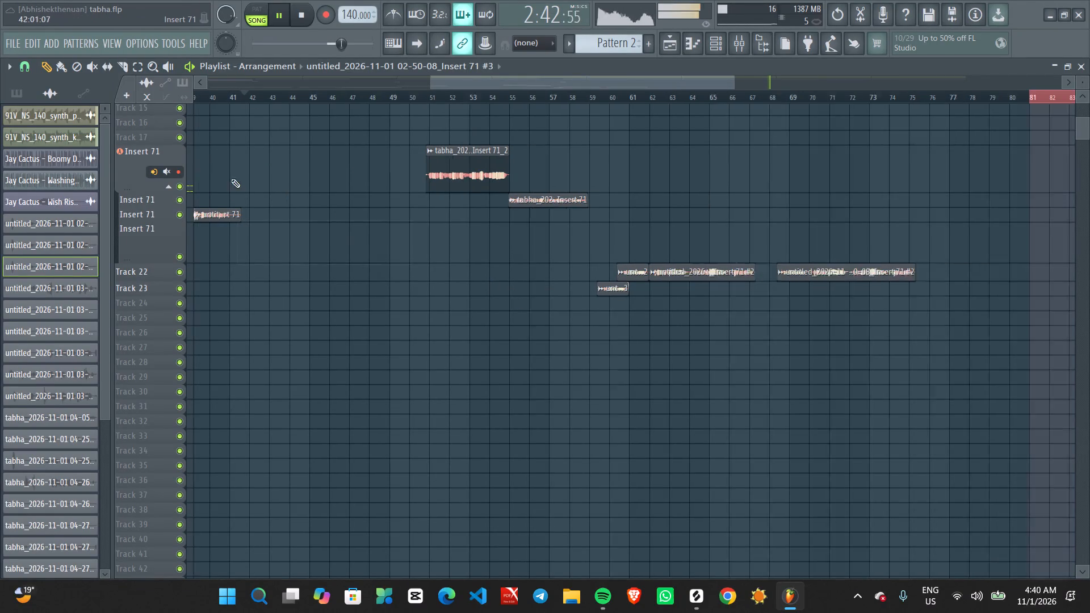
left_click_drag(234, 101, 410, 110, "ctrl")
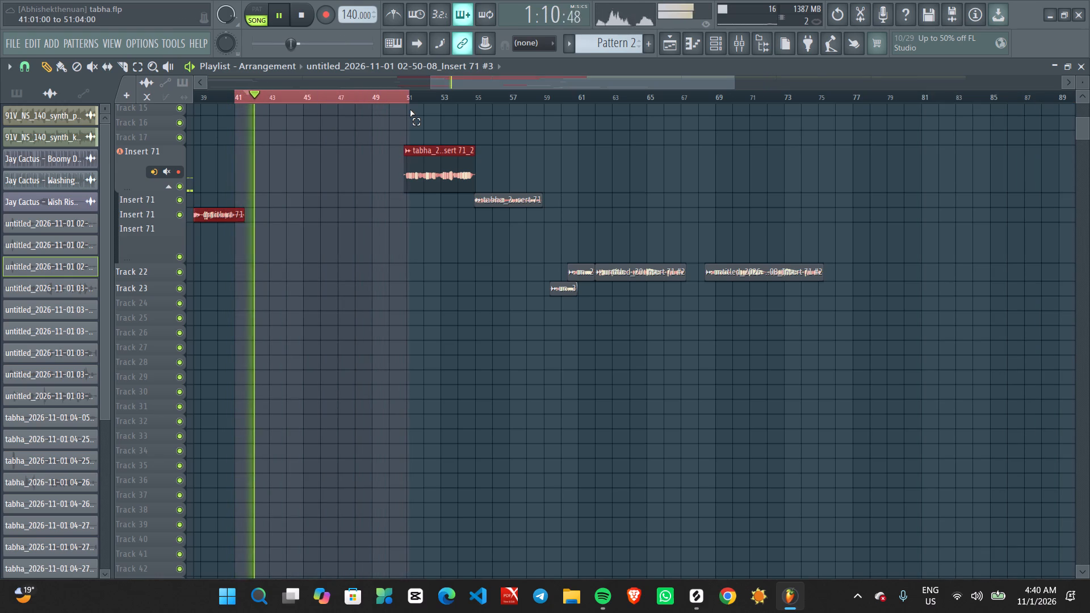
left_click_drag(410, 110, 374, 114, "ctrl")
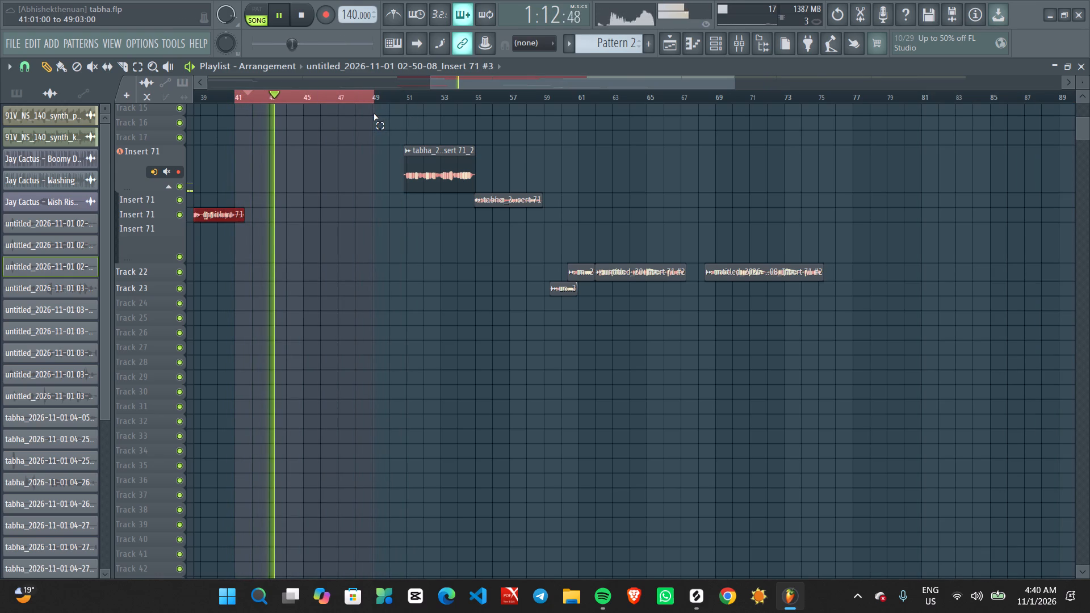
left_click_drag(374, 114, 372, 114, "ctrl")
scroll(335, 233, "up", 1, "ctrl")
middle_click_drag(316, 254, 462, 258)
scroll(396, 266, "down", 2, "ctrl")
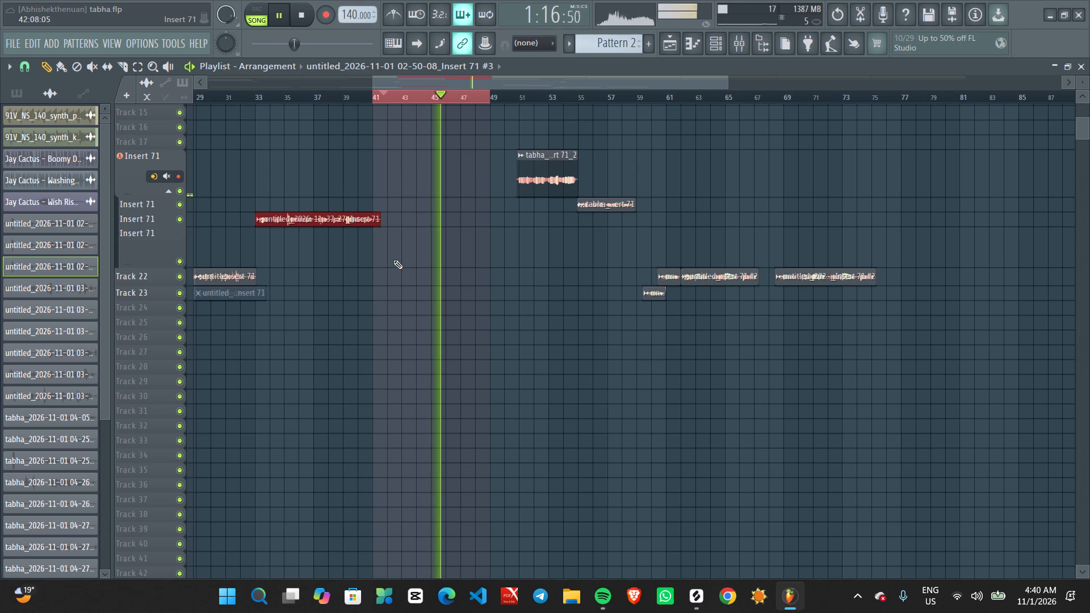
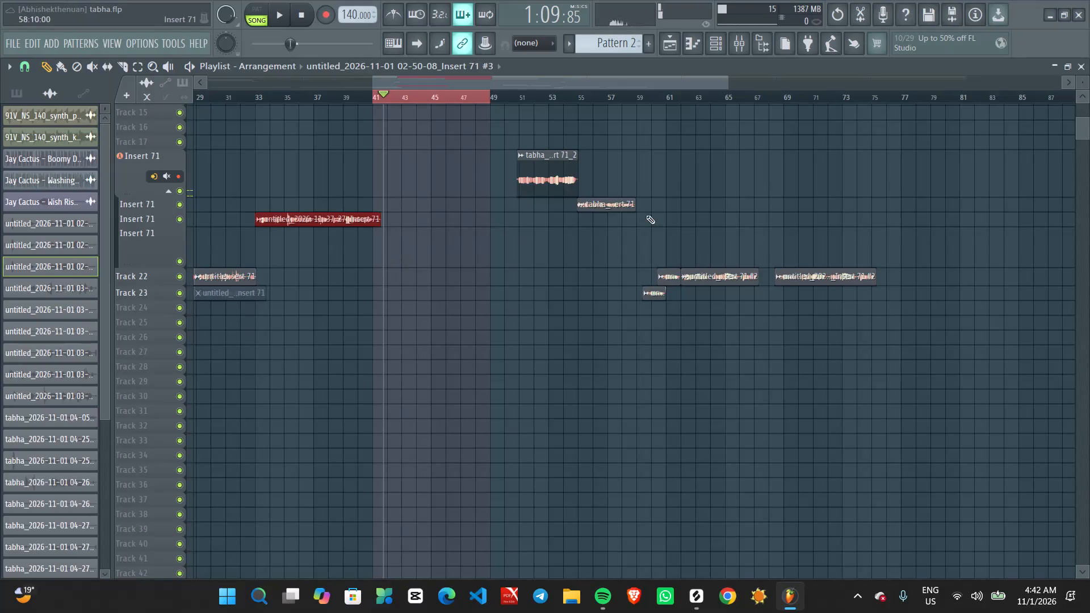
Save the tabha.flp project with its current arrangement.
left_click(1051, 16)
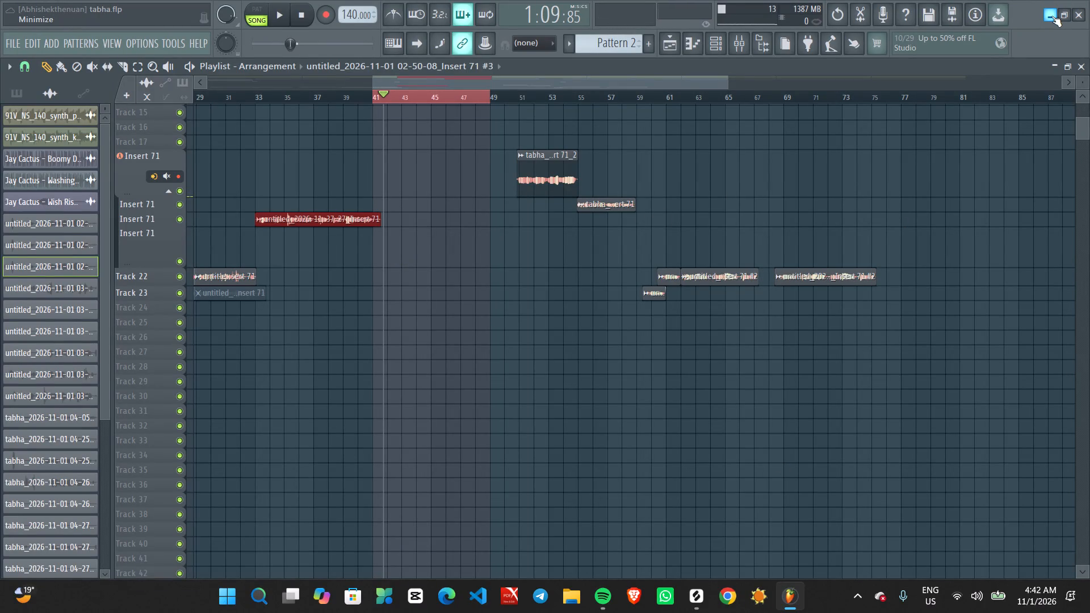
left_click(802, 595)
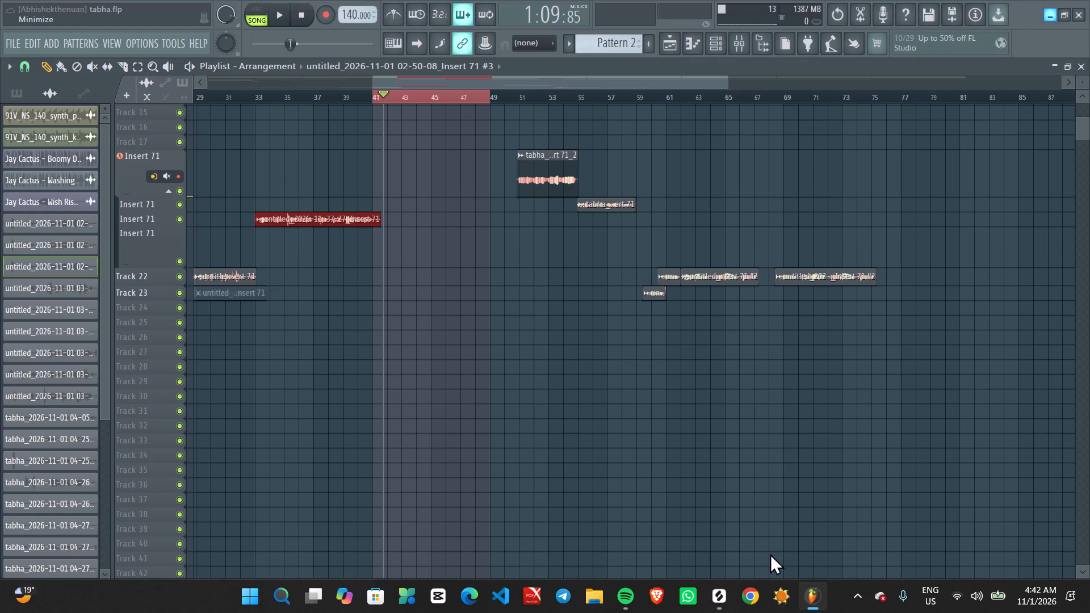
key("ctrl+s")
key("ctrl+s")
key("ctrl+s")
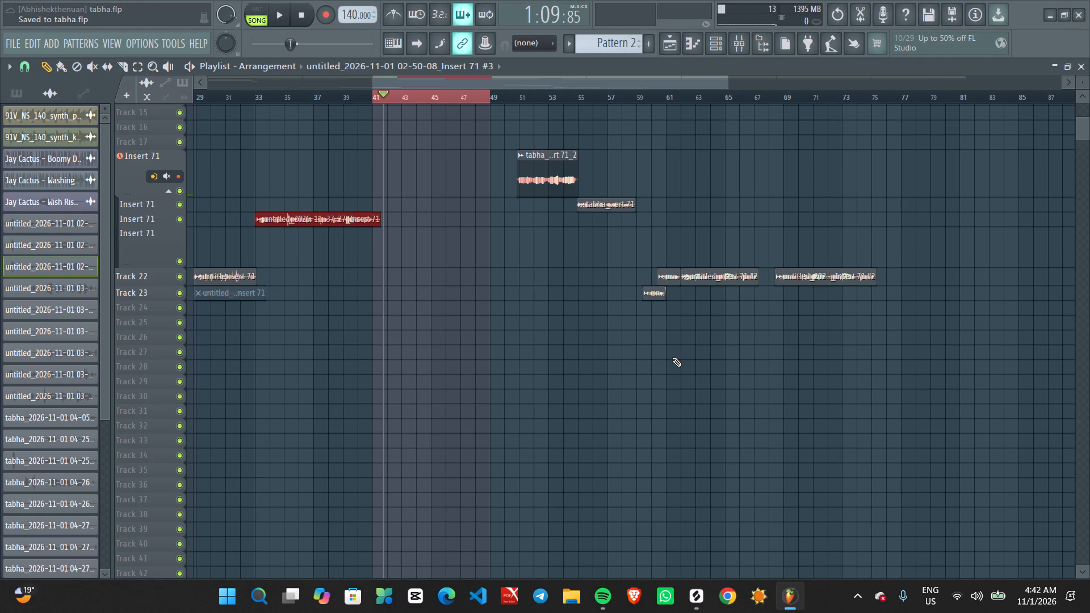
Switch to the desktop and open the "multiple switch" project from its shortcut in FL Studio.
left_click(1049, 15)
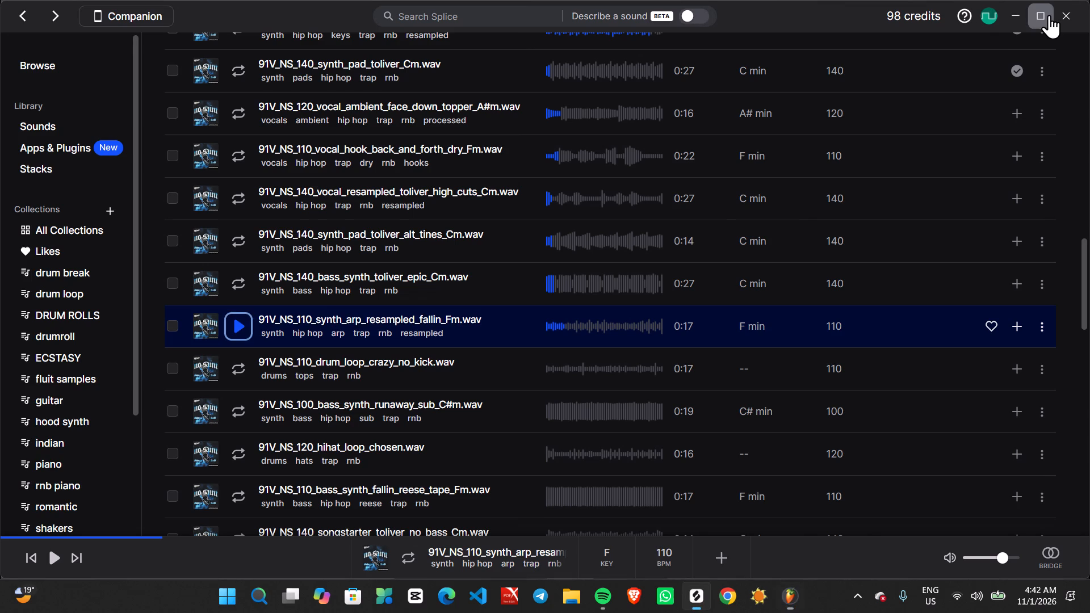
left_click(1013, 16)
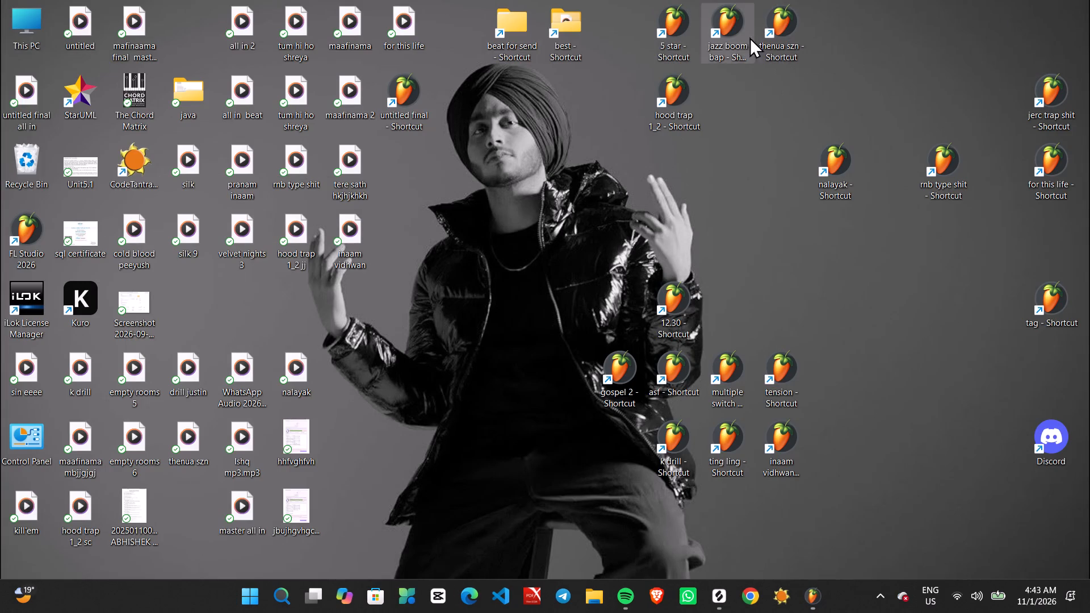
double_click(736, 388)
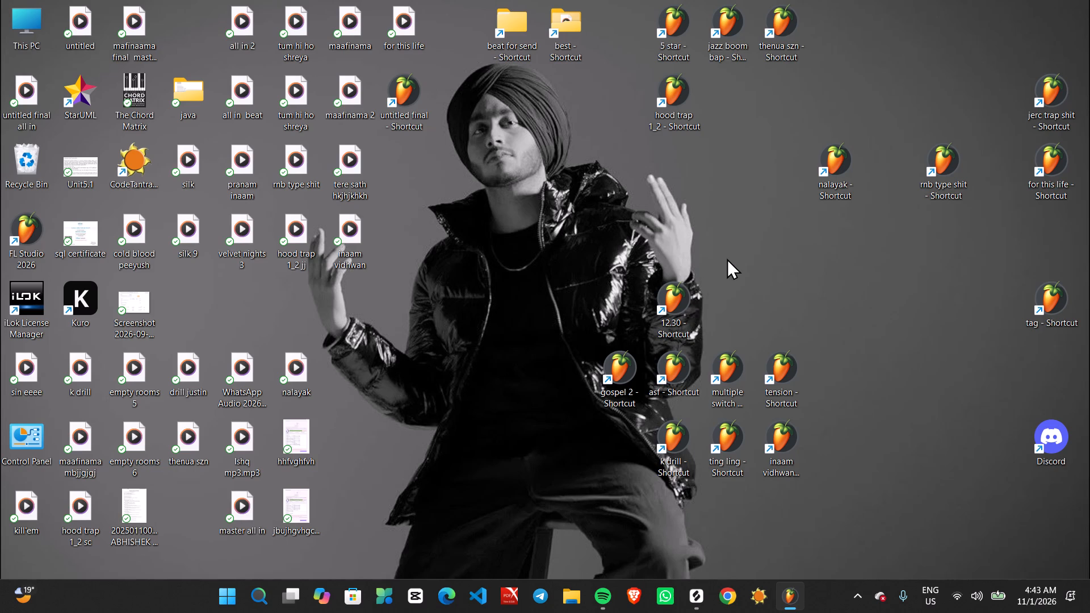
left_click(787, 597)
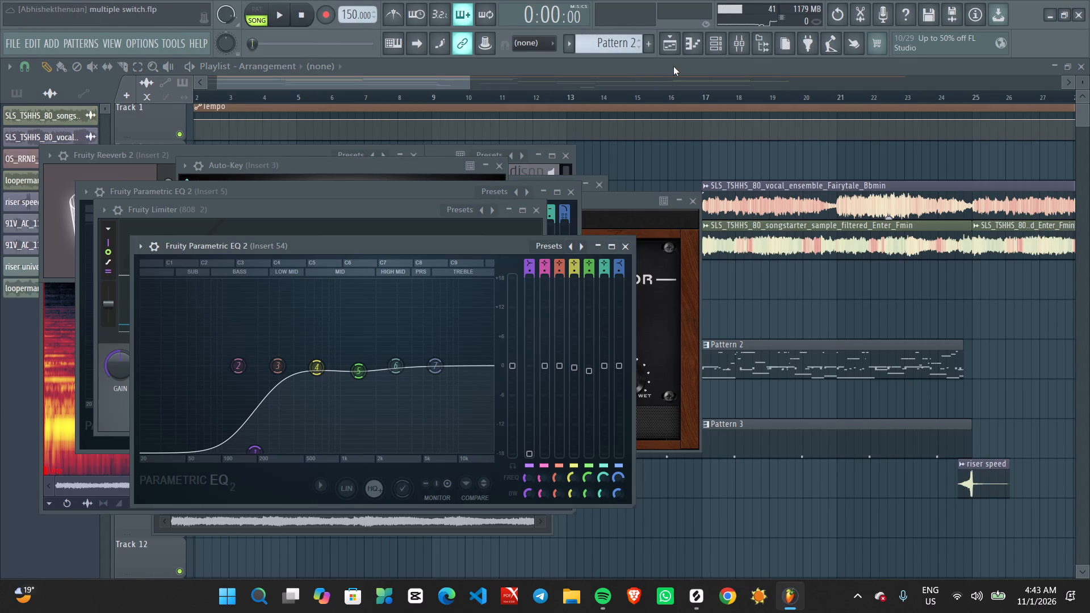
Show the multiple switch.flp playlist, play its opening bars and look over the whole arrangement.
left_click(674, 52)
scroll(451, 240, "down", 3, "ctrl")
key("space")
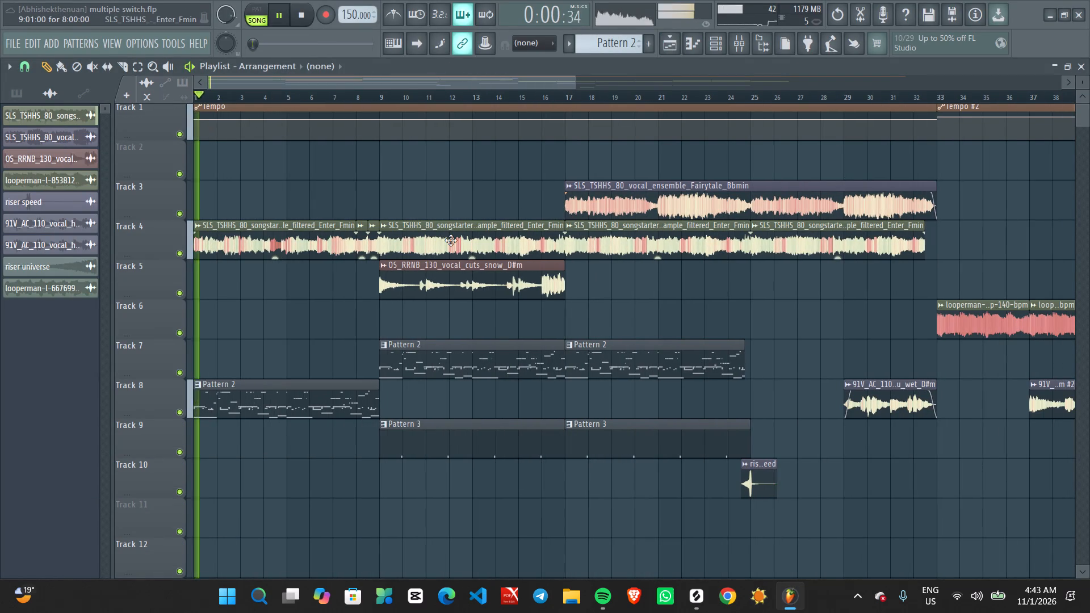
scroll(397, 308, "down", 2, "ctrl")
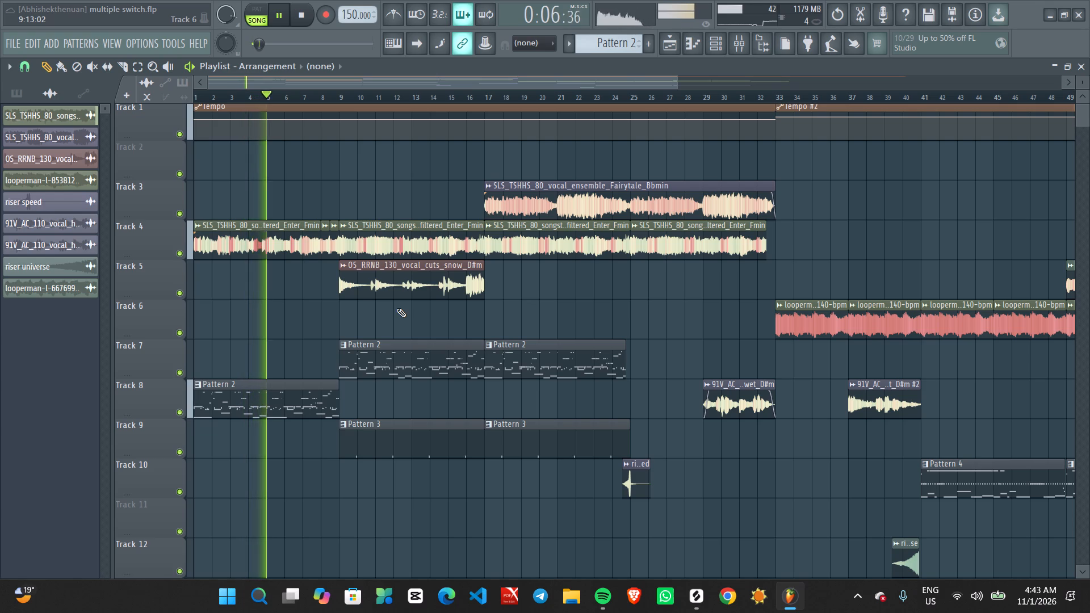
key("space")
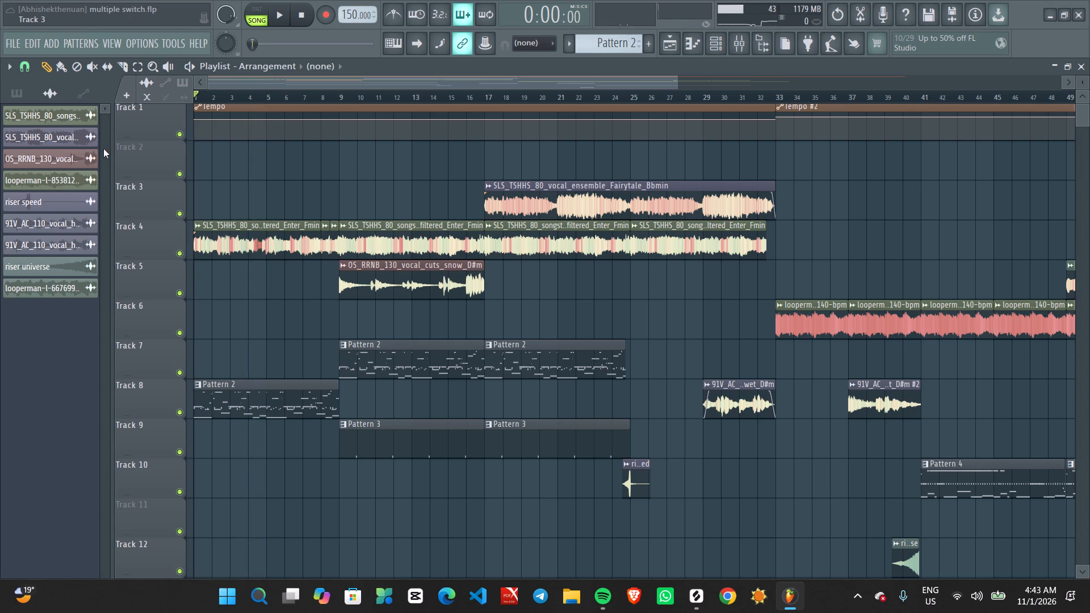
scroll(415, 298, "down", 7, "ctrl")
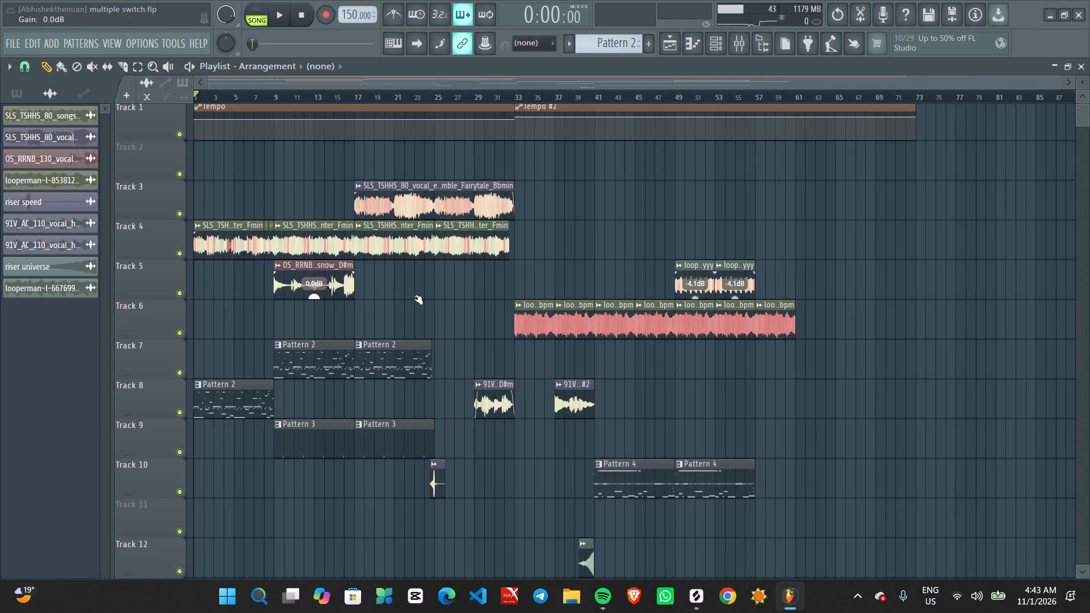
Reopen the recent project tabha.flp in place of multiple switch.flp.
left_click(19, 39)
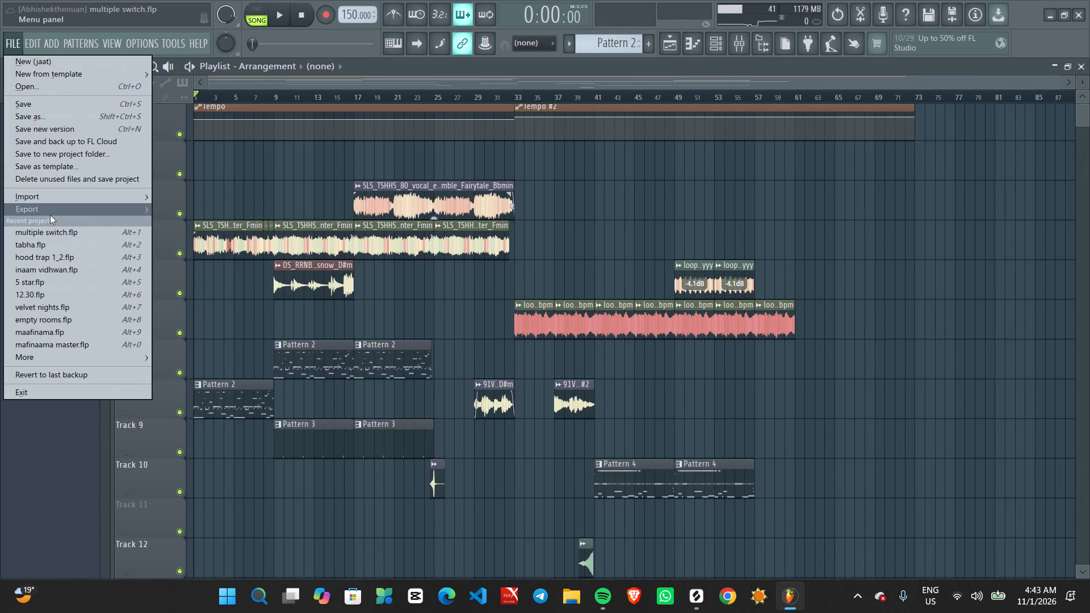
left_click(52, 243)
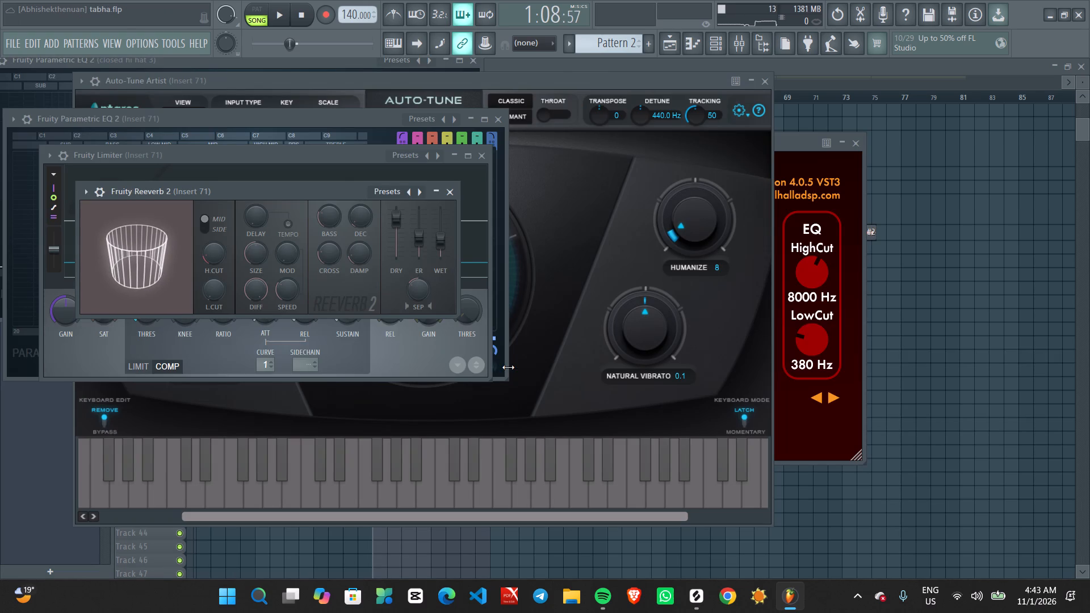
Play back the tabha.flp song from about bar 41 and bring the playlist to the front of the plugin windows.
key("space")
left_click(673, 45)
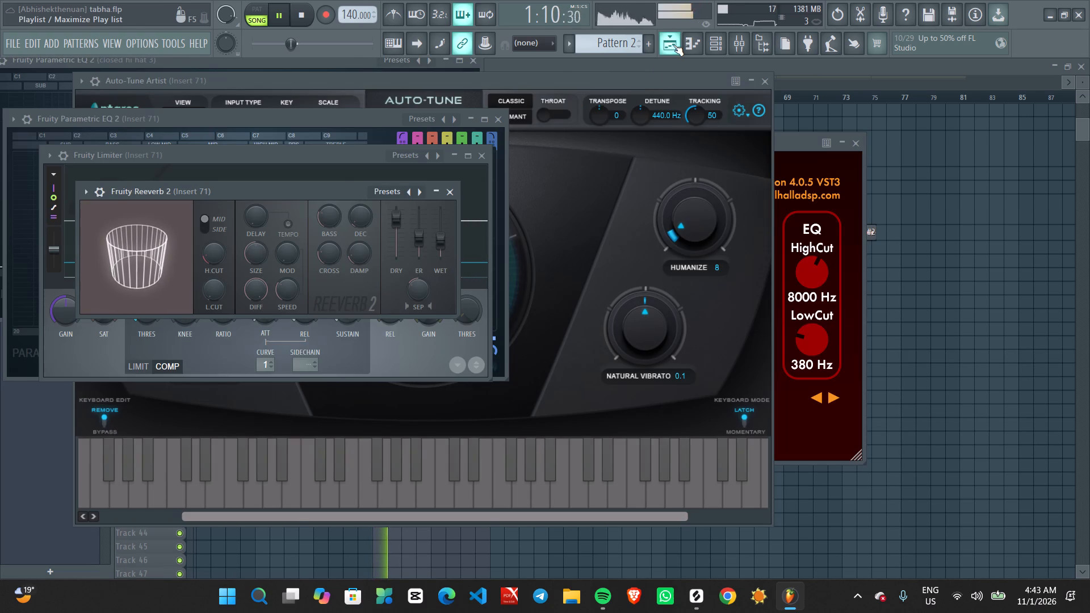
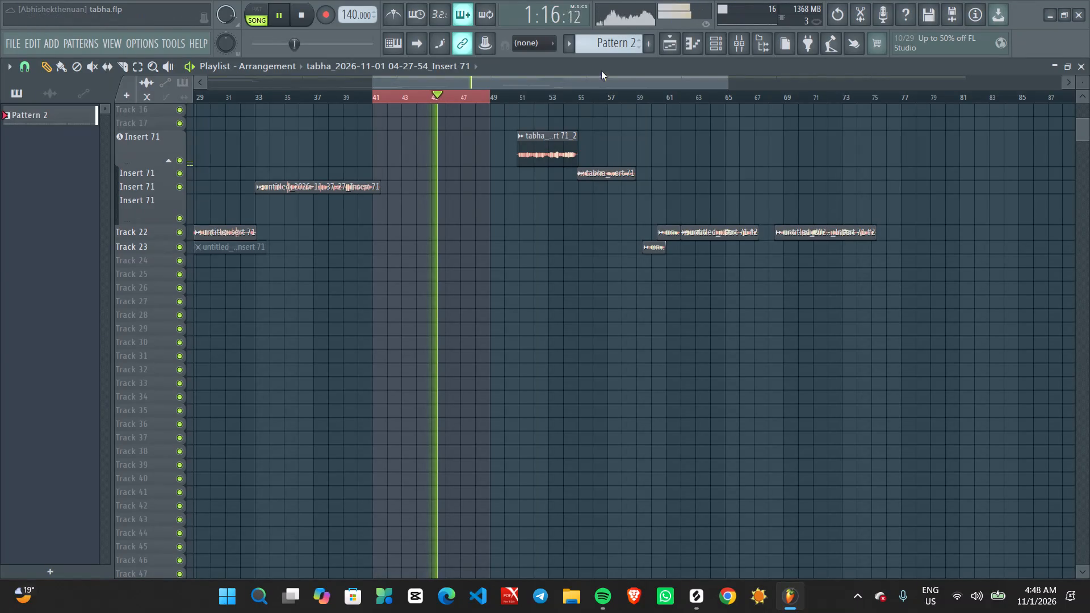
Clear the time selection over bars 41–49 and play the song from about bar 43.
left_click(373, 95)
double_click(373, 95)
double_click(401, 92)
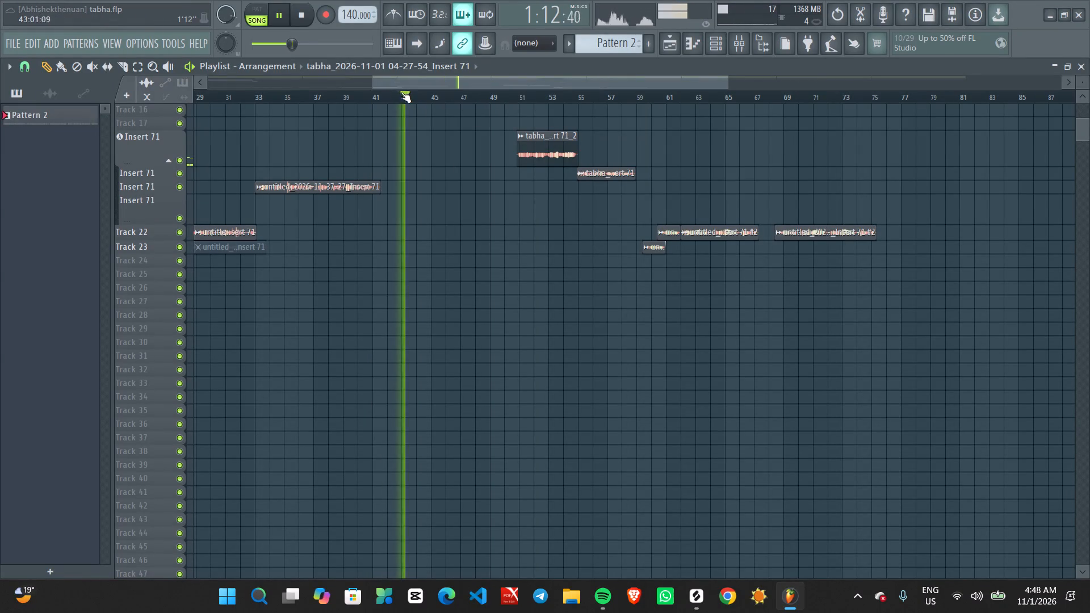
Play the song from bar 1 and look over the vocal clips along the arrangement while it plays.
left_click_drag(398, 82, 6, 205)
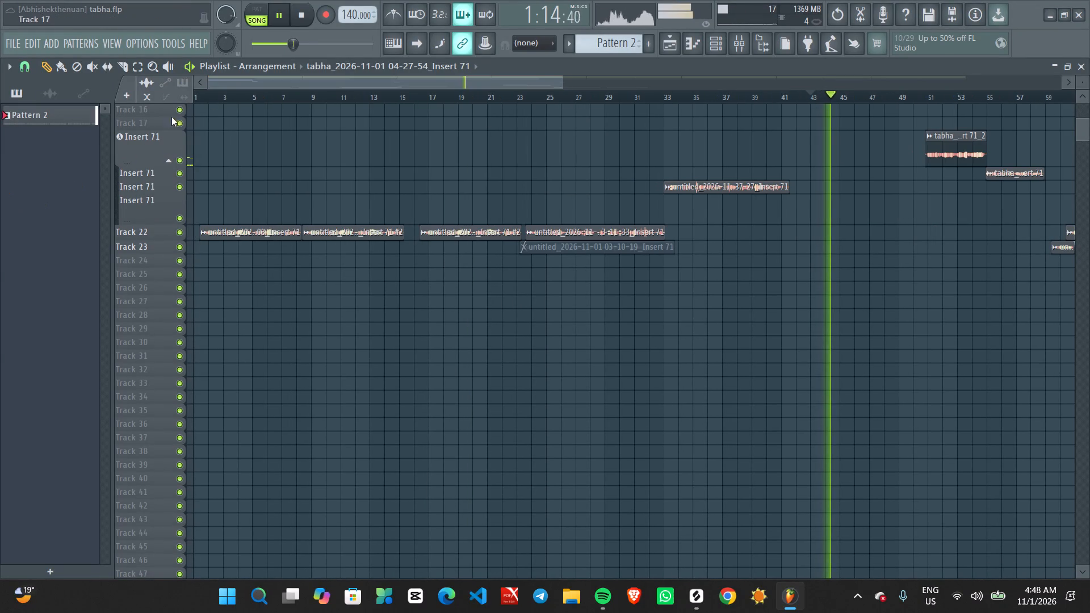
left_click(197, 96)
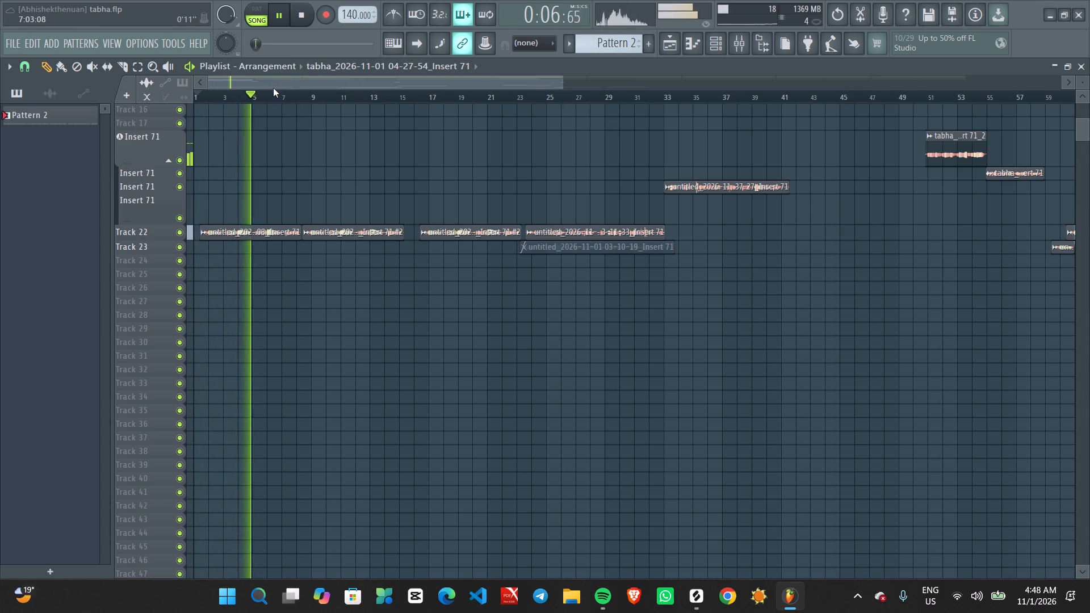
left_click_drag(272, 80, 360, 62)
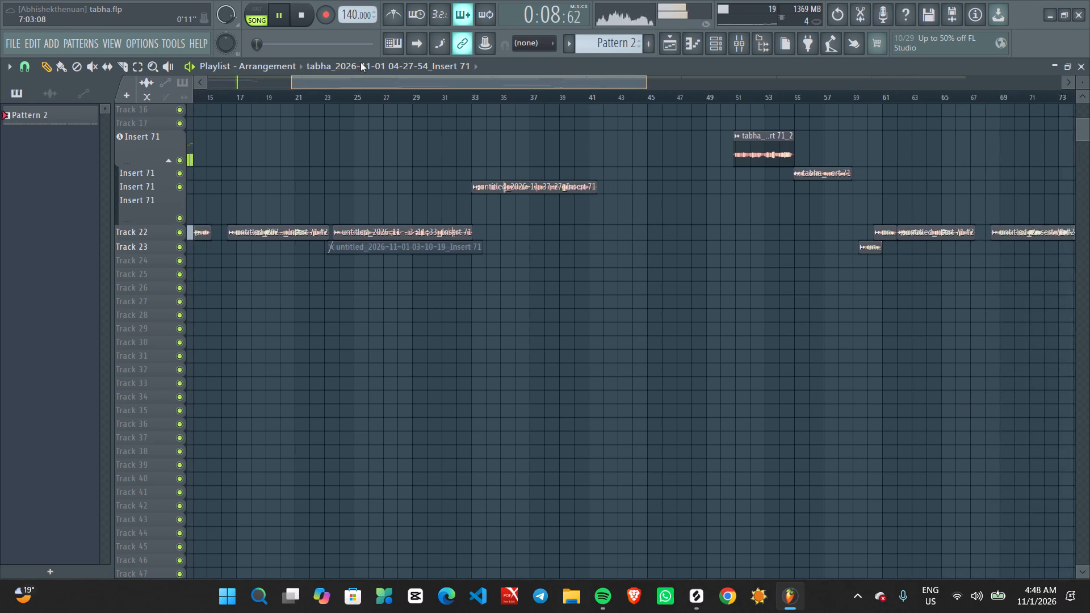
left_click_drag(360, 62, 274, 120)
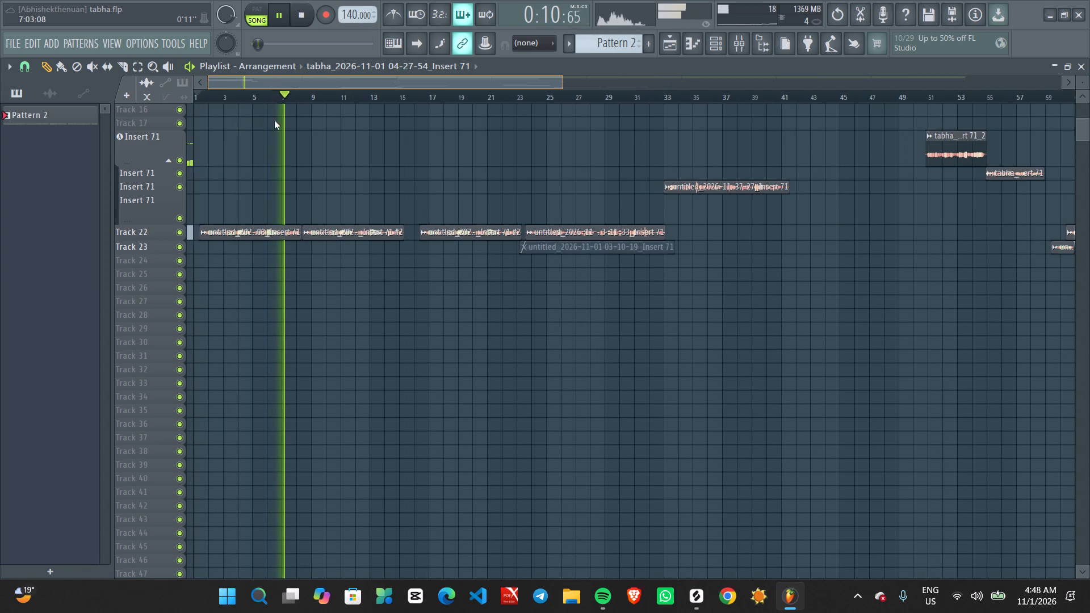
left_click_drag(274, 120, 291, 124)
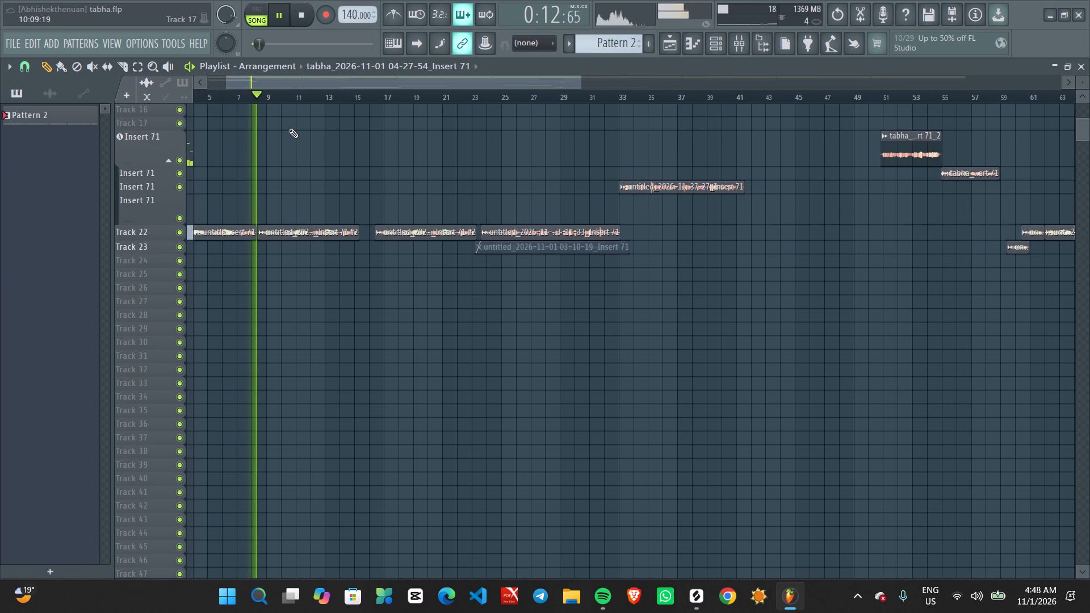
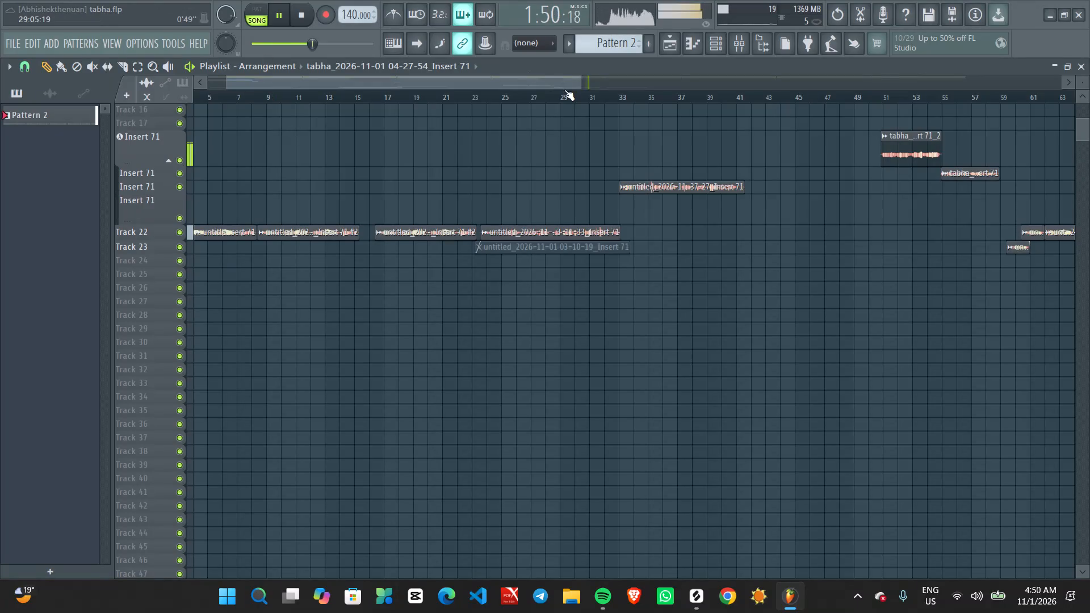
Play the song from about bar 41, where the vocal clip on the Insert 71 track ends.
left_click(738, 95)
left_click(738, 95)
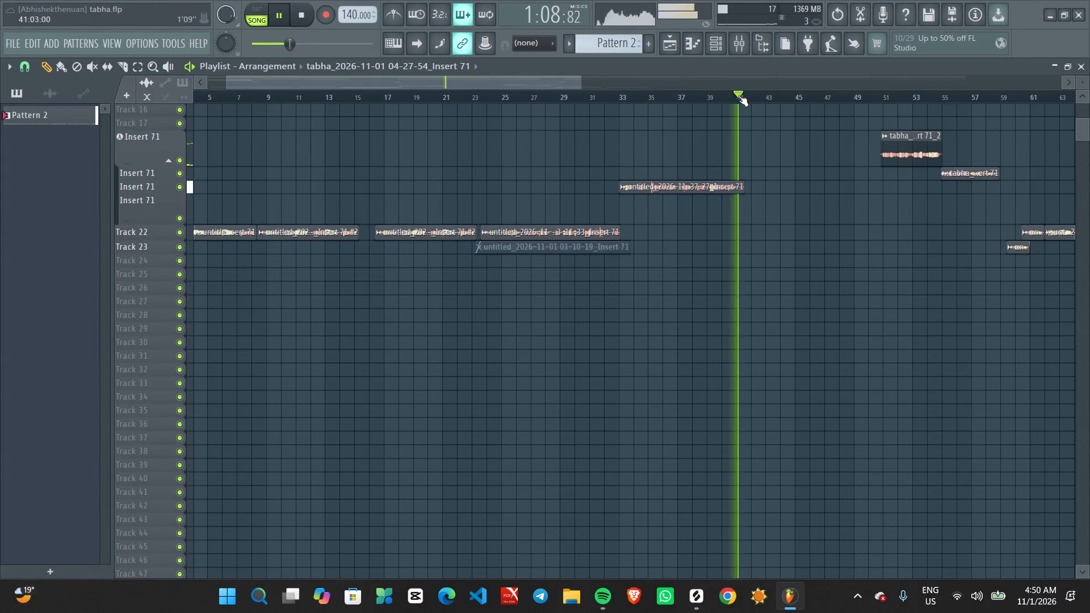
left_click_drag(737, 94, 749, 76)
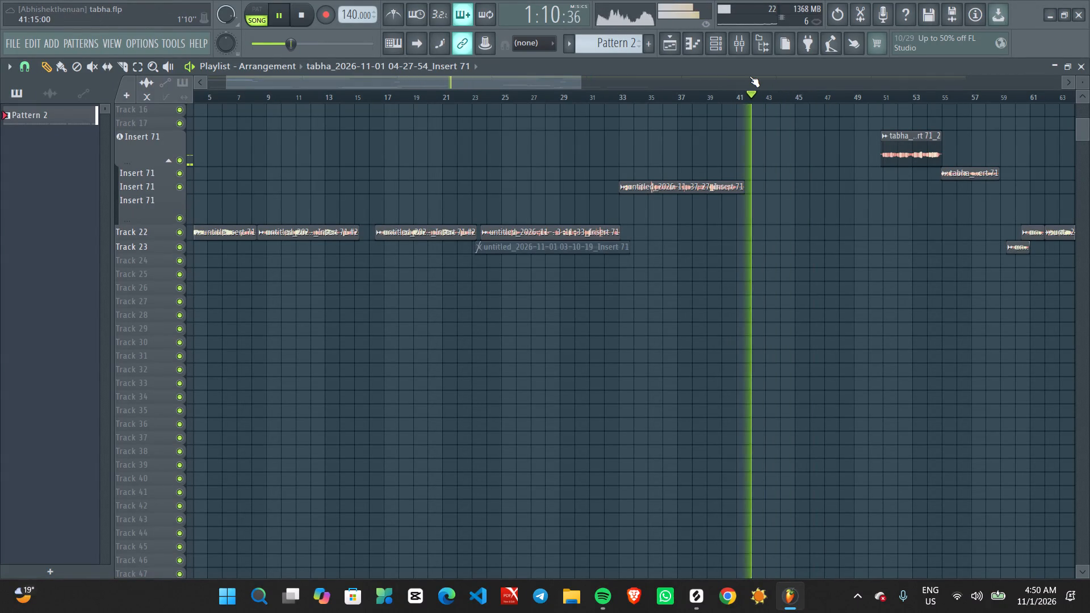
left_click_drag(749, 76, 740, 81)
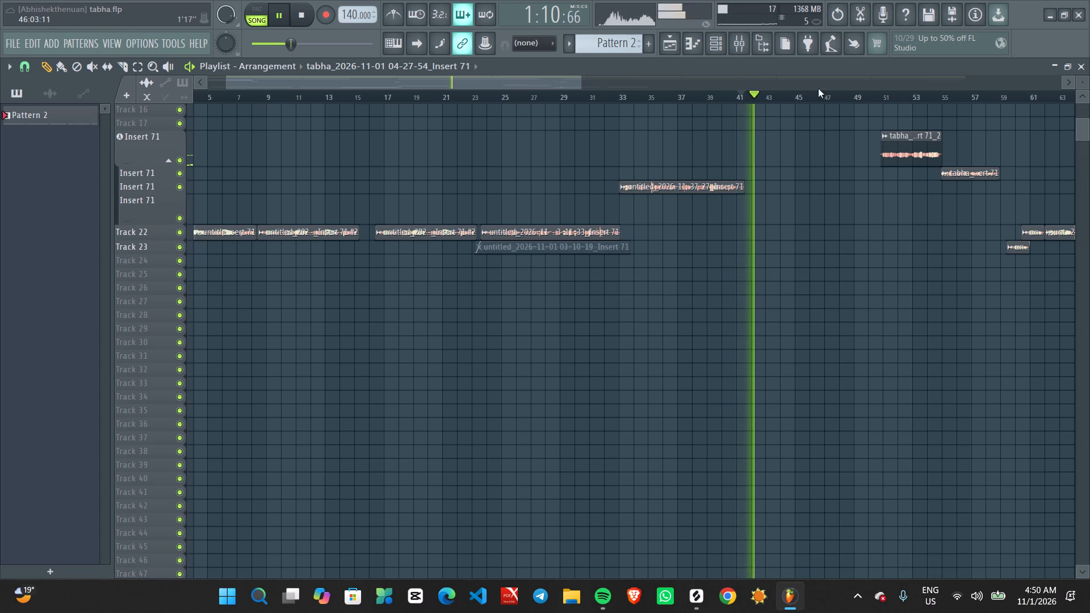
left_click(740, 95)
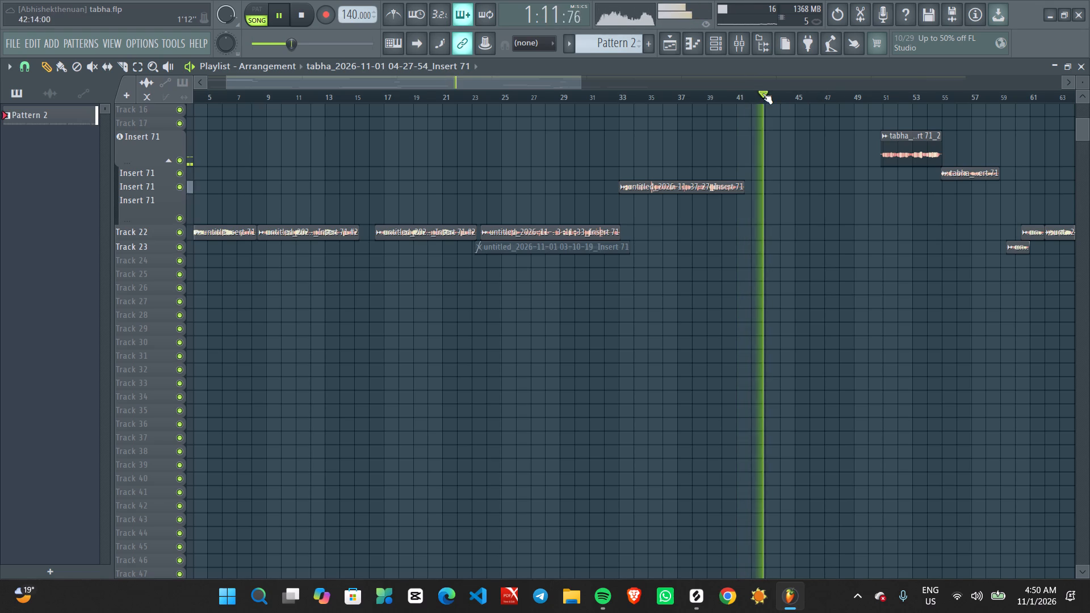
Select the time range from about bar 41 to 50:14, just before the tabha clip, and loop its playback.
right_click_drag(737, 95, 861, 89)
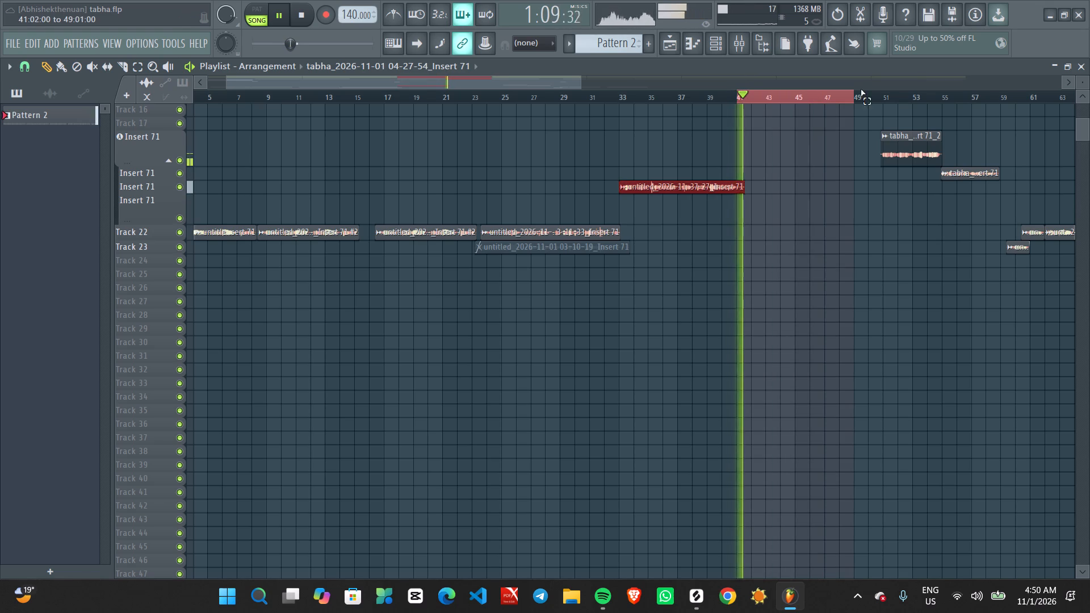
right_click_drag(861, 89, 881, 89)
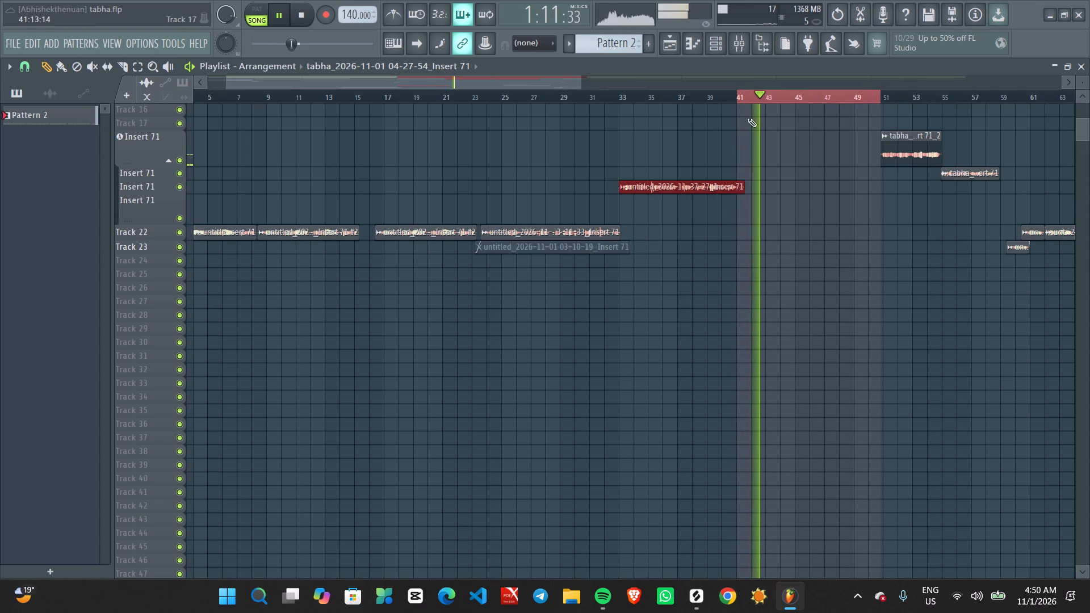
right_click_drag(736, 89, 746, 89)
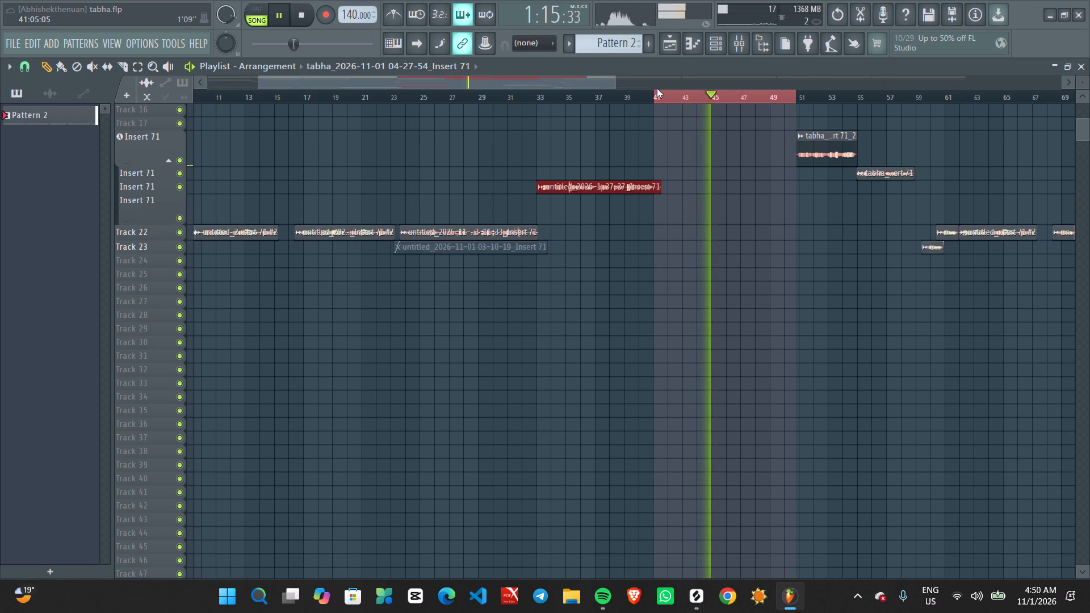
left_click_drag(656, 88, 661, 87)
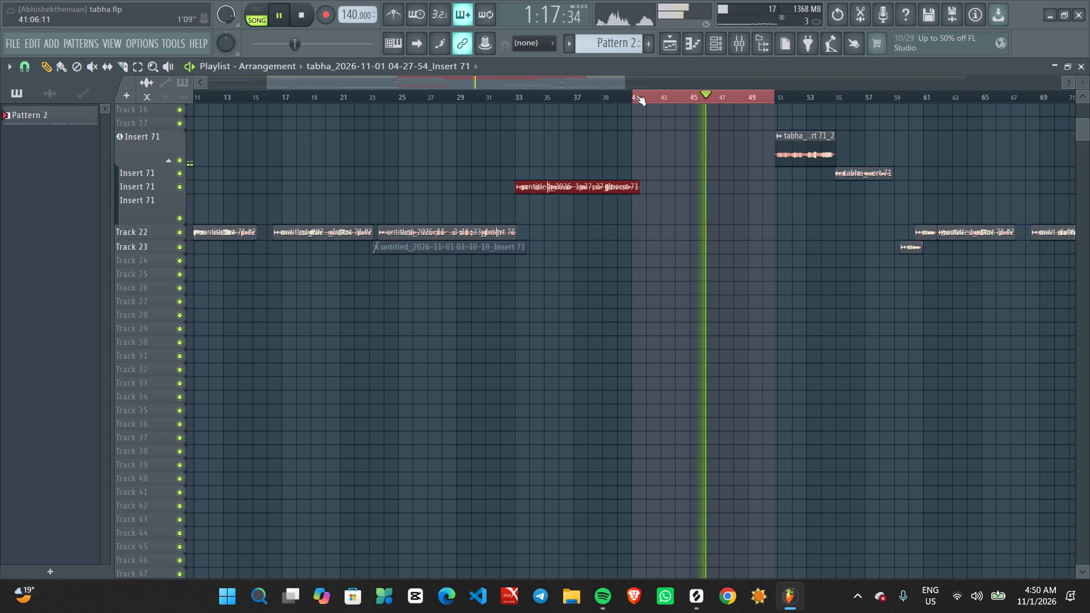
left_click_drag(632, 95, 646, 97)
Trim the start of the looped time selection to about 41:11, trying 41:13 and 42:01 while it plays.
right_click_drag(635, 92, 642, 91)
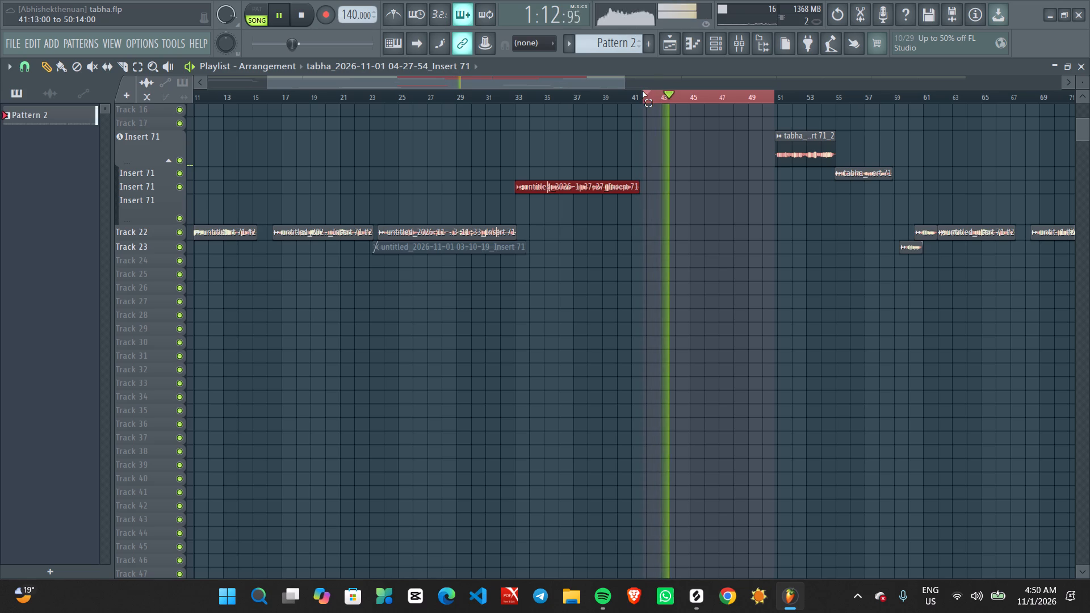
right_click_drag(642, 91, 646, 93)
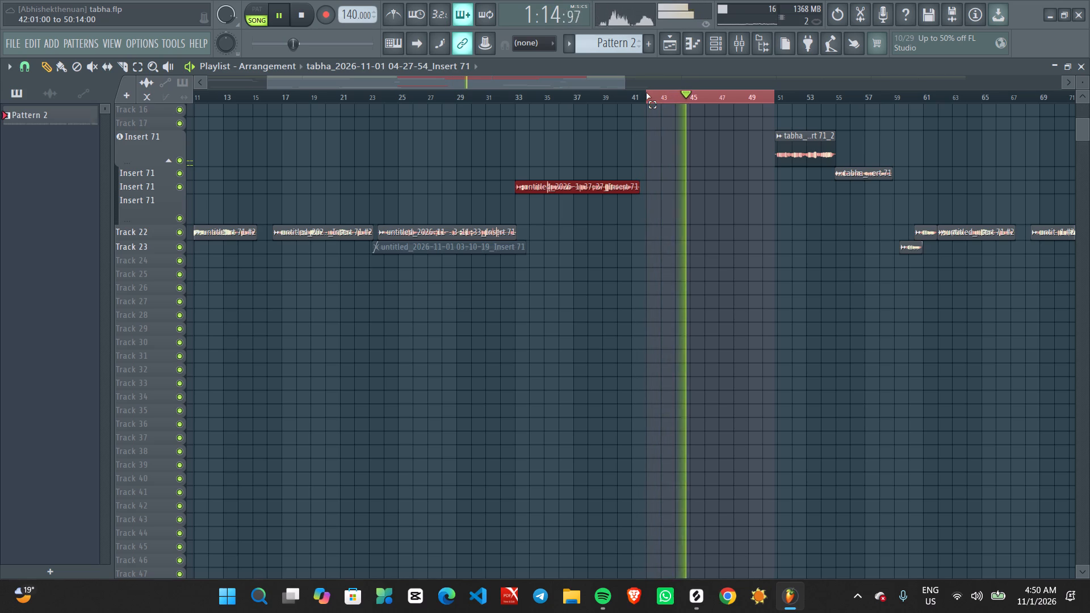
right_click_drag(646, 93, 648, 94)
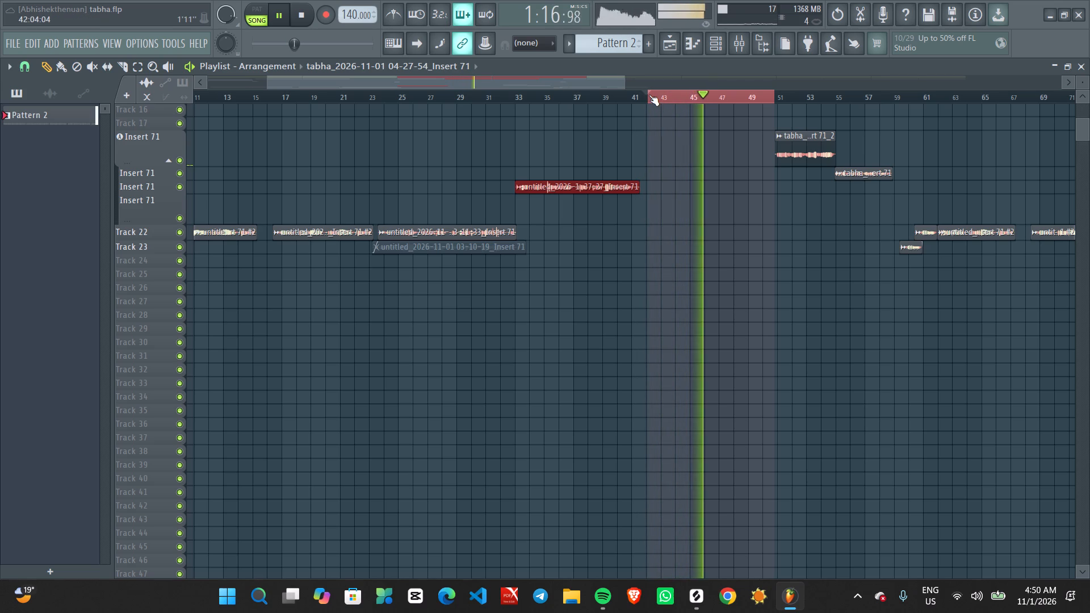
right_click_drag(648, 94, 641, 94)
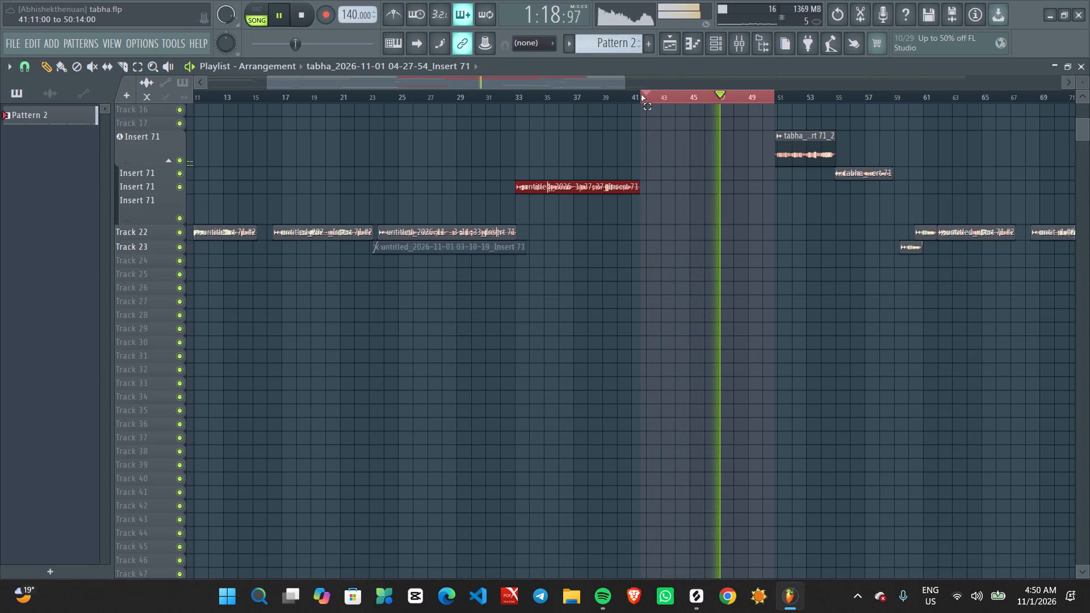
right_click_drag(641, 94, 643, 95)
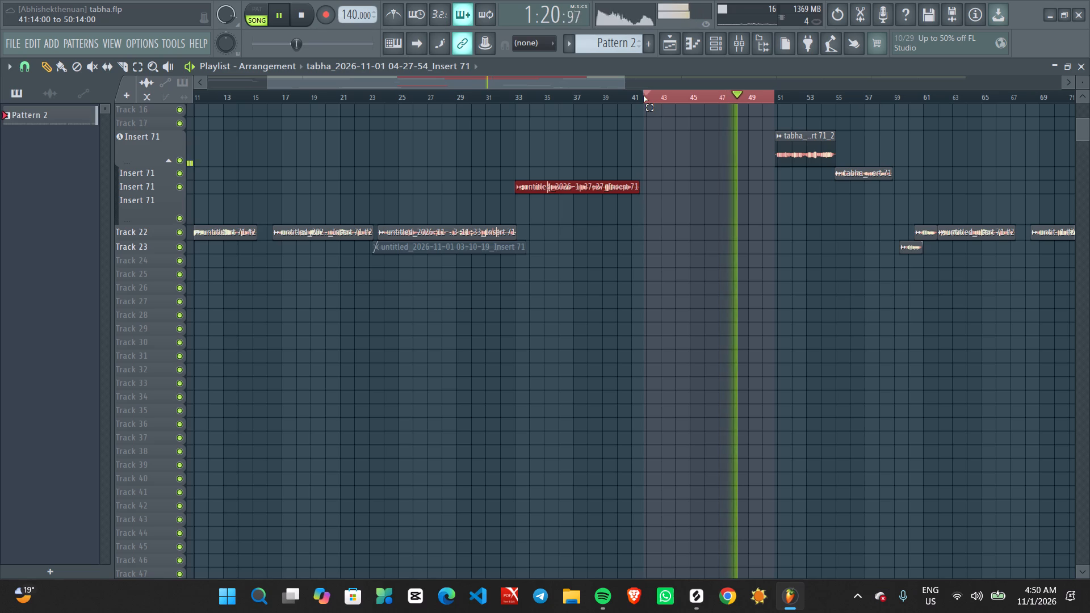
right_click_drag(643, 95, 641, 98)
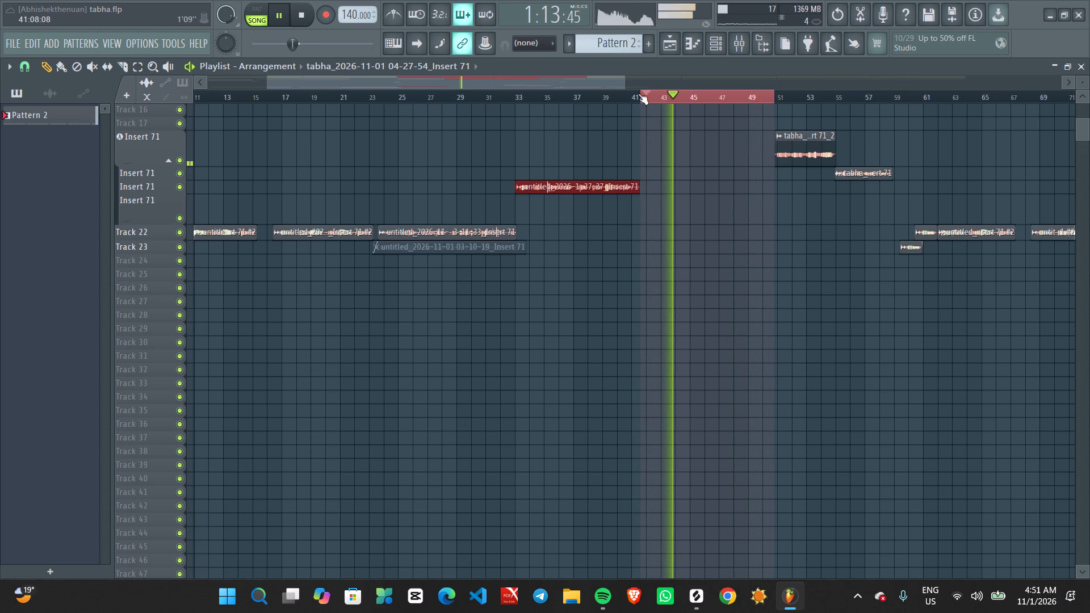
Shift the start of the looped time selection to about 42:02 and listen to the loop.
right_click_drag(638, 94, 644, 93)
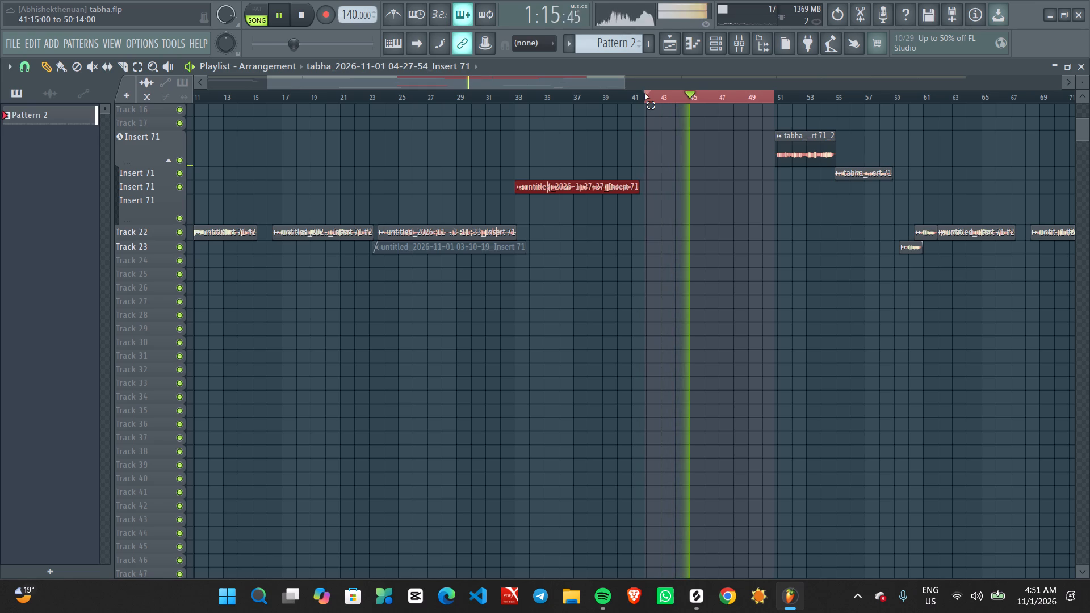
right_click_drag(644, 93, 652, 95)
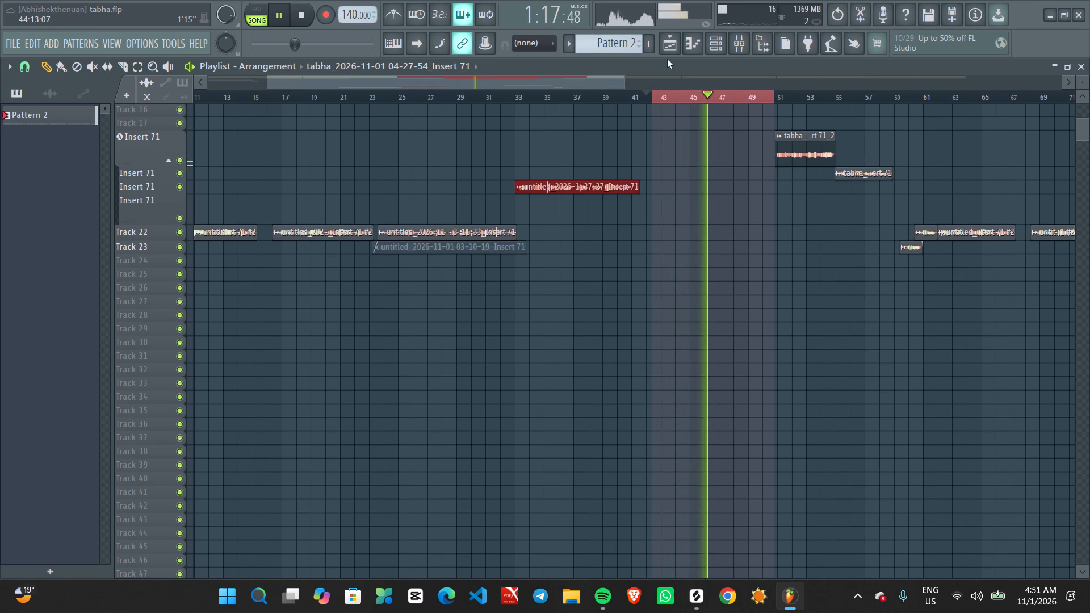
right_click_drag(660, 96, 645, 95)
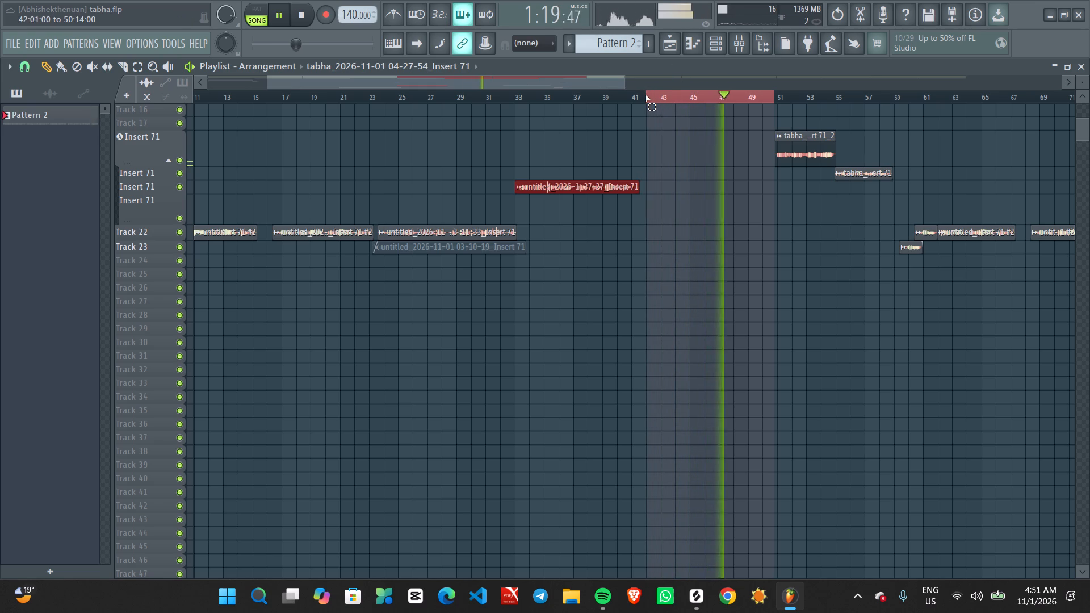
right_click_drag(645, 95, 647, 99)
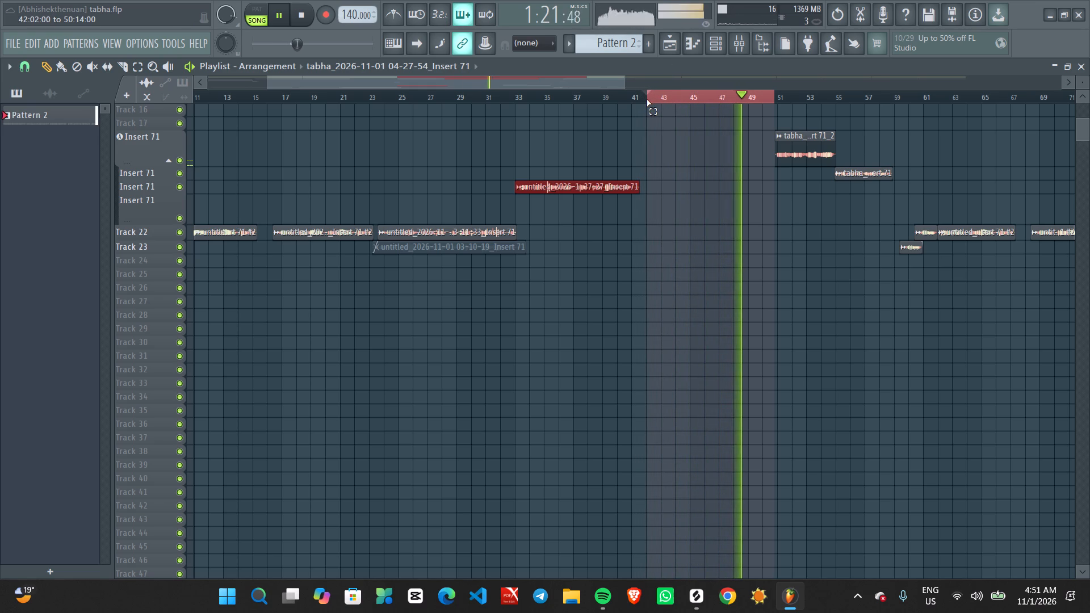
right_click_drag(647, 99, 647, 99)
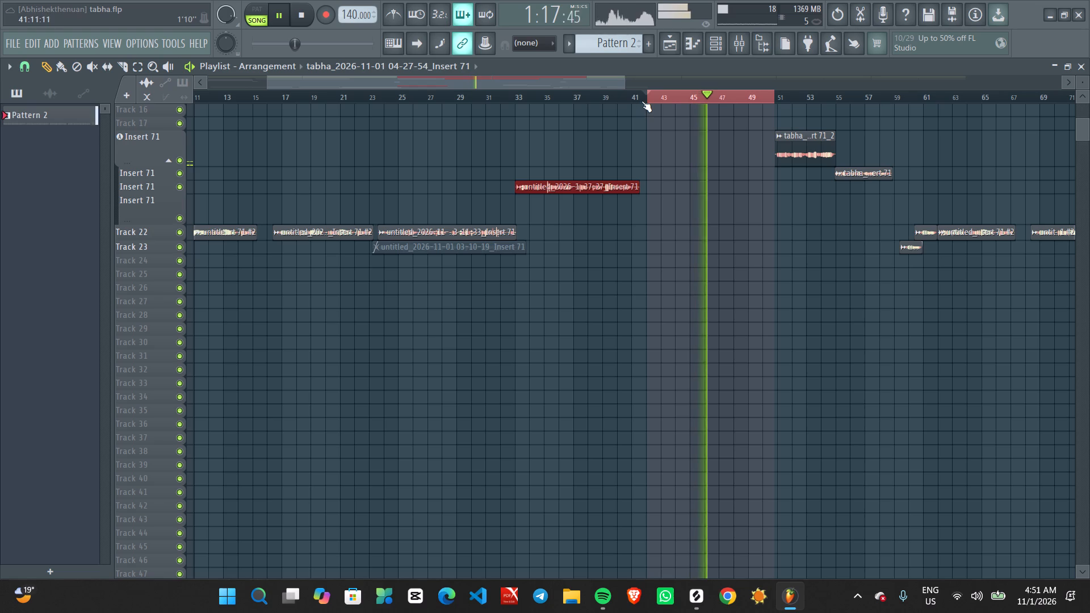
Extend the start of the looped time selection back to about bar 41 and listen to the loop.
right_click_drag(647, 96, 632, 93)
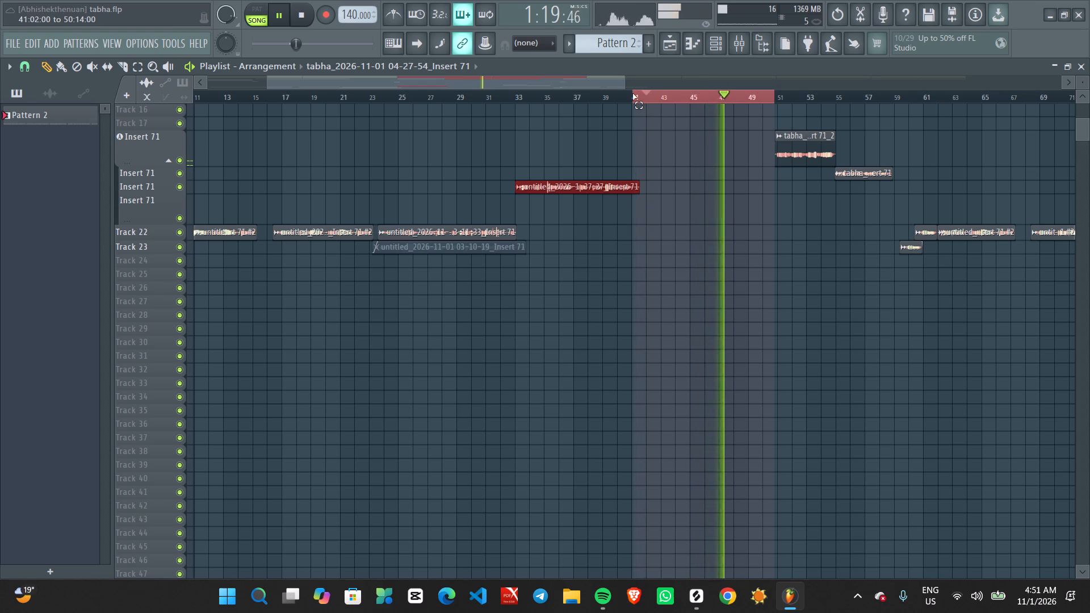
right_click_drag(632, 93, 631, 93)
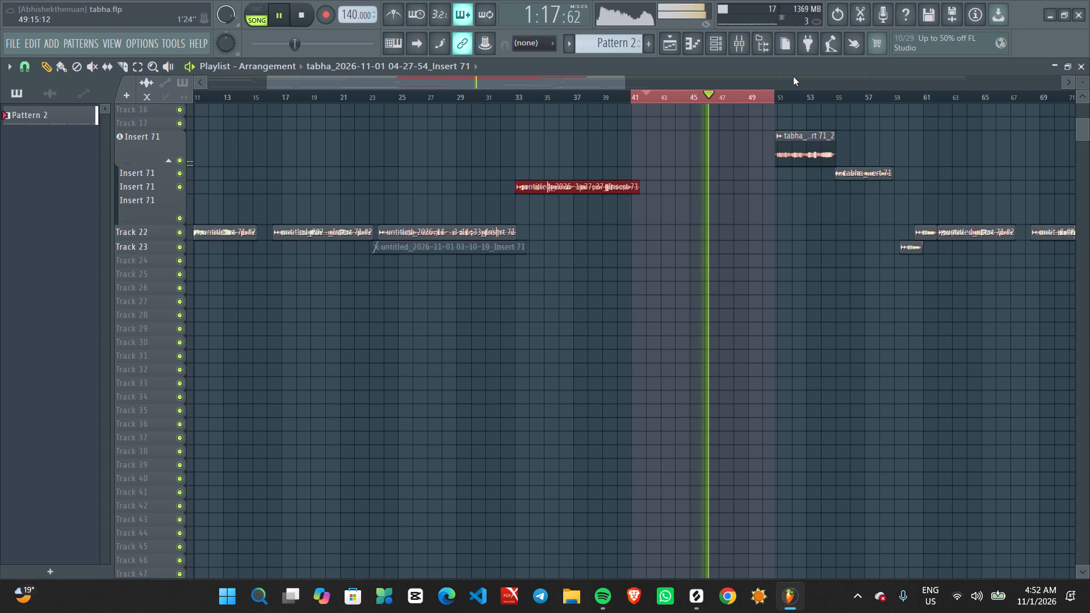
Deselect the vocal clip and redraw the looped time selection from bar 41 to 51:01, where the tabha clip begins.
left_click(759, 170, "ctrl")
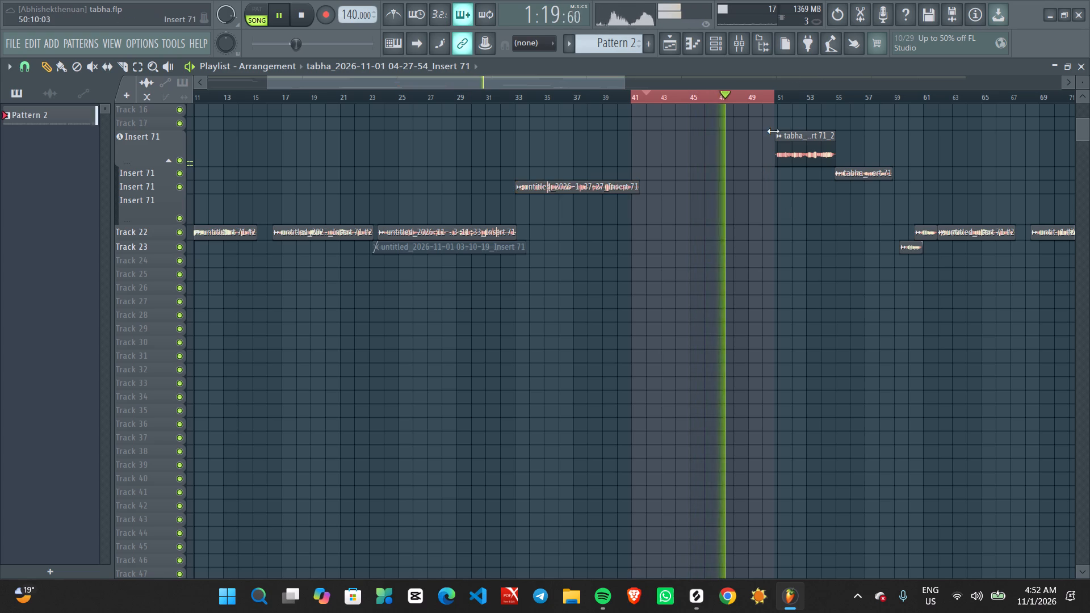
scroll(774, 129, "up", 3, "ctrl")
left_click_drag(779, 103, 638, 111, "ctrl")
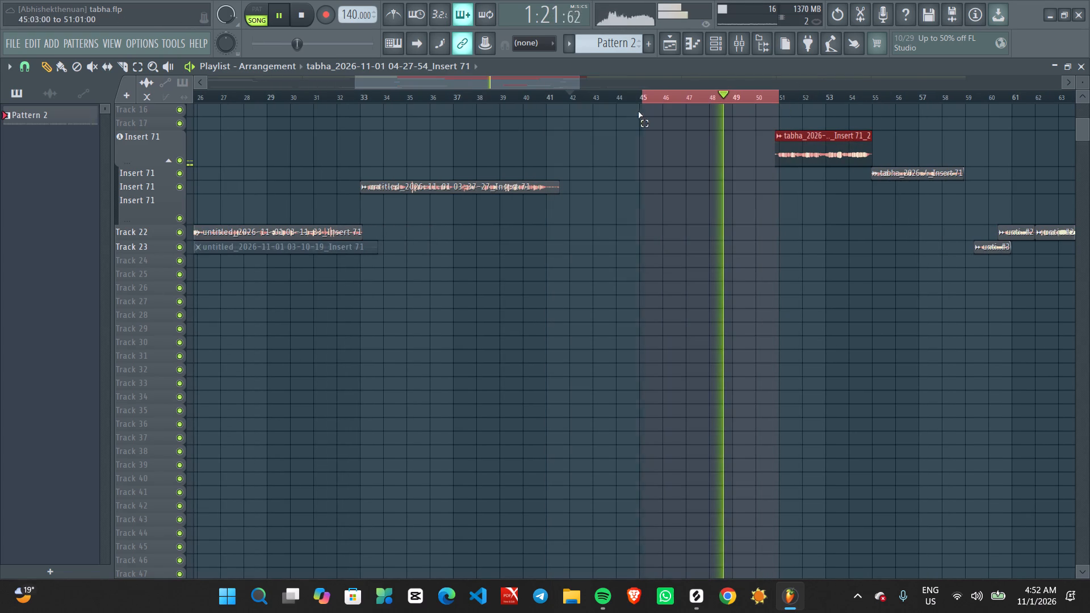
left_click_drag(638, 111, 546, 111, "ctrl")
scroll(825, 185, "up", 2, "ctrl")
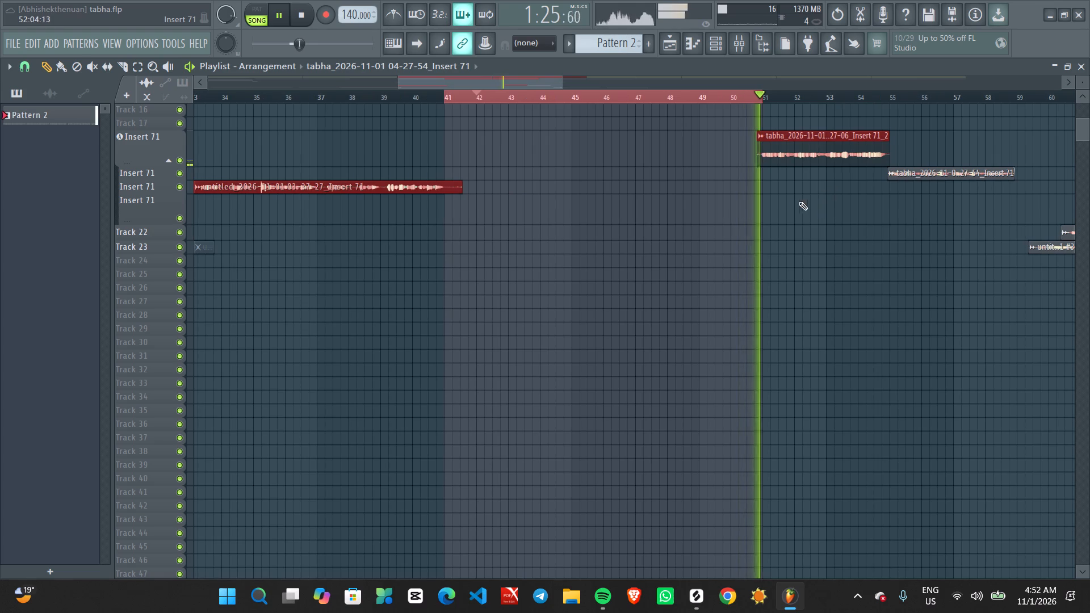
scroll(791, 201, "down", 5, "ctrl")
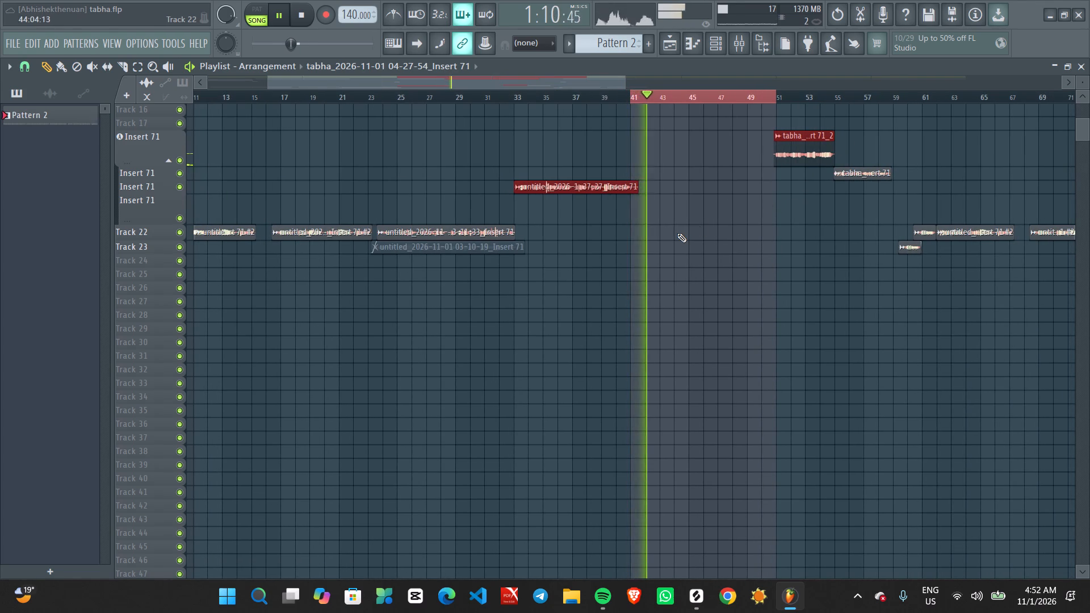
scroll(676, 233, "up", 5, "ctrl")
scroll(684, 225, "down", 3, "ctrl")
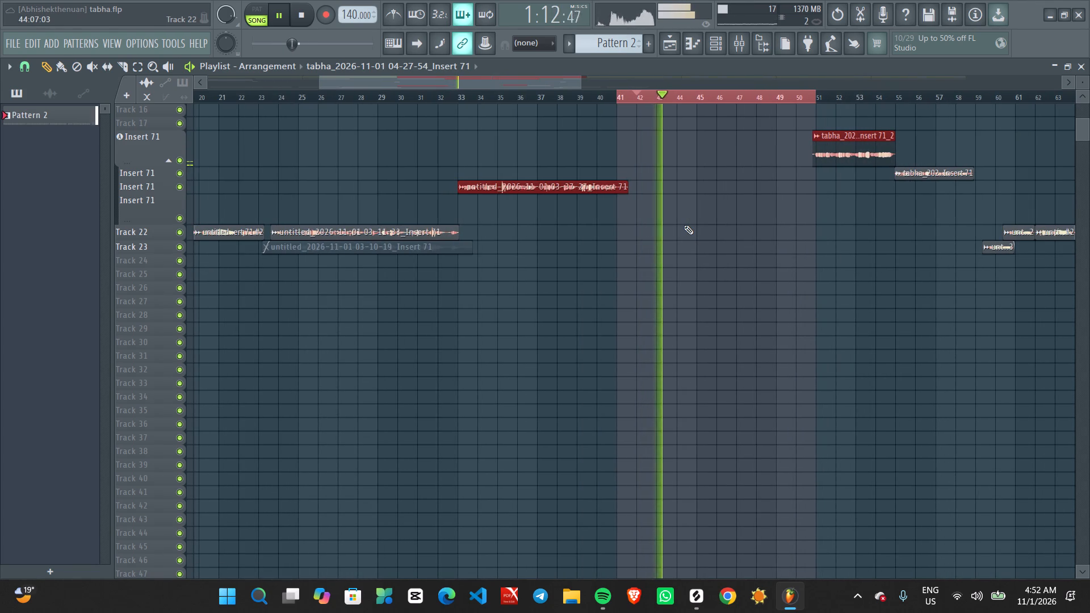
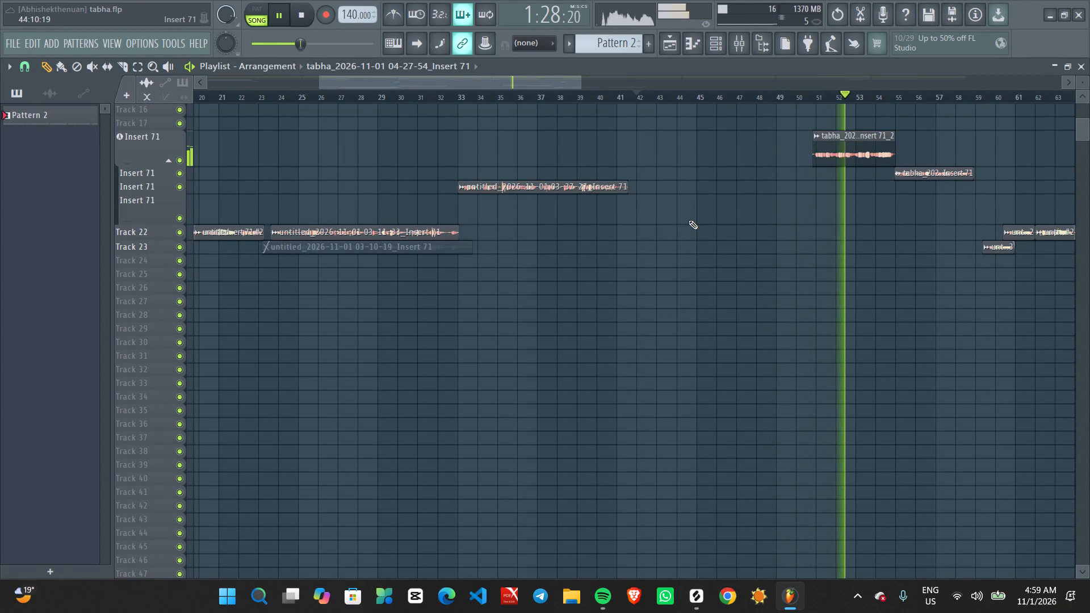
Stop playback, place the playhead around the middle of bar 37 and enable recording.
key("space")
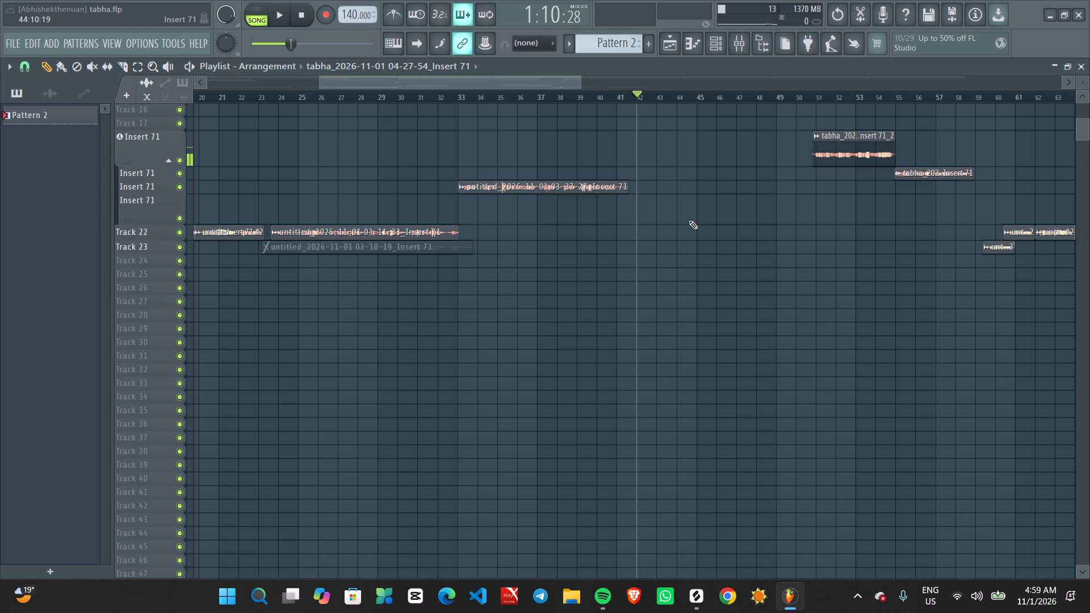
left_click(547, 94)
left_click(323, 22)
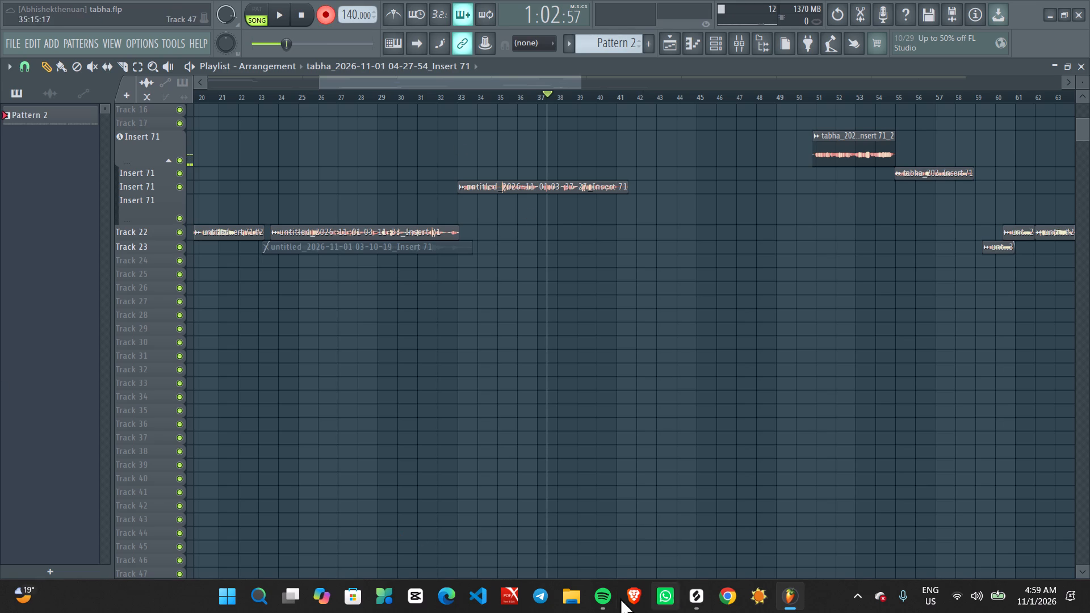
Move the untitled 03-37-27 vocal clip down onto the lowest Insert 71 track and deselect it.
left_click_drag(557, 177, 557, 195, "ctrl")
key("shift+Down")
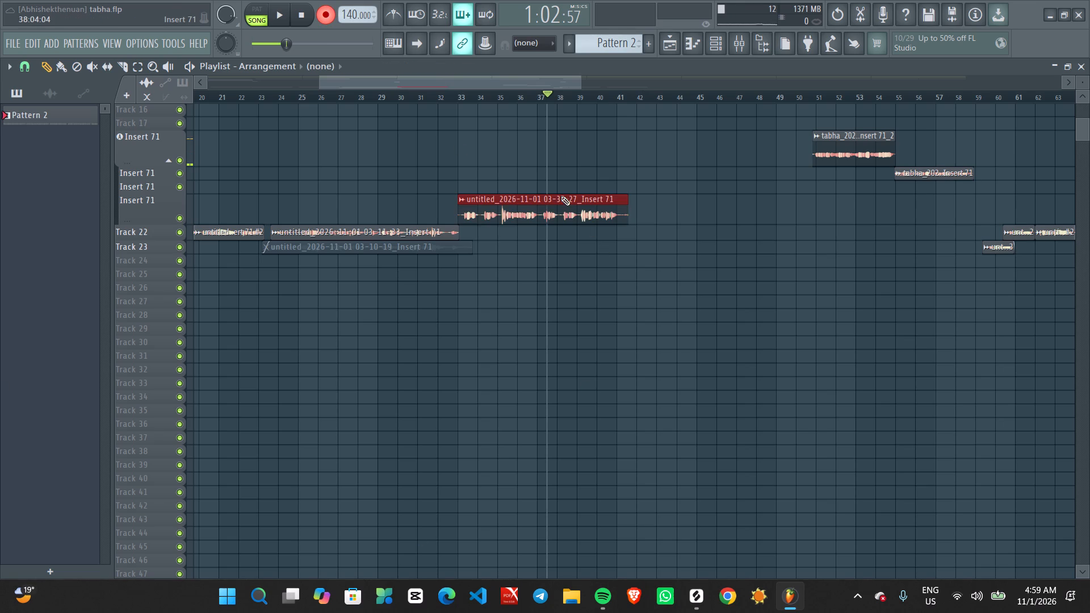
left_click(586, 173, "ctrl")
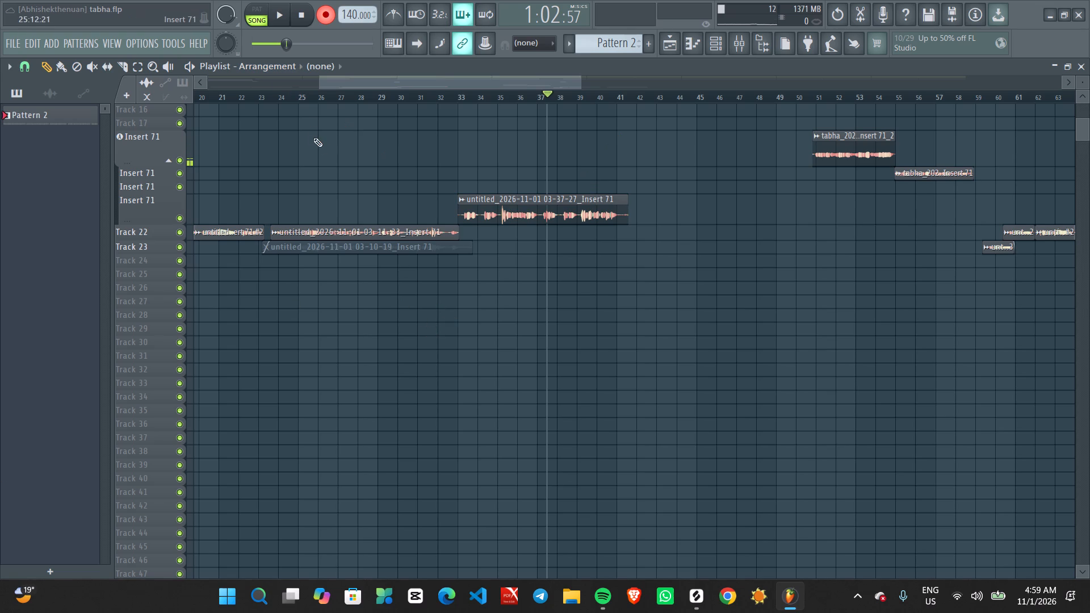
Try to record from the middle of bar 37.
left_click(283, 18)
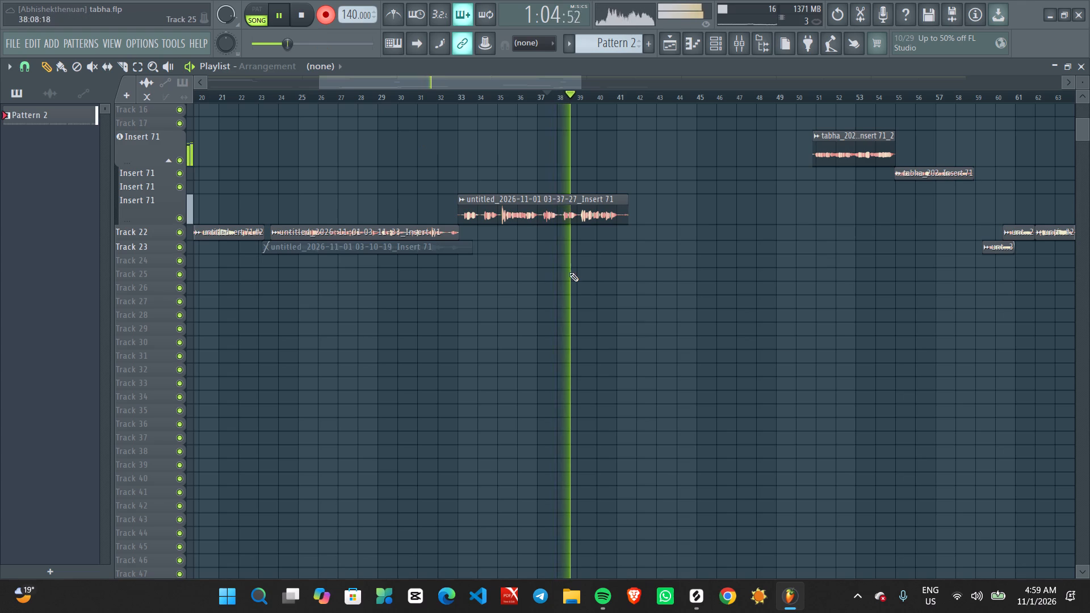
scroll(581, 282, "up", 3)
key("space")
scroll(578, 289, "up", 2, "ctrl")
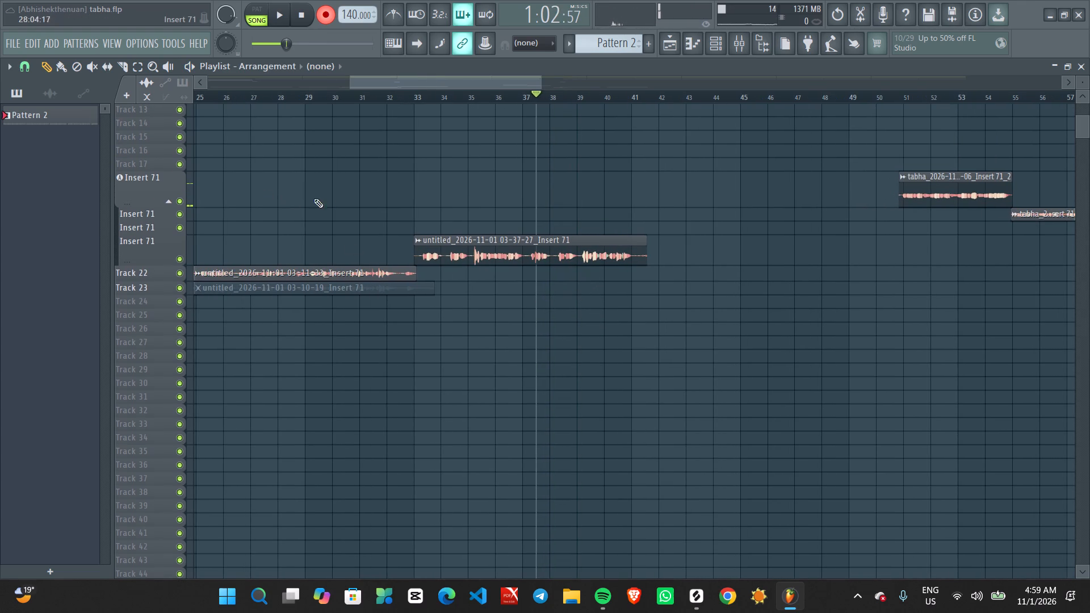
Make the parent Insert 71 track taller and arm it for recording.
left_click_drag(145, 204, 149, 240)
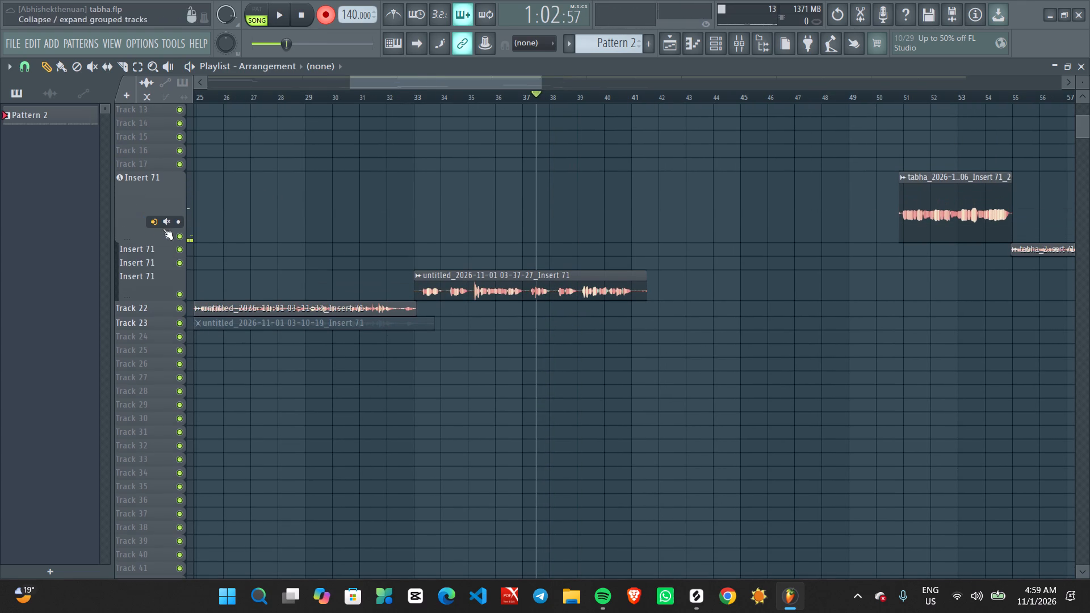
left_click(176, 219)
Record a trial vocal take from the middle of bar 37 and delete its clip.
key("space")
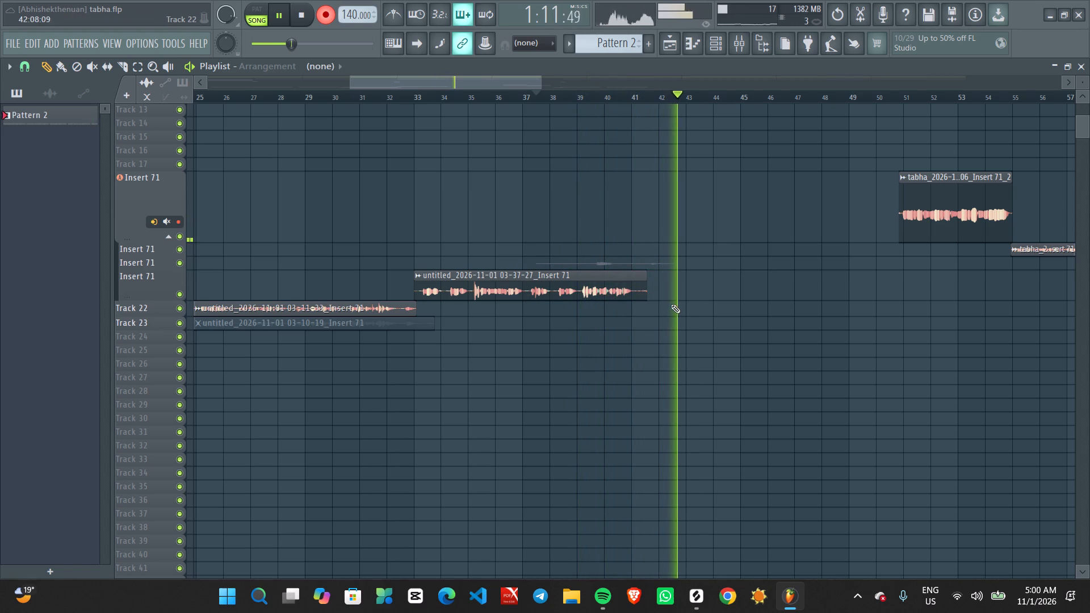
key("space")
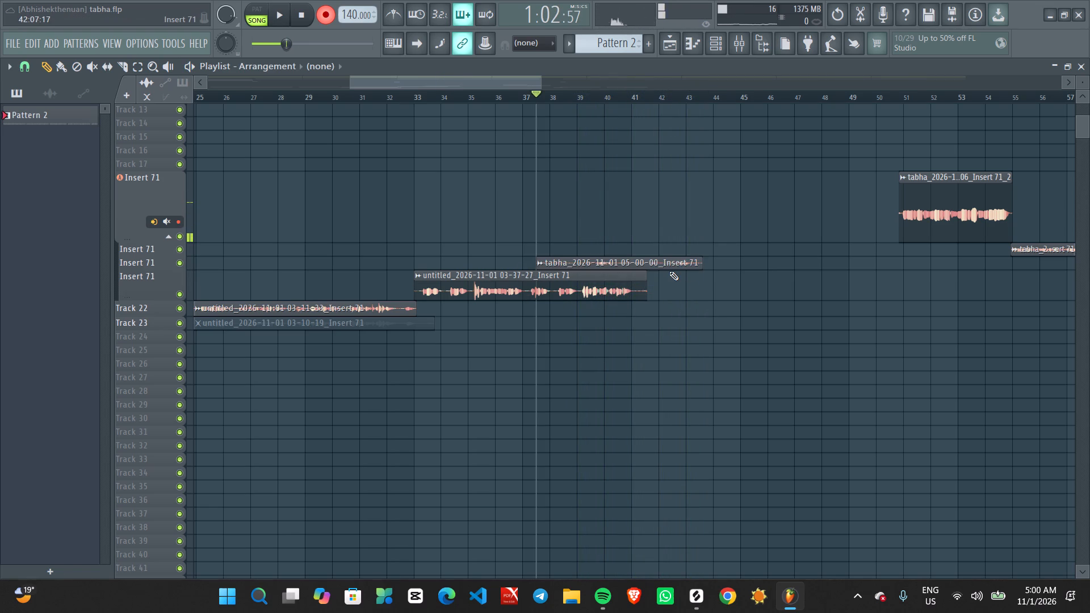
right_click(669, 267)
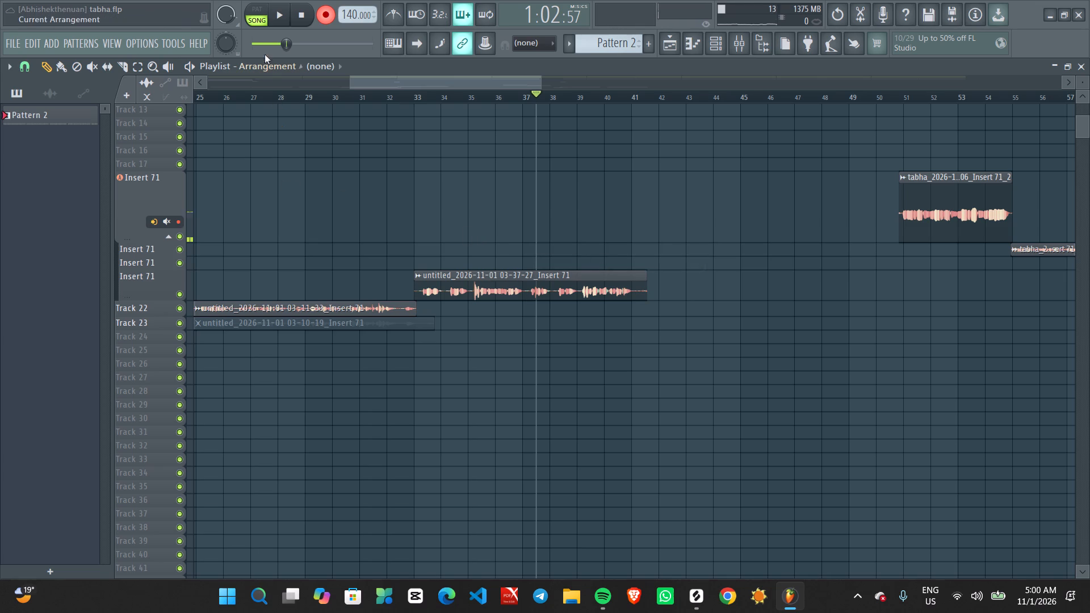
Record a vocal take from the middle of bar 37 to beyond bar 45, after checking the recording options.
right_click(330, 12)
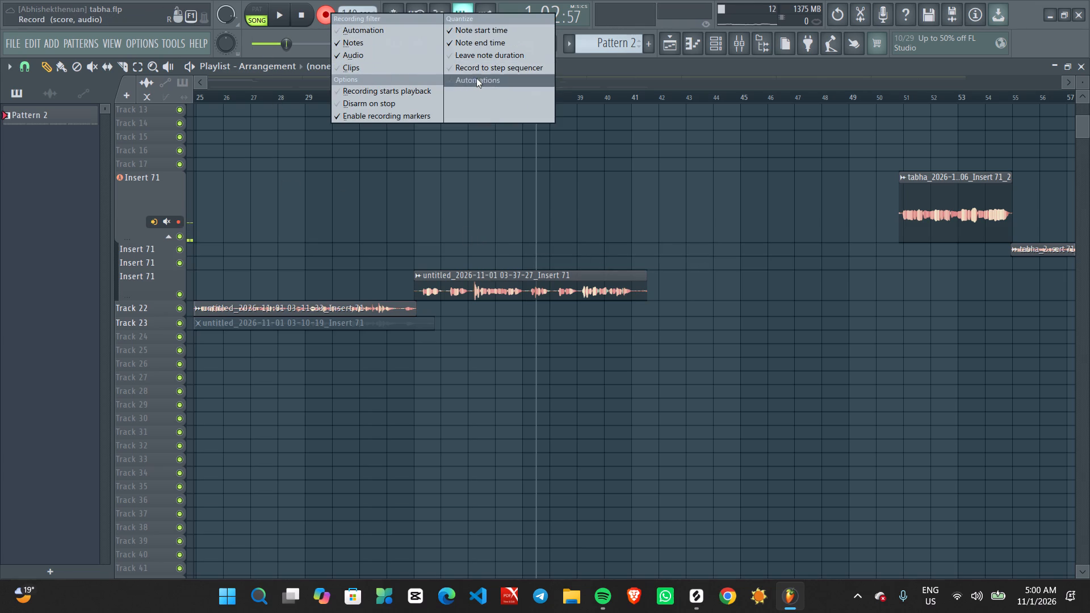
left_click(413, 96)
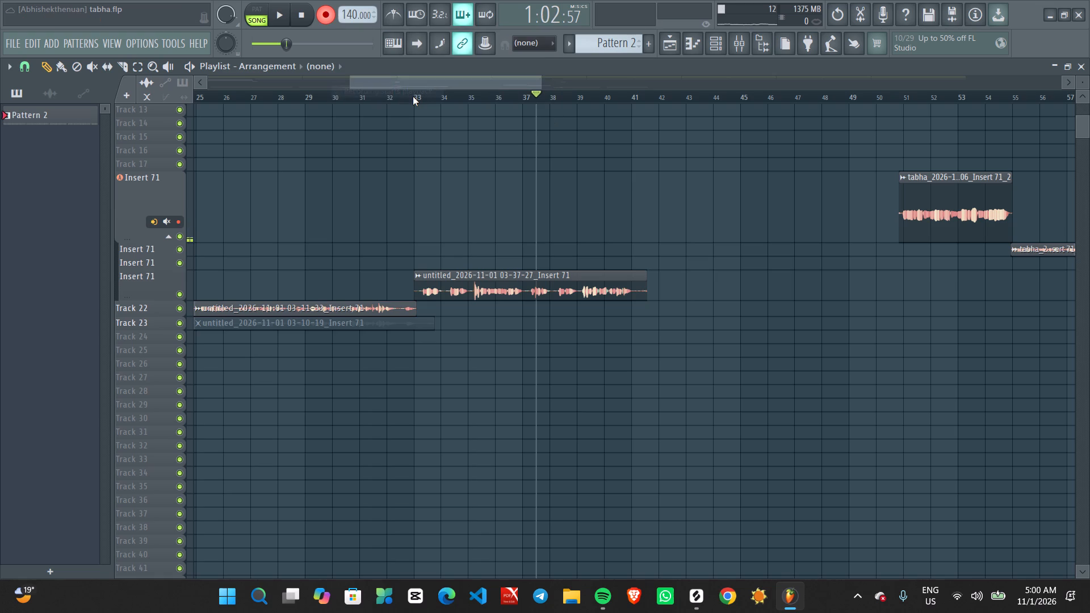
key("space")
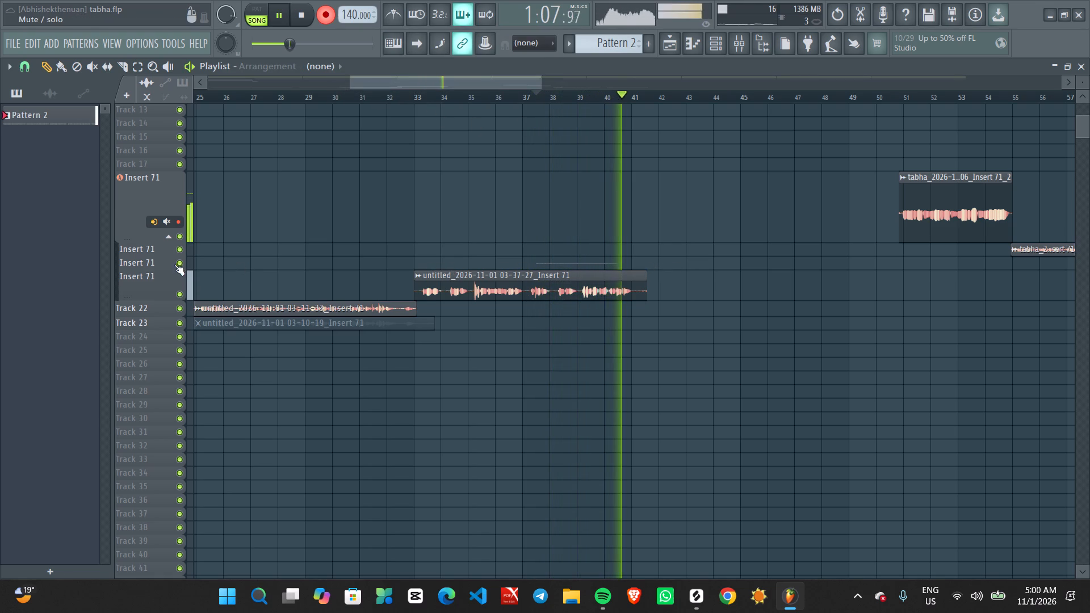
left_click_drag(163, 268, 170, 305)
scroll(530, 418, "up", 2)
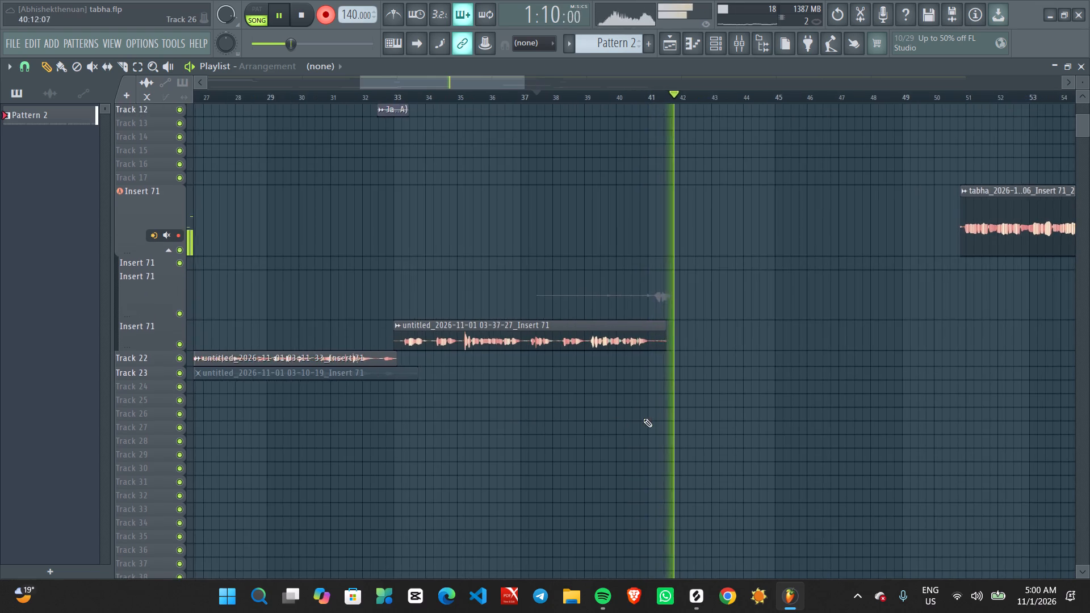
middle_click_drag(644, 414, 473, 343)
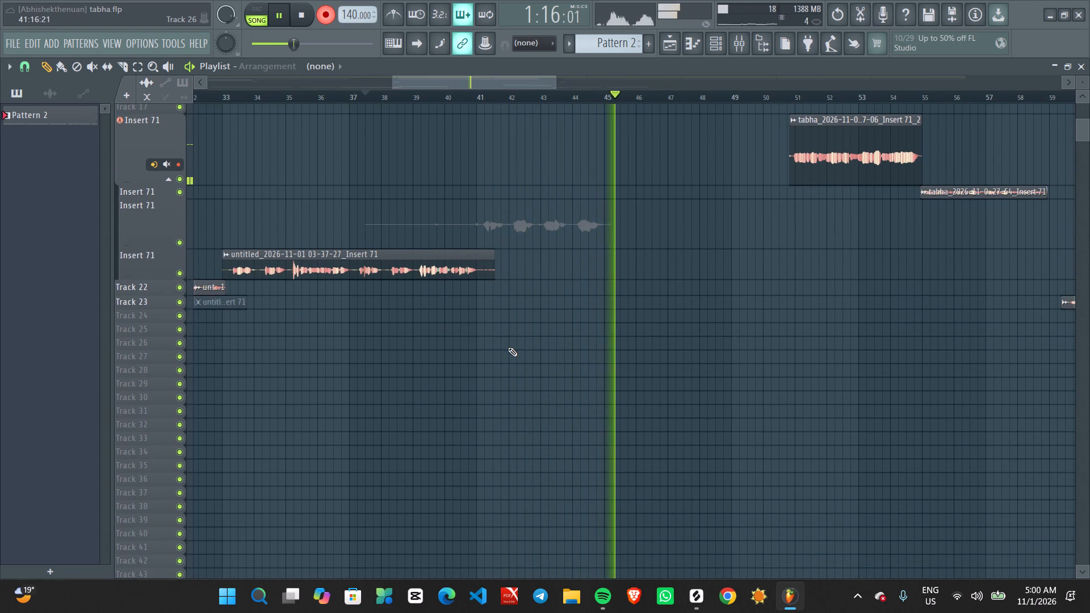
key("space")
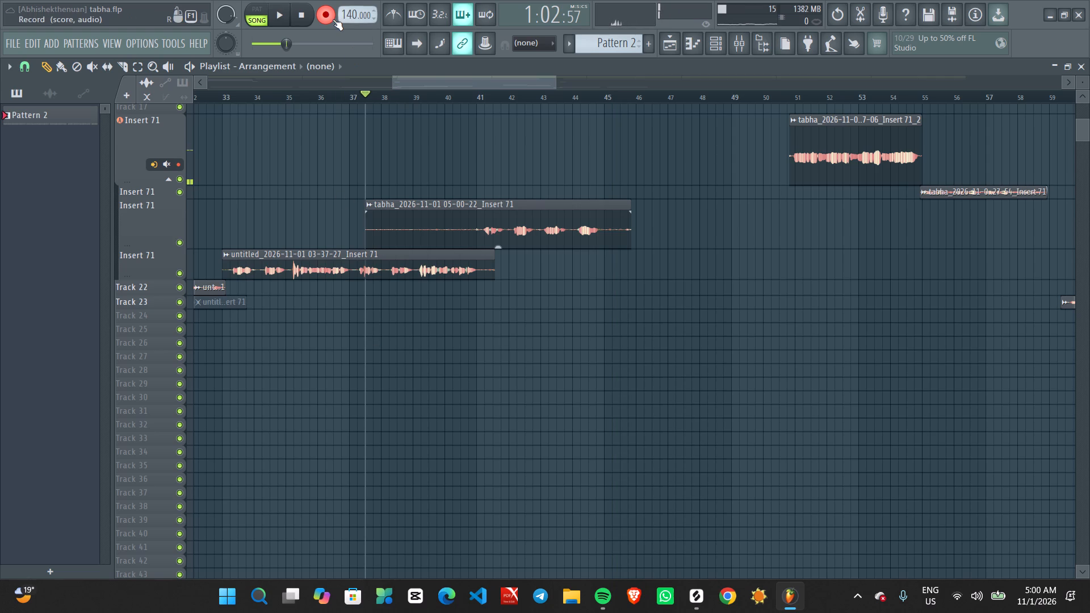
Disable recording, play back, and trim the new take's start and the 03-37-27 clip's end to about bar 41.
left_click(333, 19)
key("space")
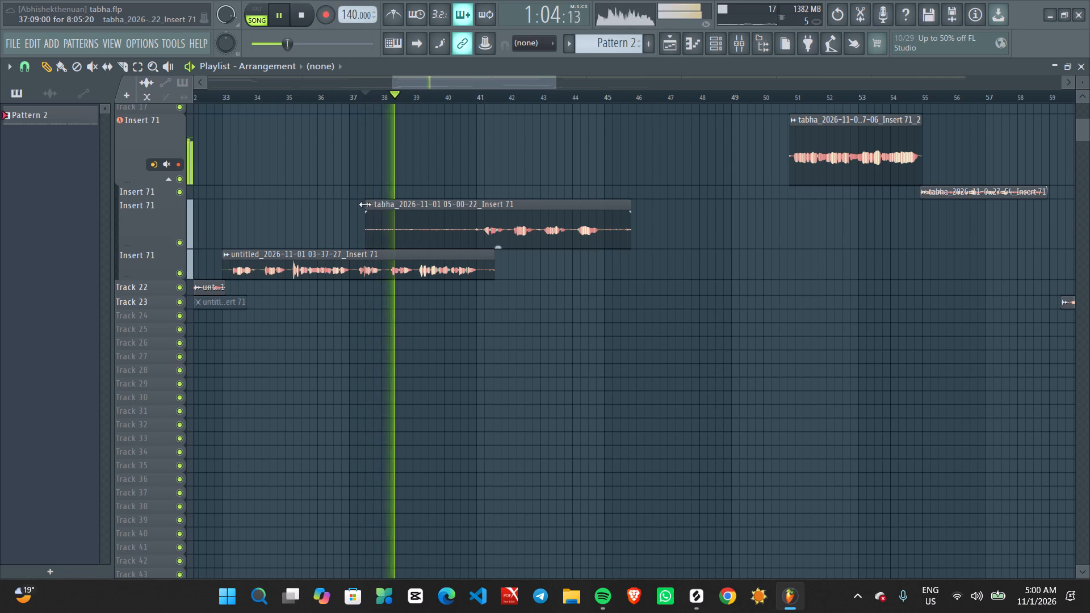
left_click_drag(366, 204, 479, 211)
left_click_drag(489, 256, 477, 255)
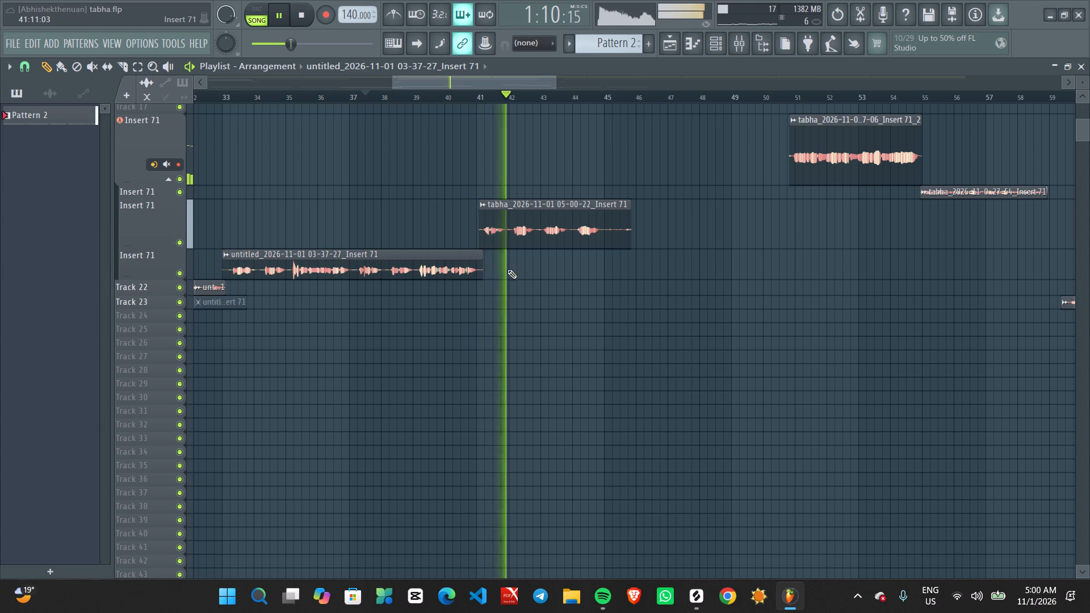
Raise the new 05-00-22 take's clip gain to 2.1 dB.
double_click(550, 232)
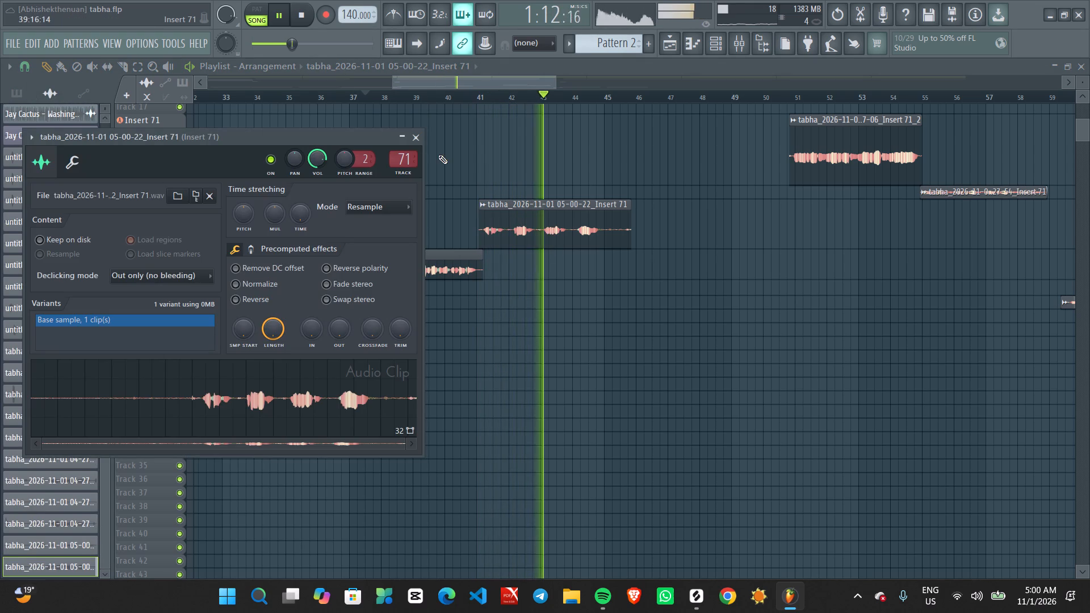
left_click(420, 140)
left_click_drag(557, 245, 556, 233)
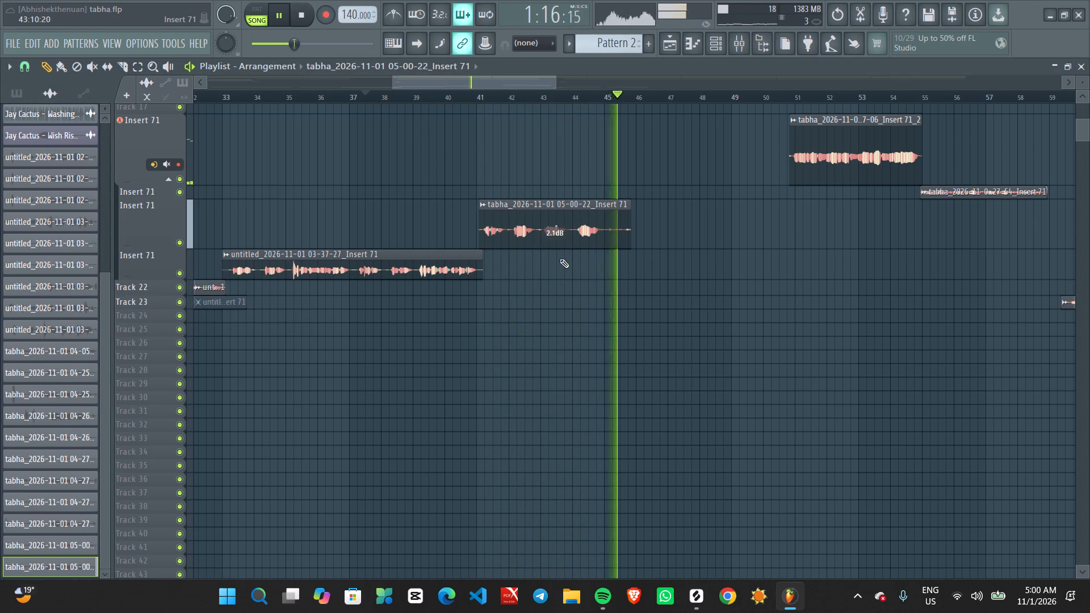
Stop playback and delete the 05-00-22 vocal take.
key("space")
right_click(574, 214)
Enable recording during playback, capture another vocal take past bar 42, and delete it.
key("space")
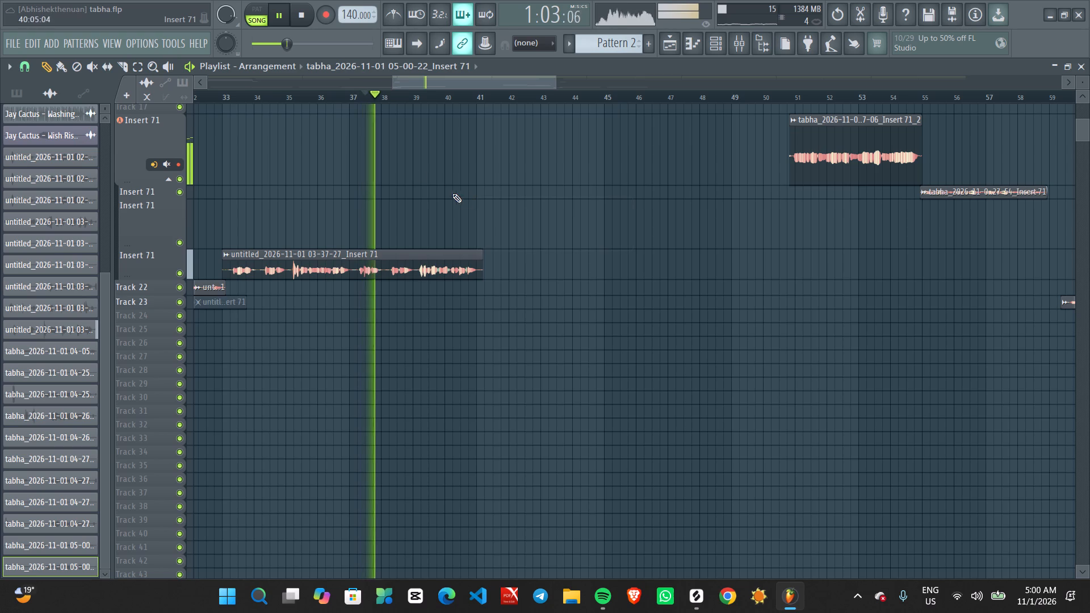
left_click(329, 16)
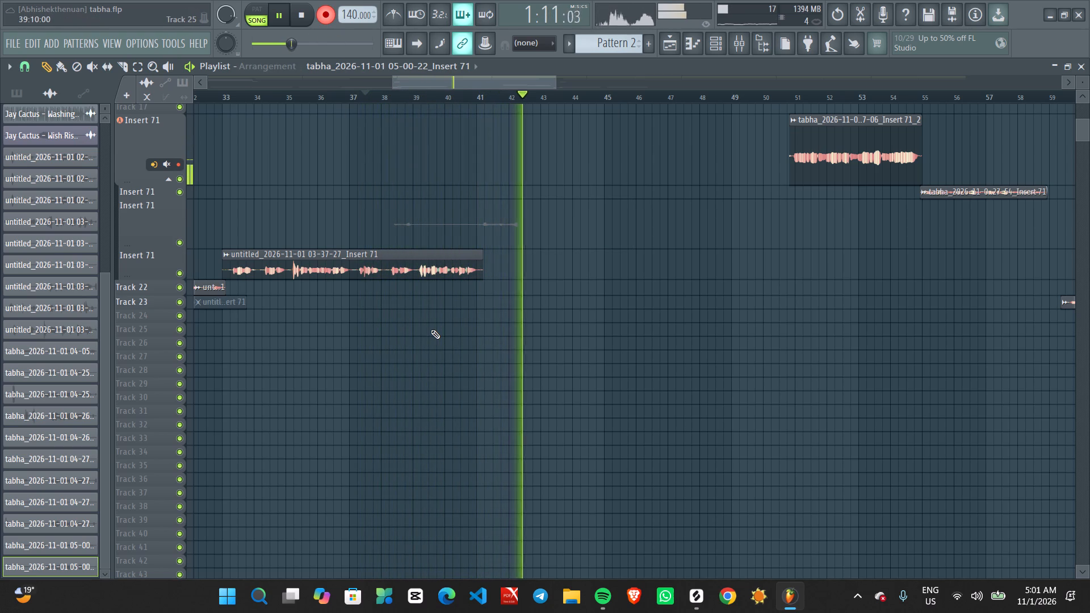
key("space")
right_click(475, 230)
Start recording again from the middle of bar 37 and purge the unused audio clips from the project.
key("space")
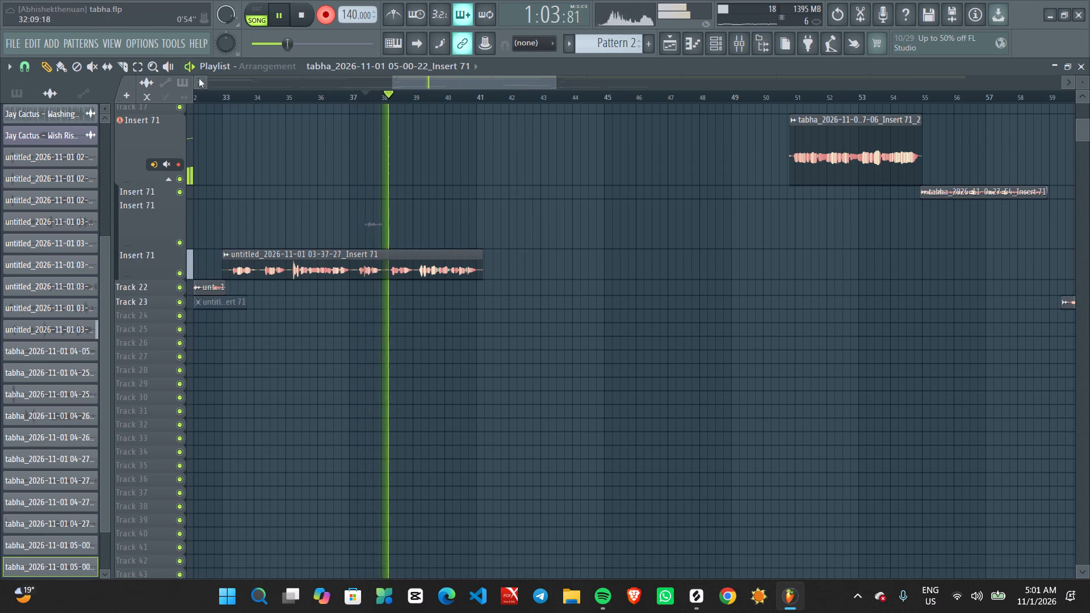
left_click(163, 44)
left_click(345, 145)
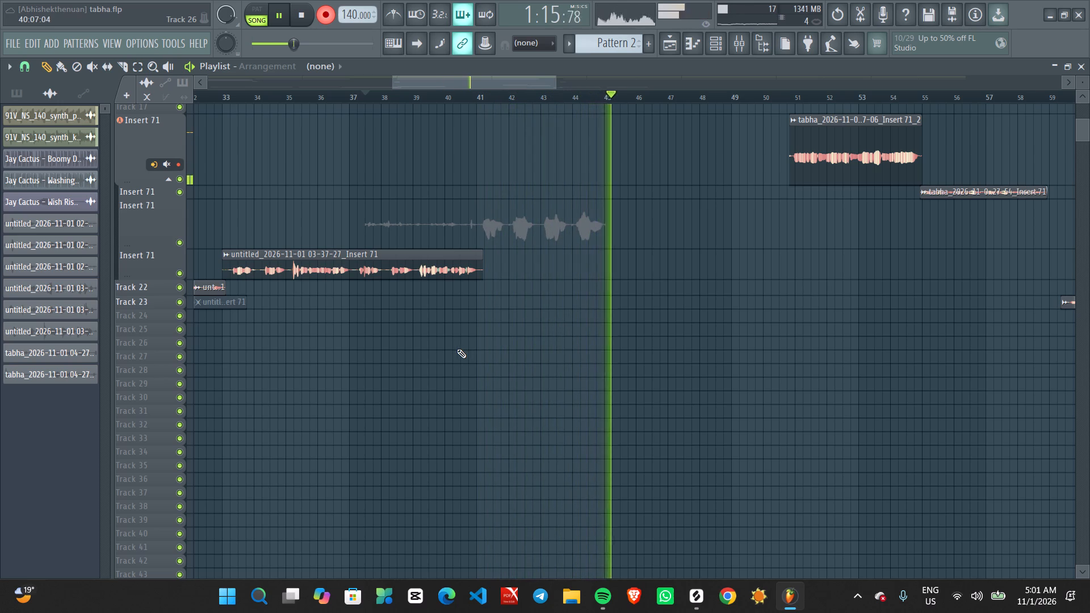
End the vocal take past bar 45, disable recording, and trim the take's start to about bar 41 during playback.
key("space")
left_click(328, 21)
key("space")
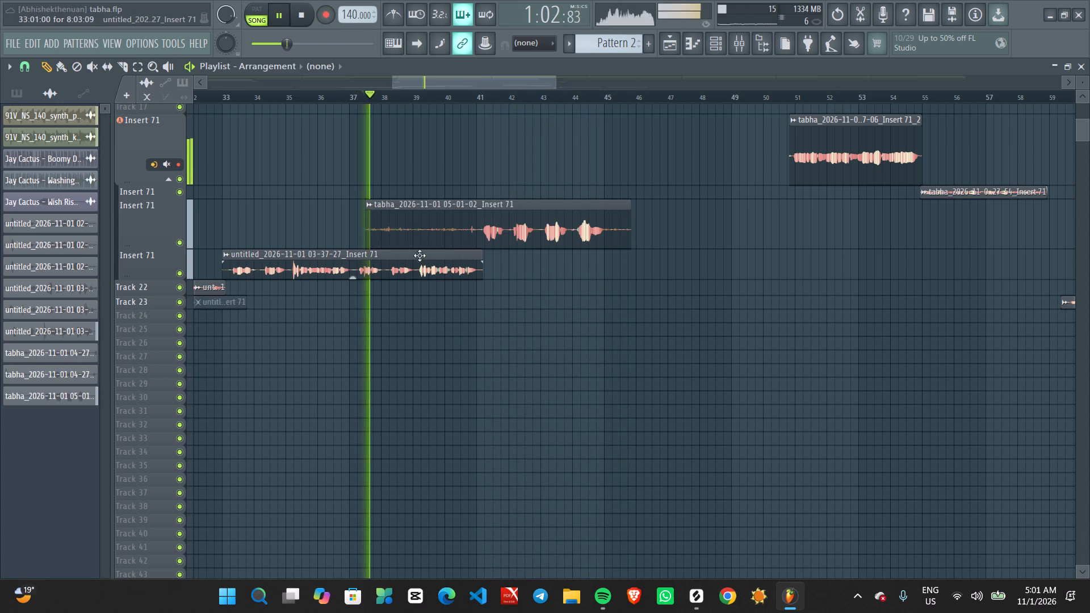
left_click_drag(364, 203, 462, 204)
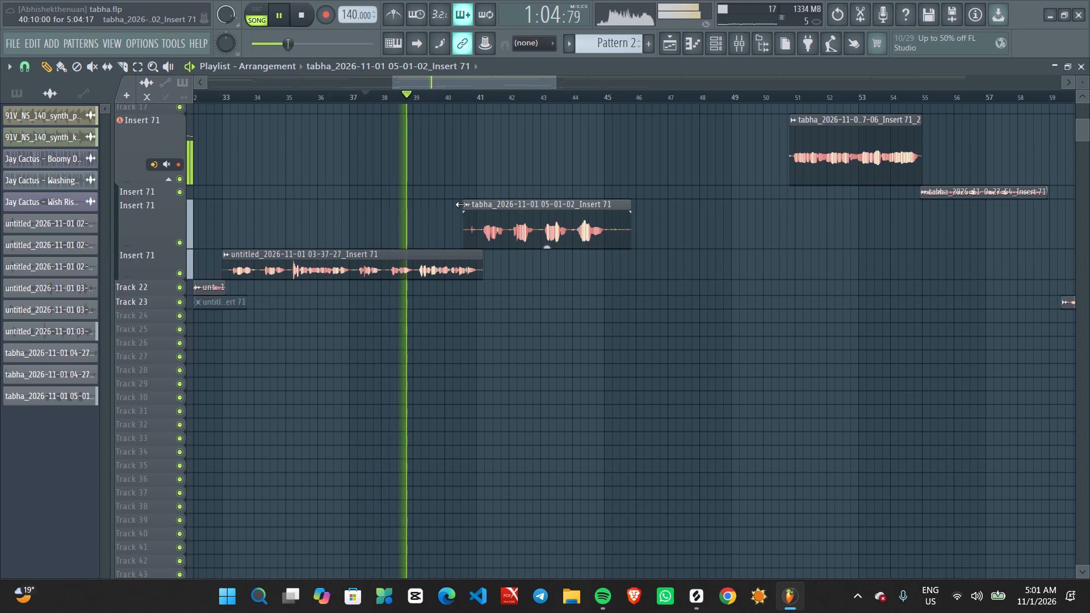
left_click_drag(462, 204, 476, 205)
Trim the end of the untitled 03-37-27 clip back to bar 41, flush with the new take's start.
scroll(484, 272, "up", 3)
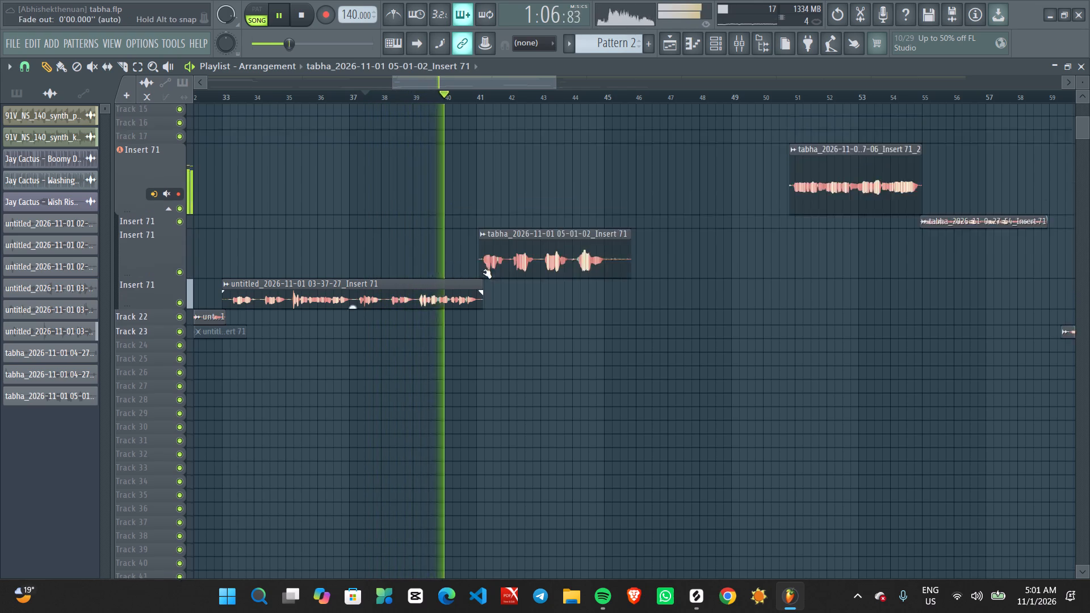
scroll(484, 272, "up", 4)
left_click_drag(481, 292, 475, 292)
scroll(479, 309, "down", 7, "ctrl")
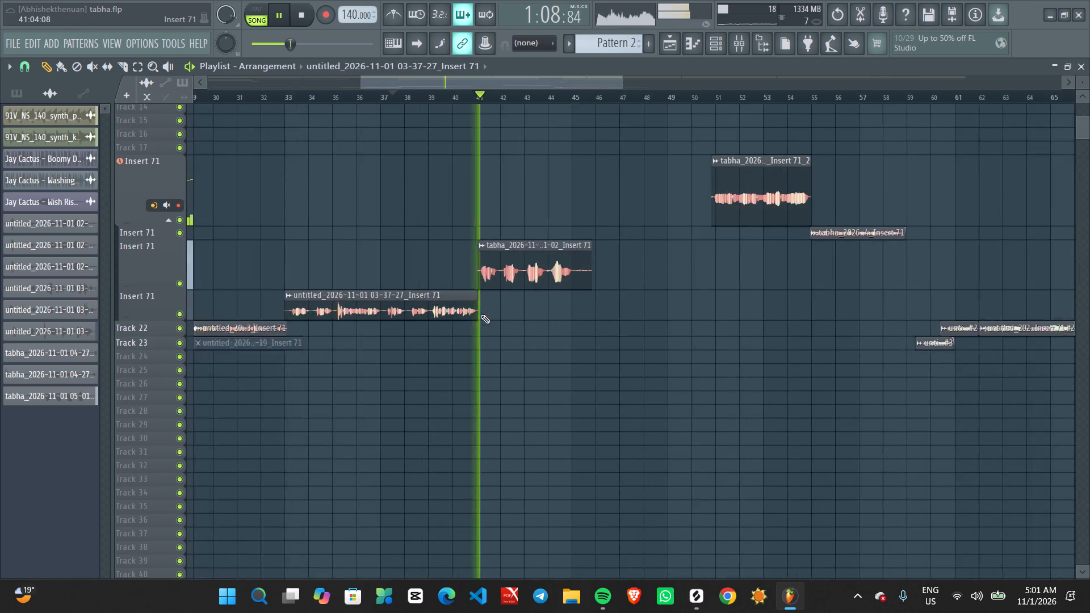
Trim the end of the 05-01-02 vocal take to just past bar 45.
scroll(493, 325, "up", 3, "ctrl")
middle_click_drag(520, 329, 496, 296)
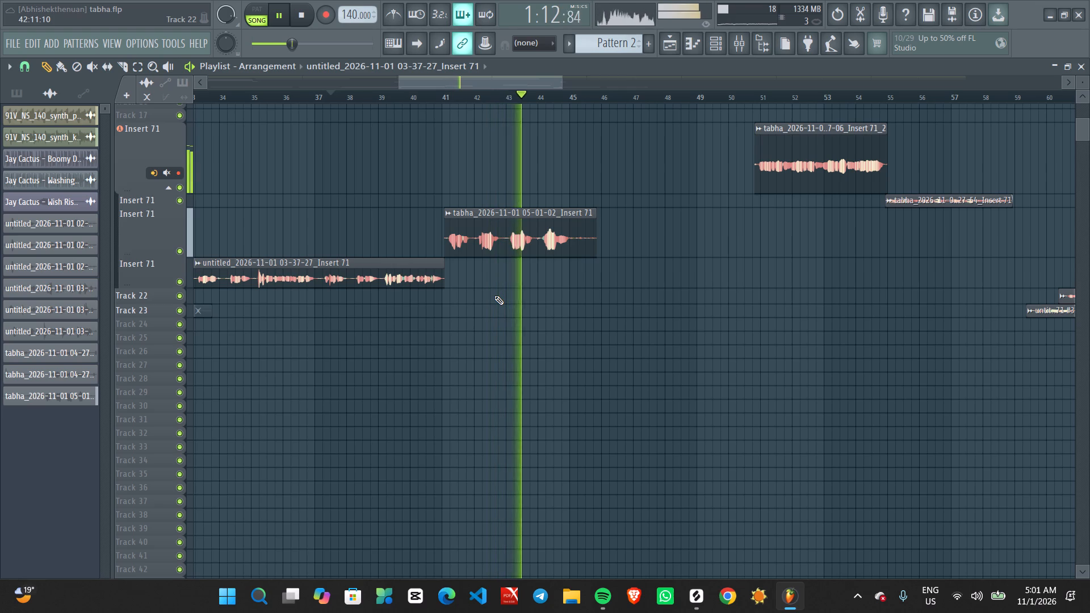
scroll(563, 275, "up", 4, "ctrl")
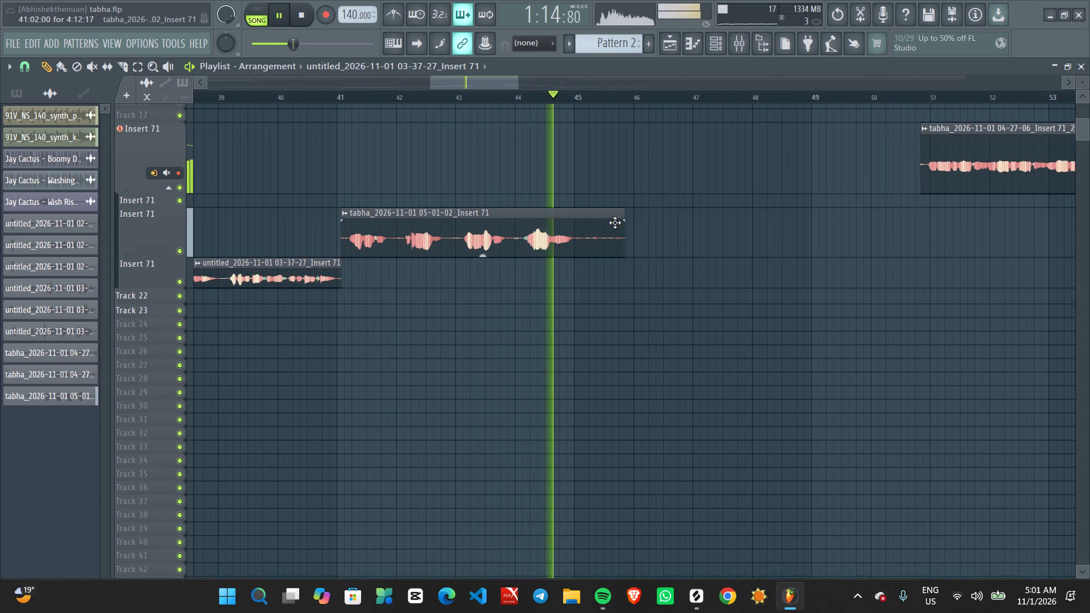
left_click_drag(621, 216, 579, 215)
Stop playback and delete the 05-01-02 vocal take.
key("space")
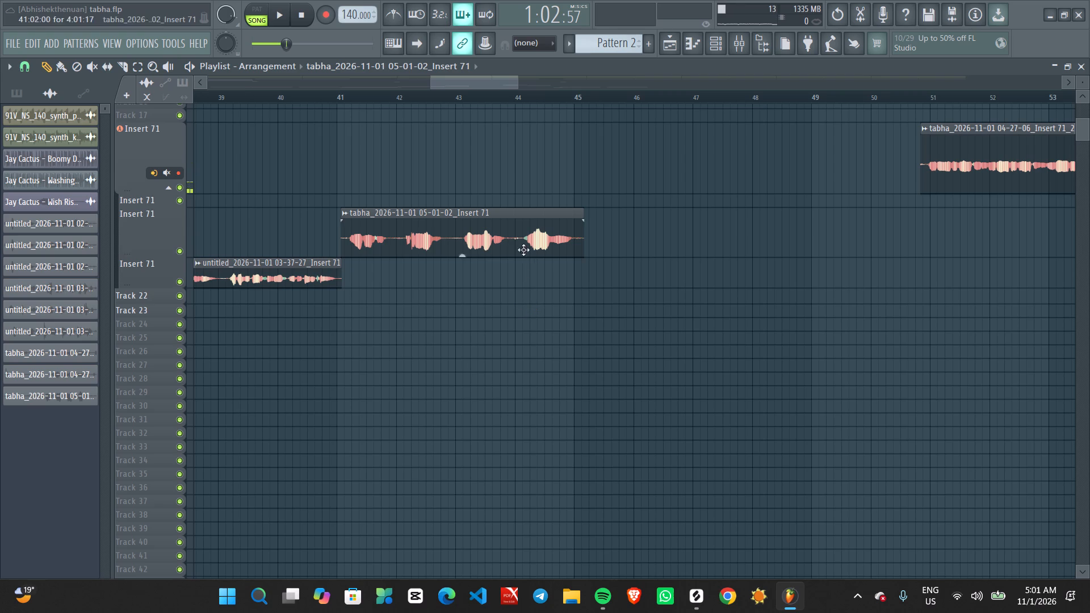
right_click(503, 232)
Loop playback over a time selection starting at bar 41, first ending at bar 43, then redrawn to end at 47:07.
scroll(443, 249, "down", 8, "ctrl")
key("space")
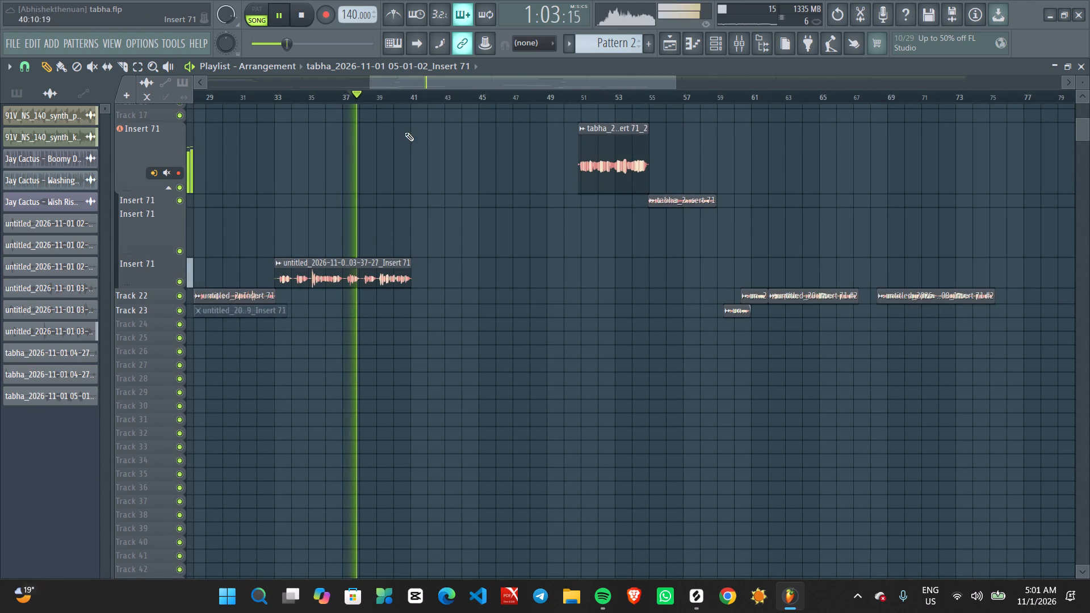
scroll(421, 136, "up", 6, "ctrl")
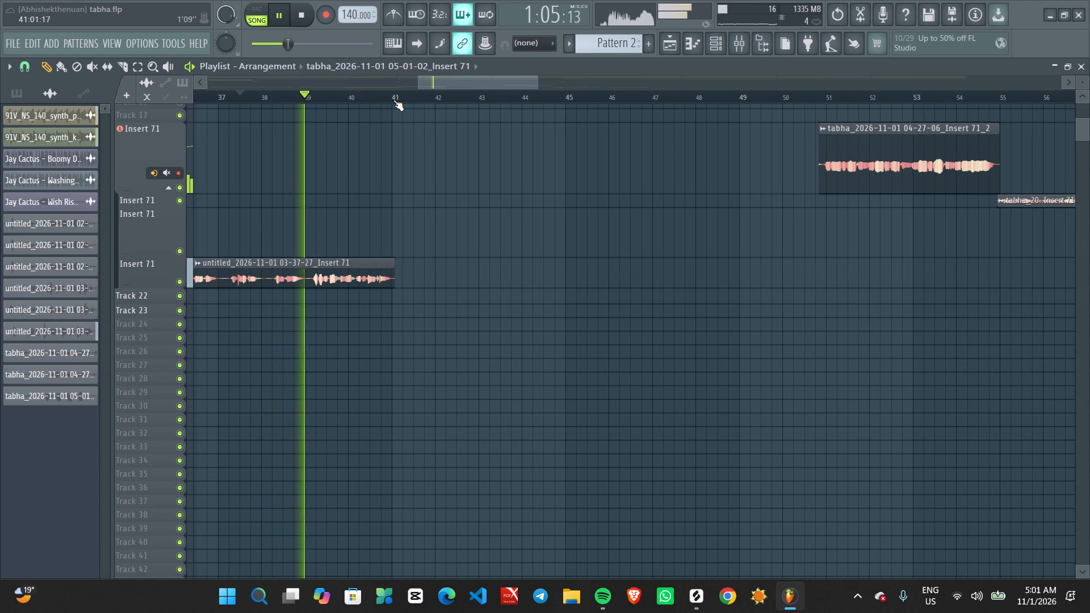
left_click_drag(393, 100, 484, 103, "ctrl")
key("space")
key("space")
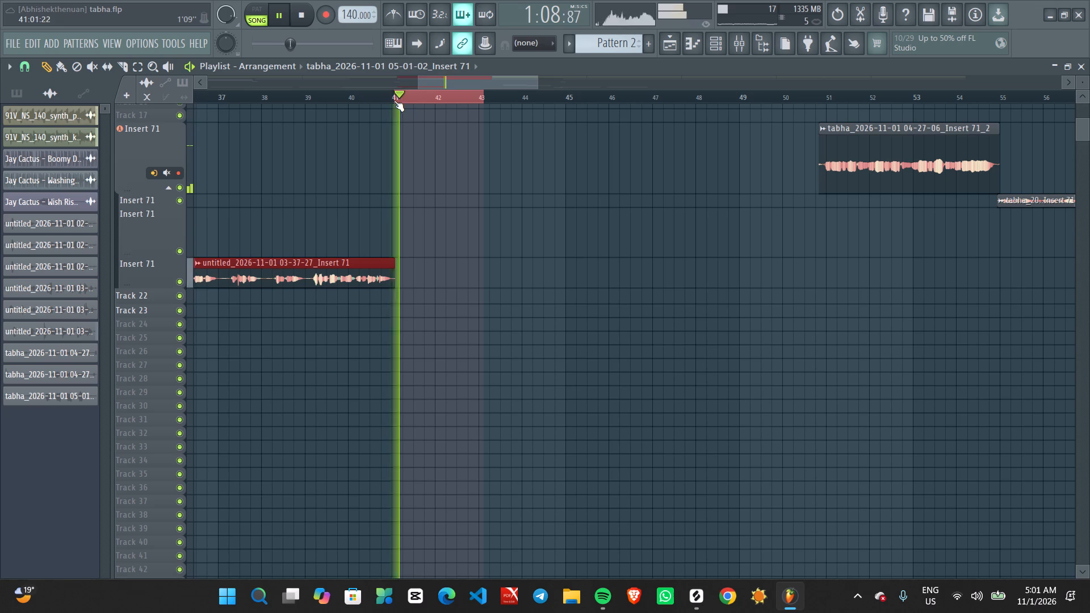
left_click_drag(392, 100, 670, 107, "ctrl")
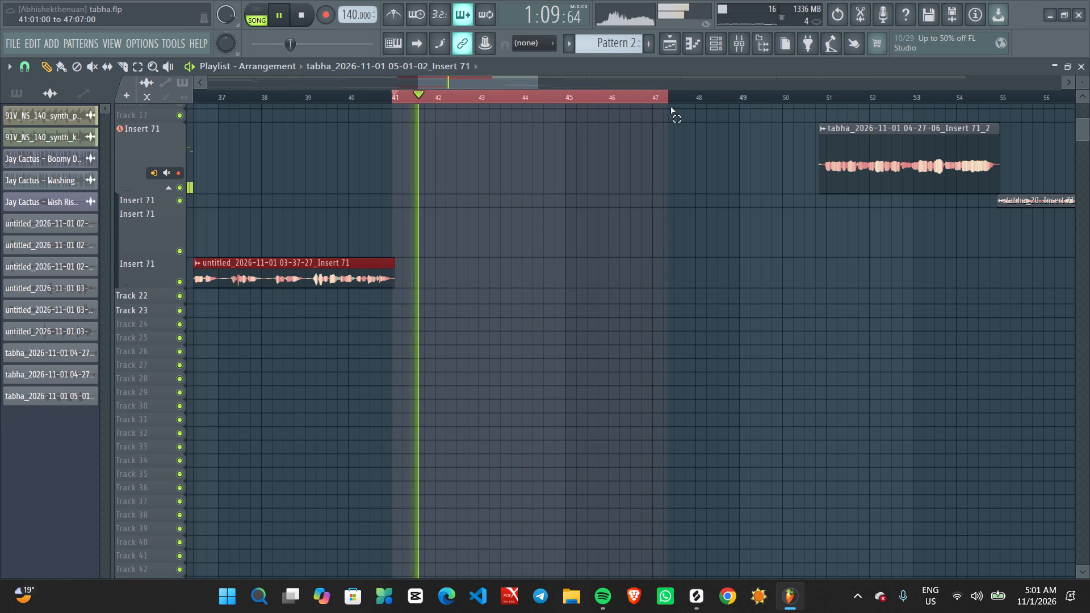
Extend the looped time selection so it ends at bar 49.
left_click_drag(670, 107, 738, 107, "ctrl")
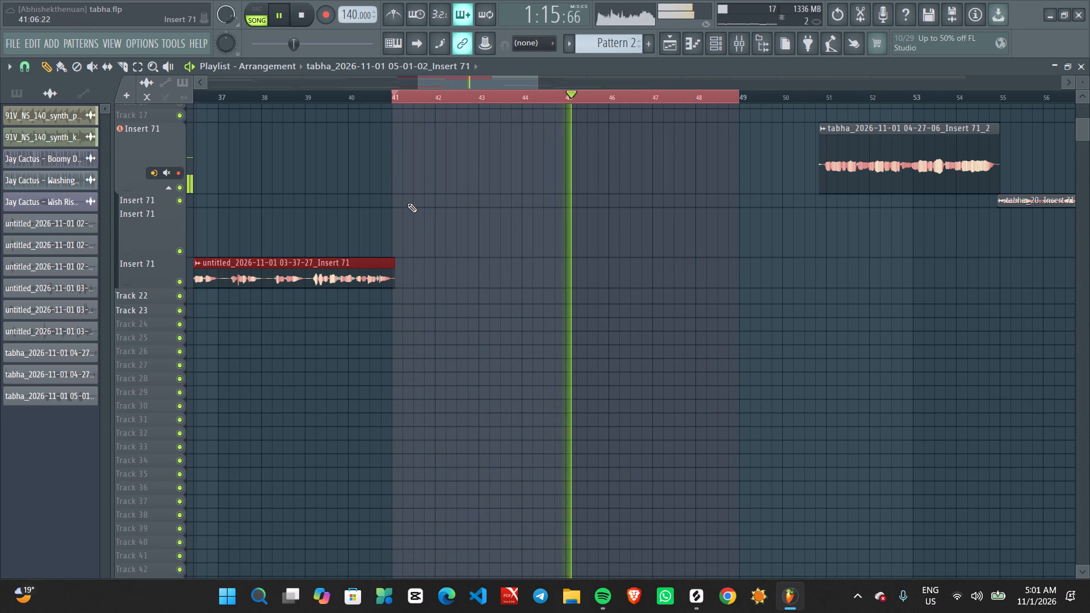
Clear the time selection and stop playback.
key("ctrl+d")
key("space")
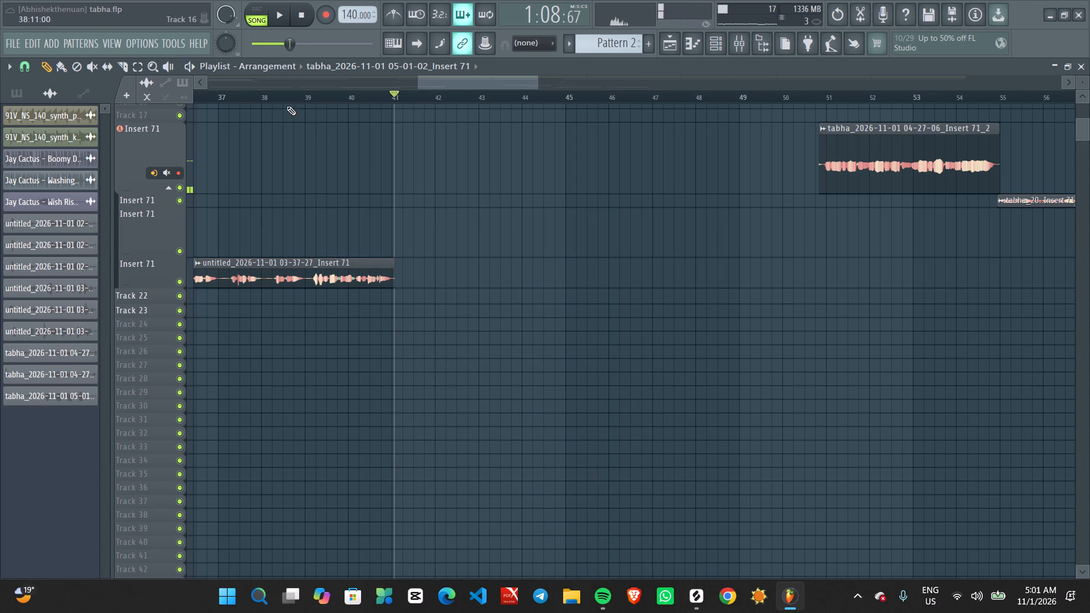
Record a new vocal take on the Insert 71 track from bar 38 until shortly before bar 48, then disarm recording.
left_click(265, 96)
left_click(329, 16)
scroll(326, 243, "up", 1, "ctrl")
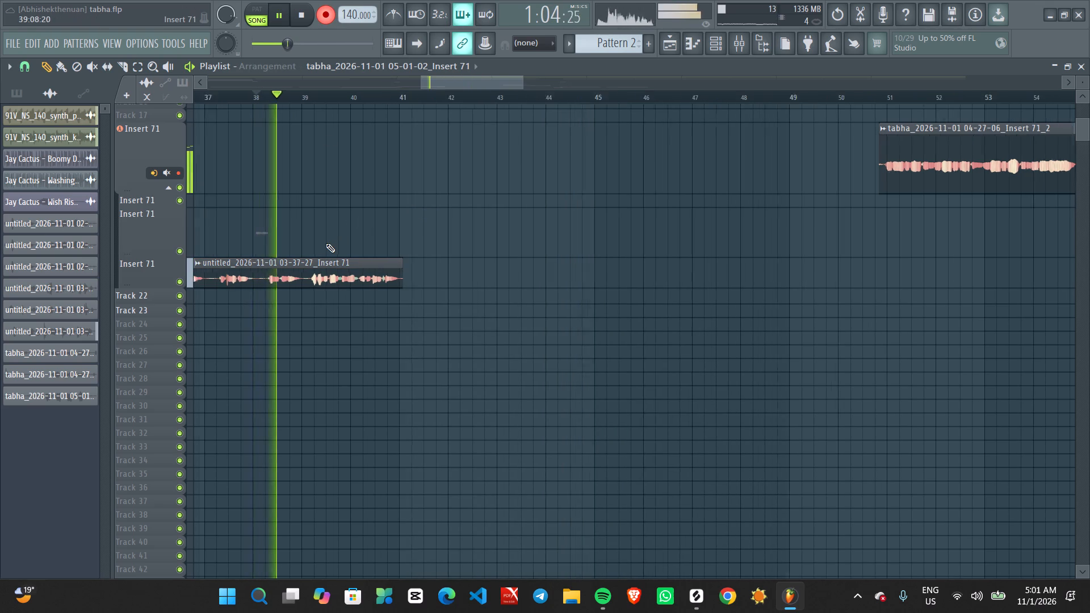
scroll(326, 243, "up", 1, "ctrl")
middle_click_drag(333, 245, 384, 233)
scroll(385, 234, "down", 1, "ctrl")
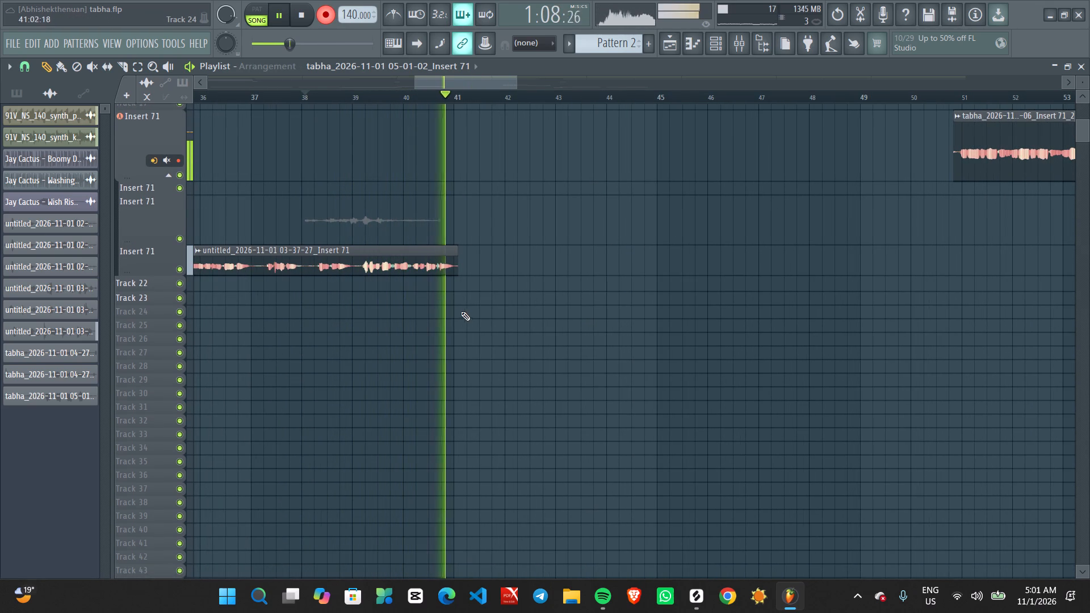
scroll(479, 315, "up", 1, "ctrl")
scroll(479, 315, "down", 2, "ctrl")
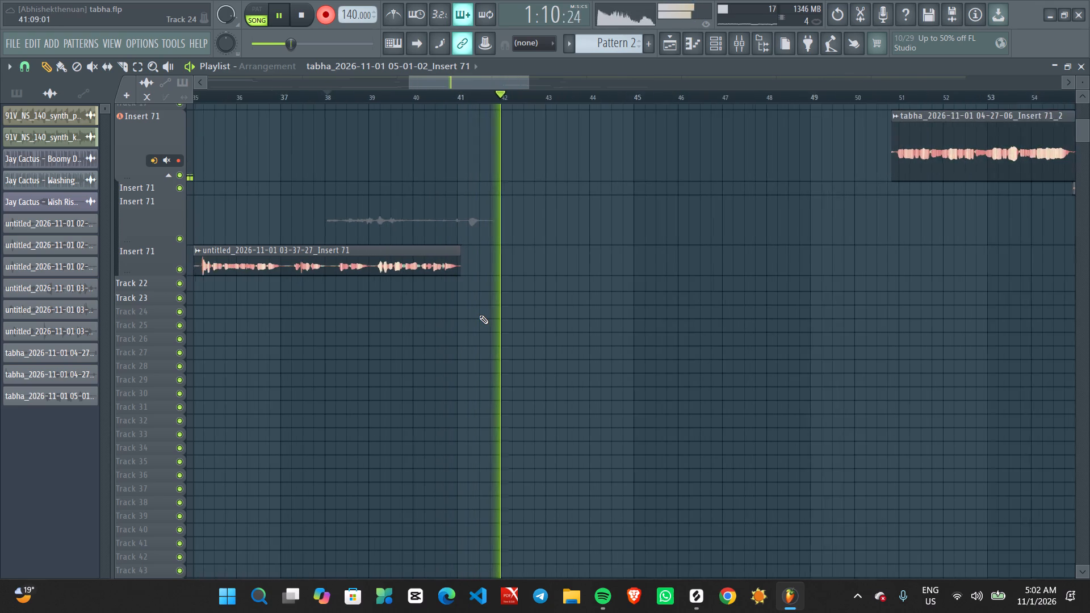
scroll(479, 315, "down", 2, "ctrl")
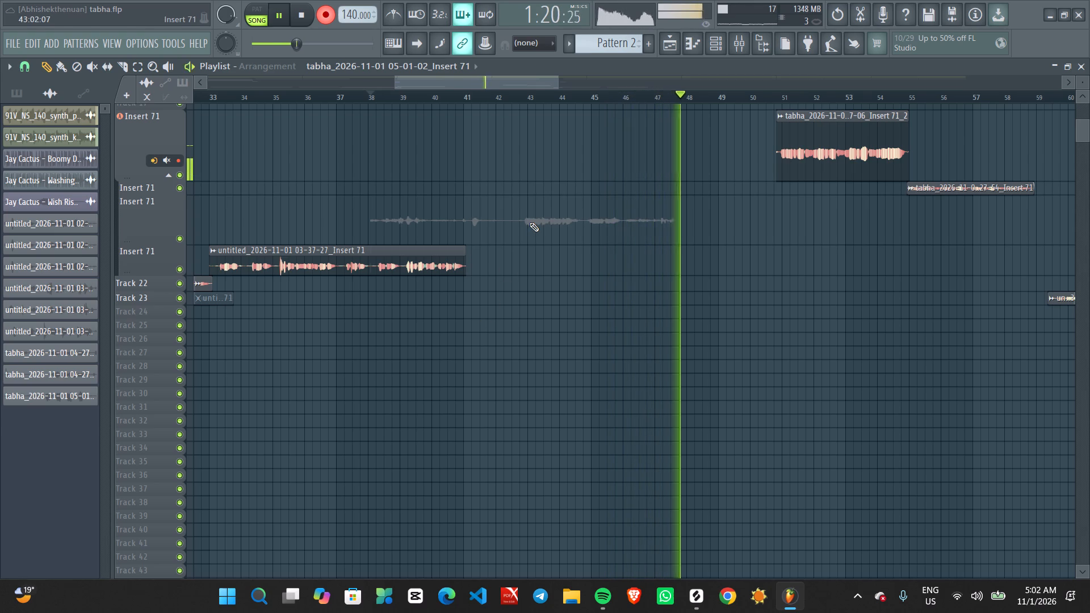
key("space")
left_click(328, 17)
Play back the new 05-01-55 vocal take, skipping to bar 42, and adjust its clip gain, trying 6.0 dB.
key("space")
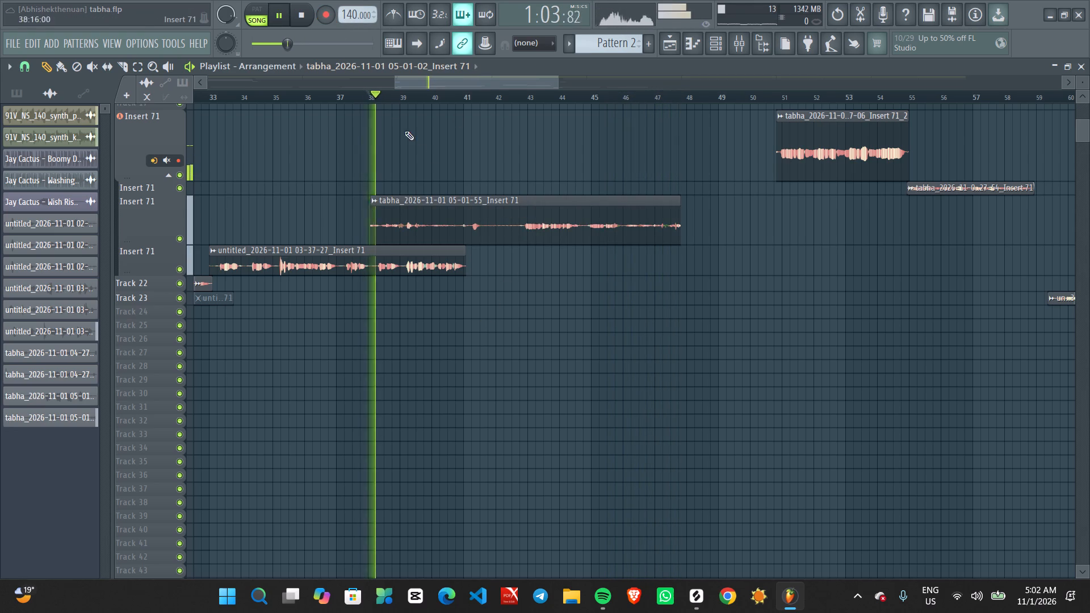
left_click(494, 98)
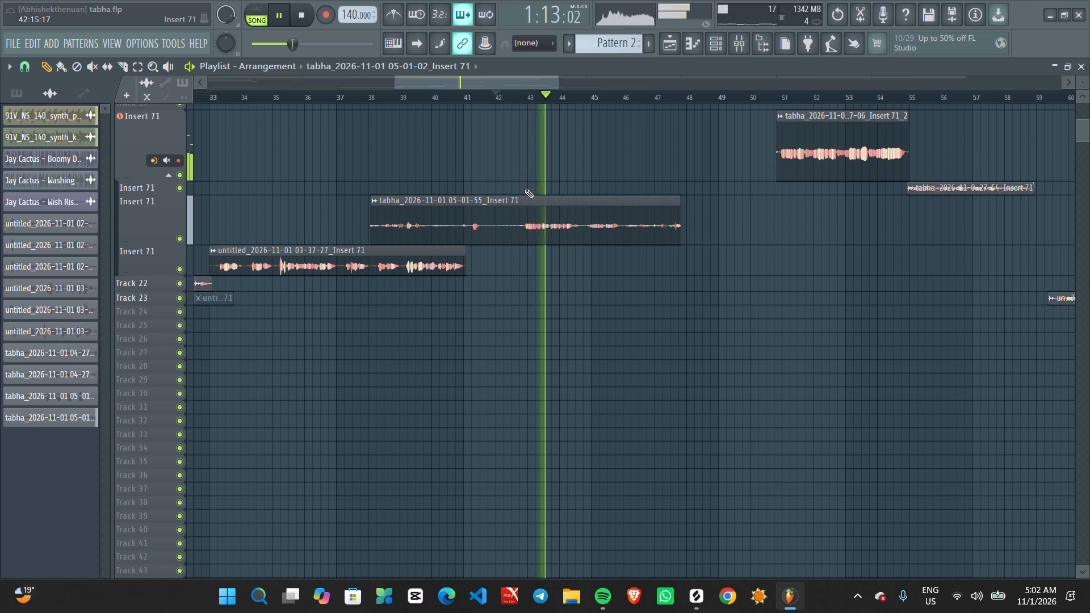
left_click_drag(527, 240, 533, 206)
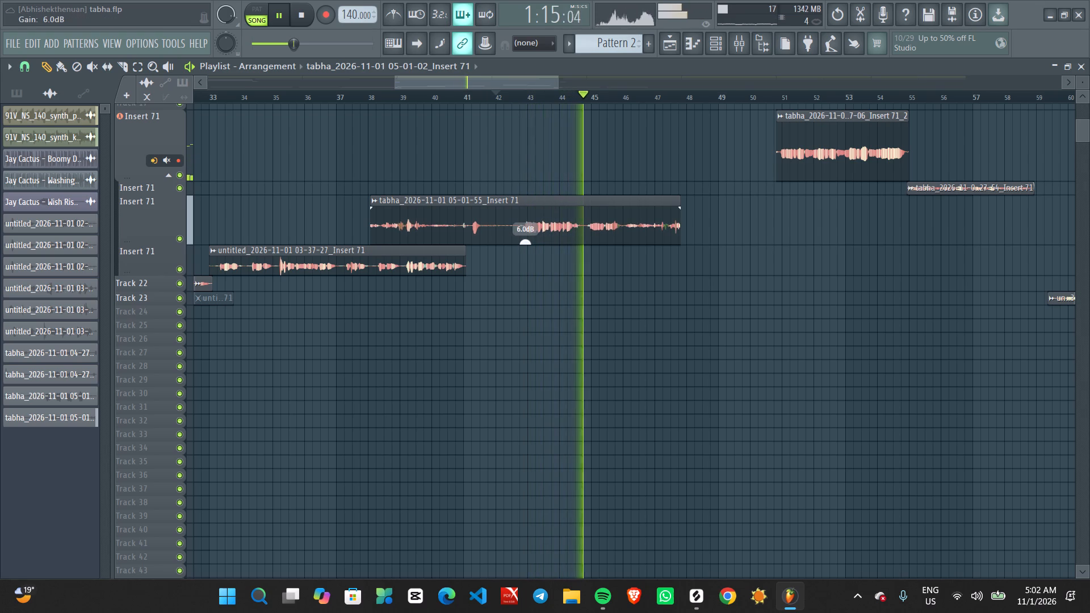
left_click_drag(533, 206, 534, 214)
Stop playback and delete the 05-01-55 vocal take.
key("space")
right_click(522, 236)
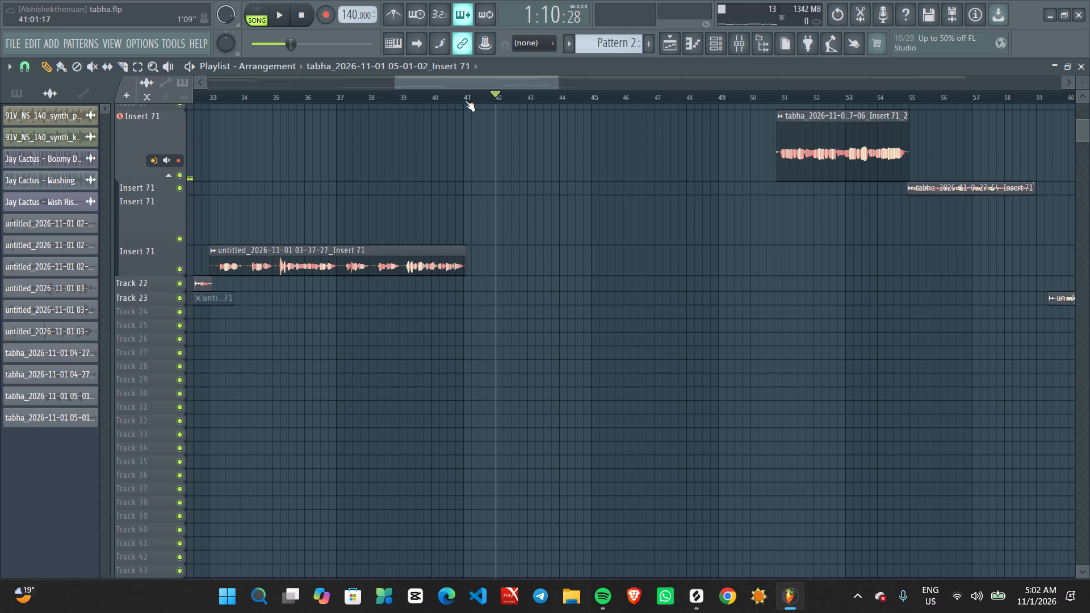
Loop playback over a time selection from bar 41 to bar 49.
left_click_drag(465, 100, 477, 101, "ctrl")
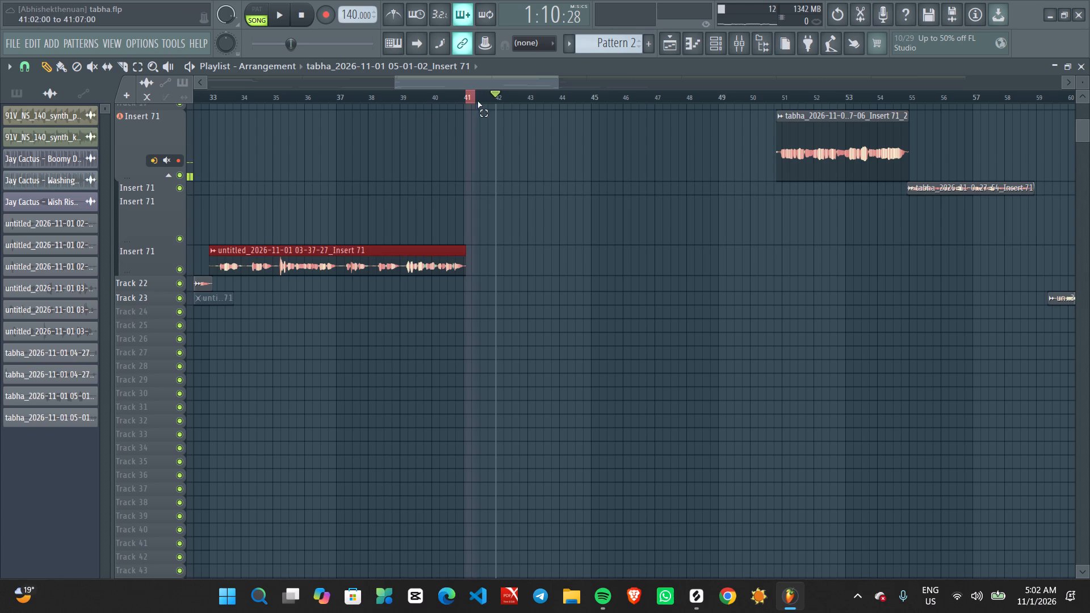
left_click_drag(477, 101, 480, 101, "ctrl")
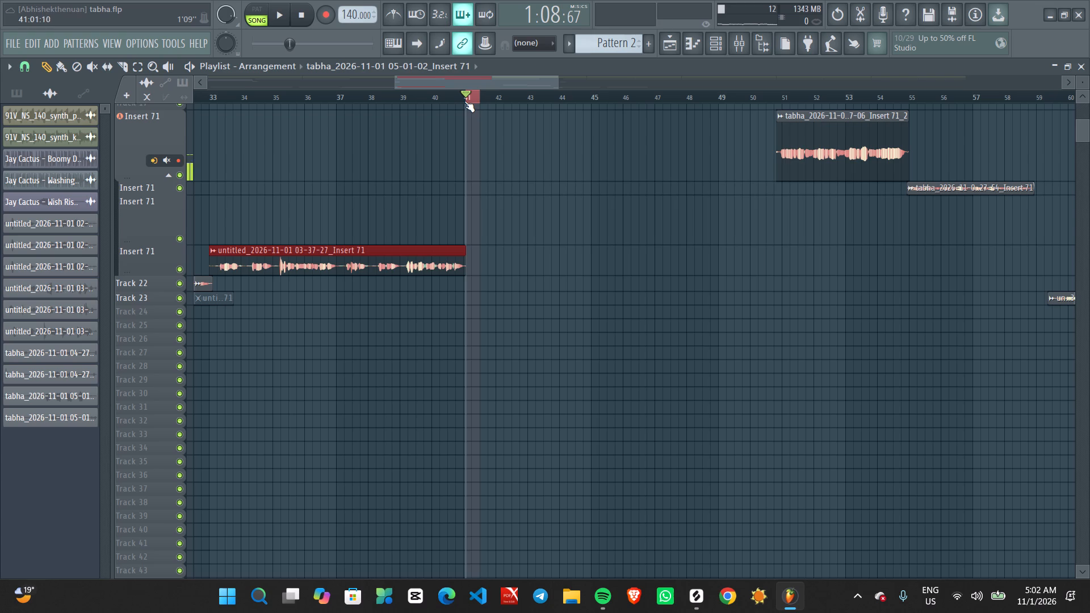
left_click_drag(463, 100, 663, 102, "ctrl")
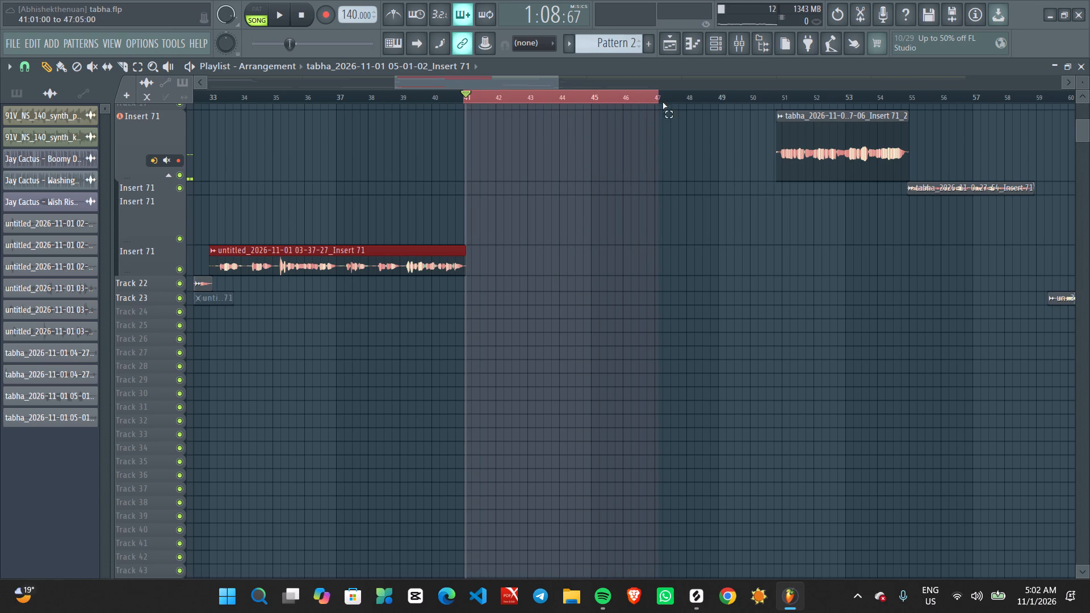
left_click_drag(663, 102, 719, 111, "ctrl")
key("space")
scroll(497, 237, "up", 6, "ctrl")
scroll(439, 257, "down", 4, "ctrl")
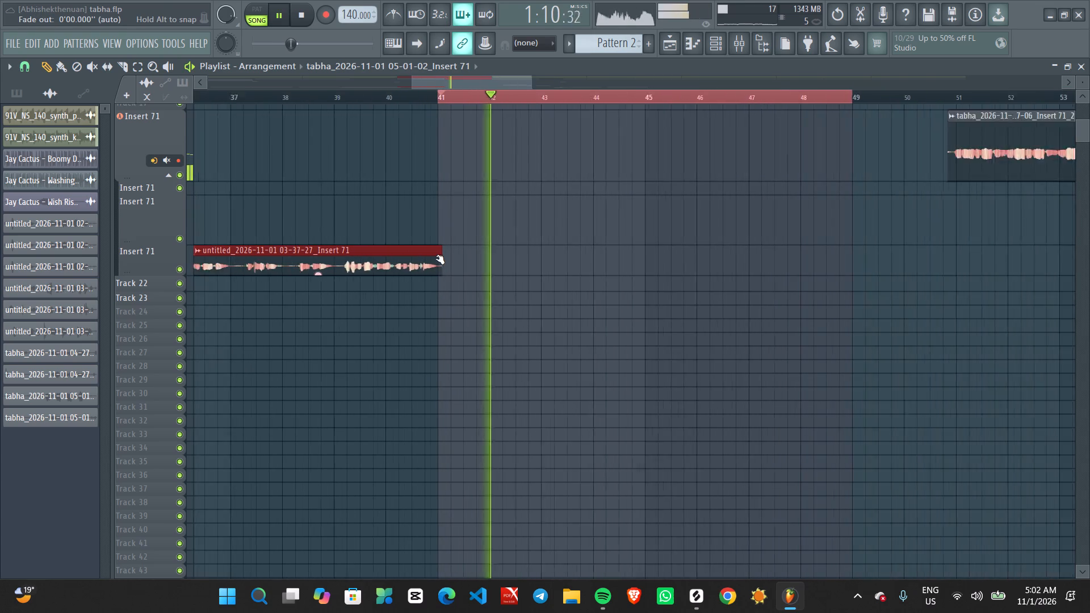
scroll(437, 258, "down", 3, "ctrl")
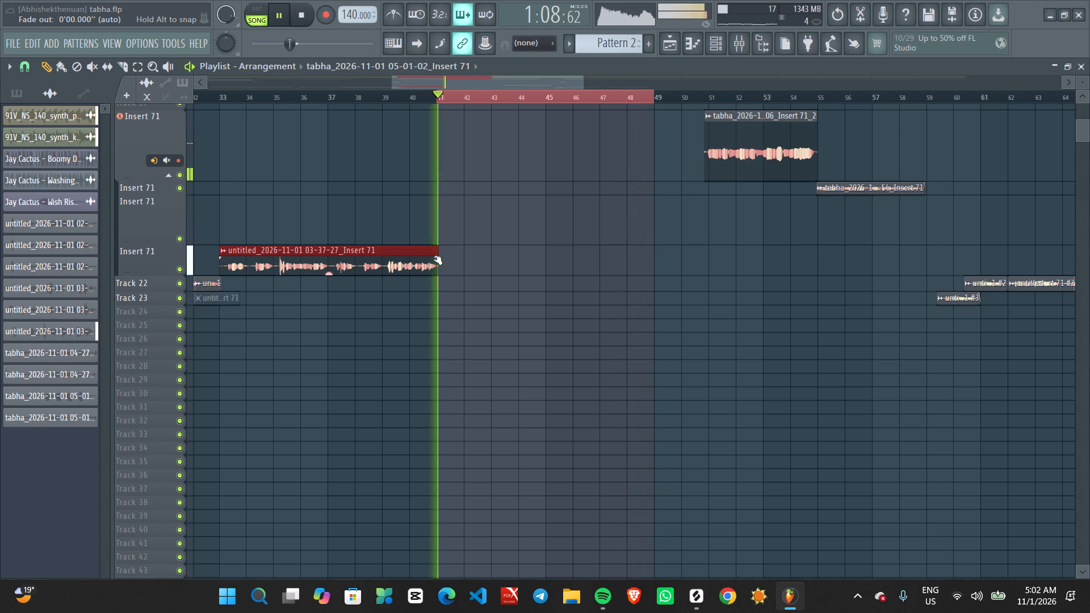
Resume listening from about bar 36, within the untitled 03-37-27 vocal clip ahead of the loop.
left_click(312, 94)
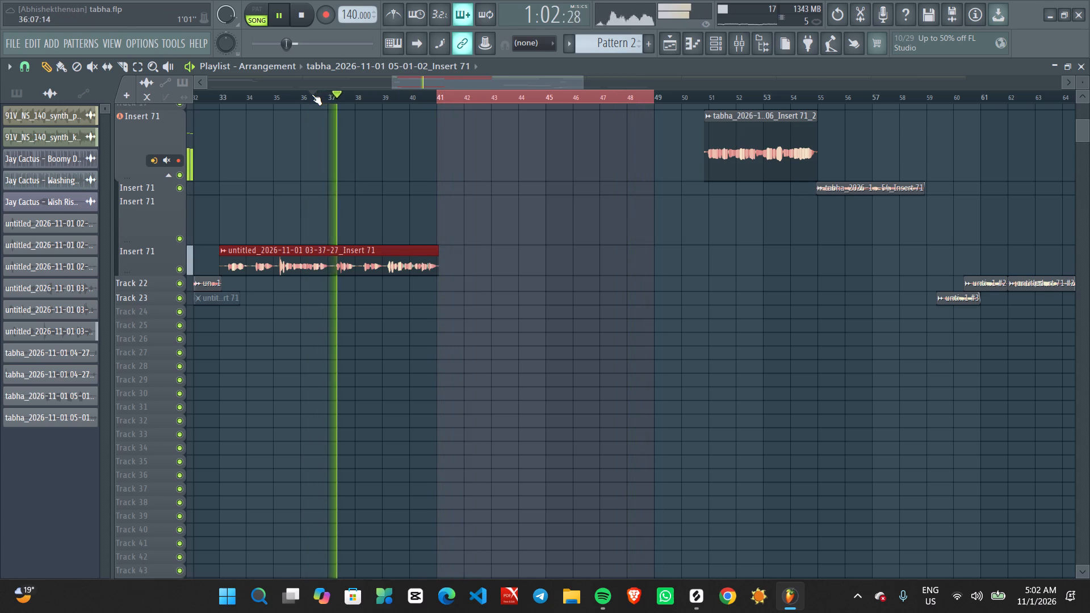
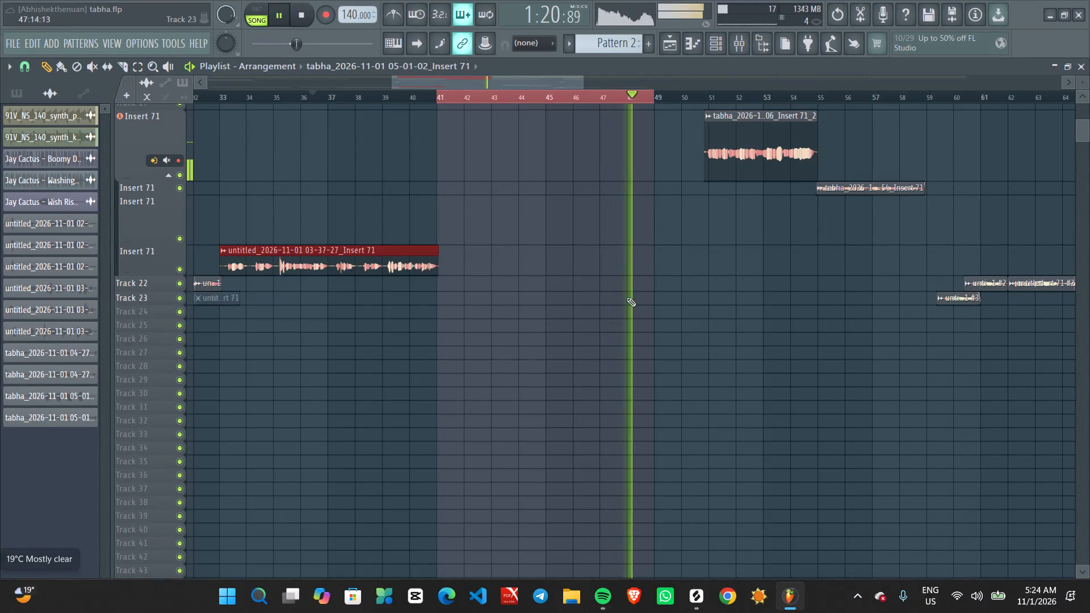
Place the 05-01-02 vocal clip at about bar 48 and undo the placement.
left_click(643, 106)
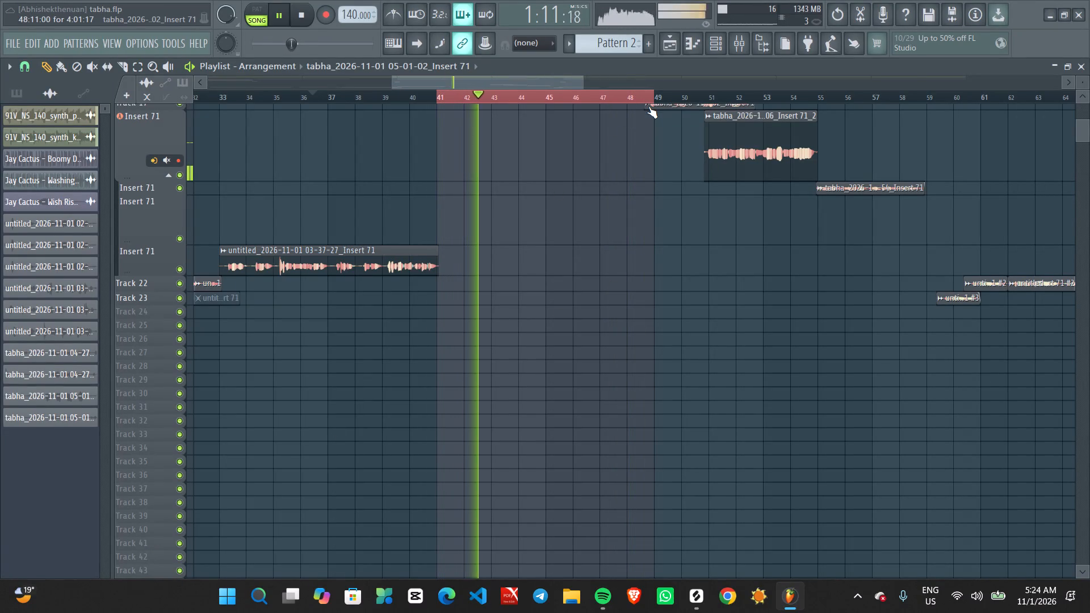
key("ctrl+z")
Clear the looped time selection over bars 41 to 49 and continue playback from about bar 48.
scroll(648, 106, "up", 1)
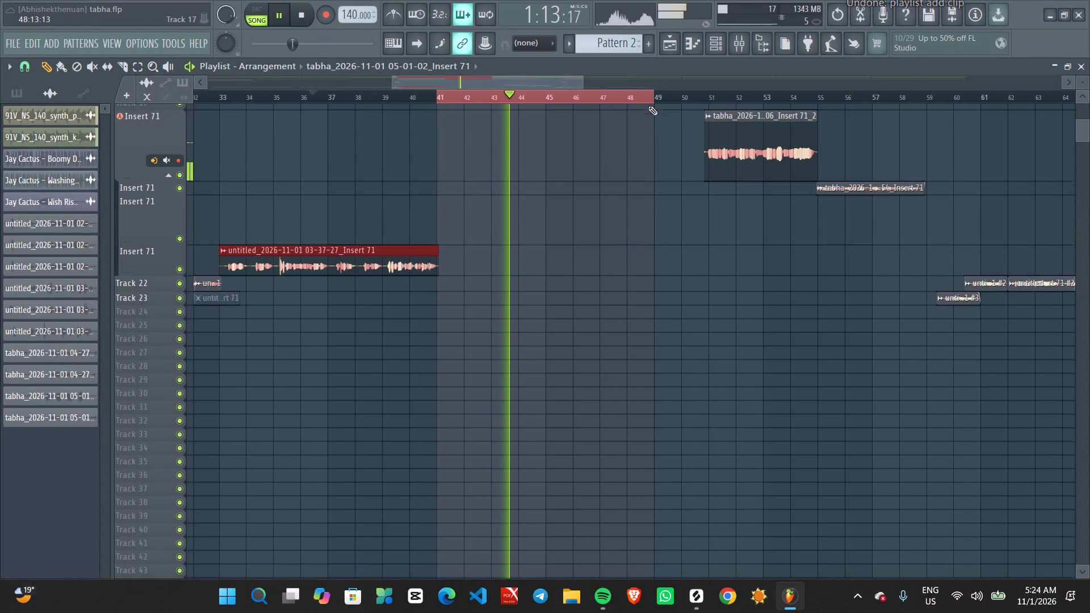
scroll(648, 106, "up", 2)
left_click(645, 92)
double_click(645, 92)
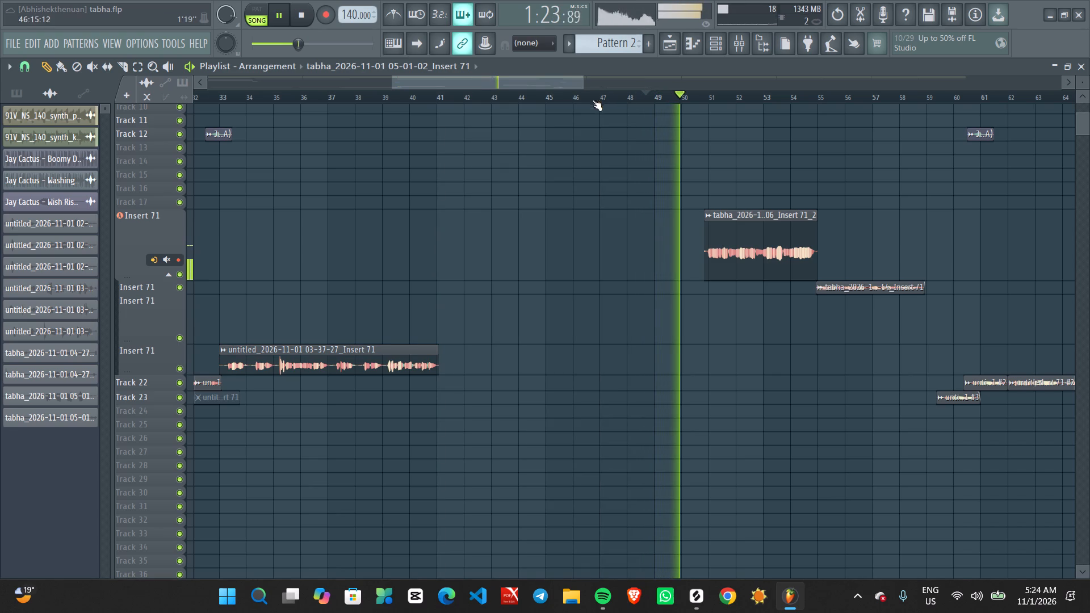
Audition the arrangement around the vocal gap, playing from about bar 42, bar 33 and bar 48.
left_click(472, 98)
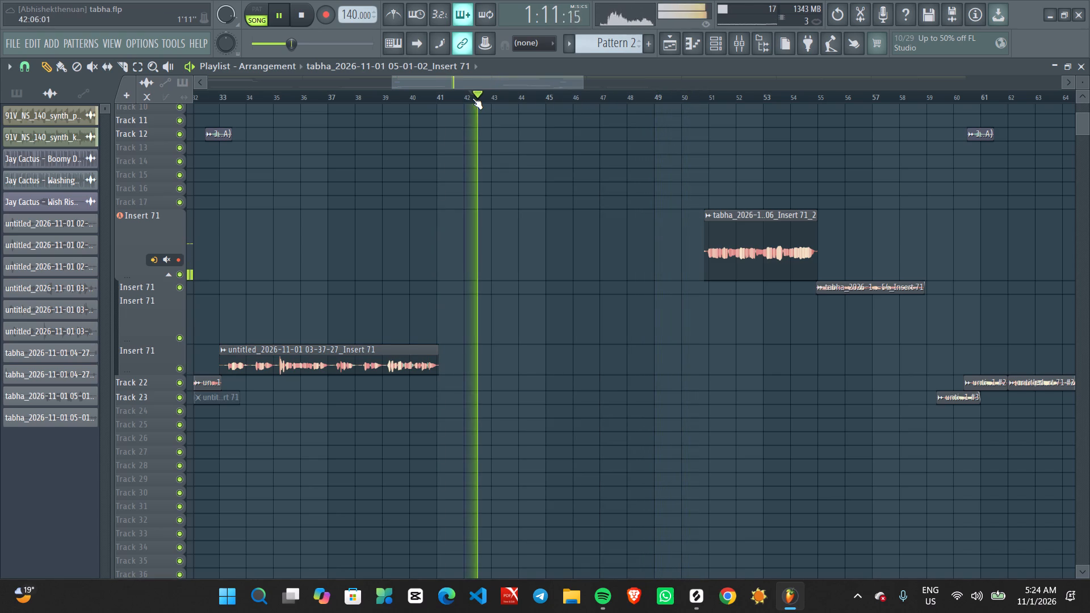
left_click(235, 94)
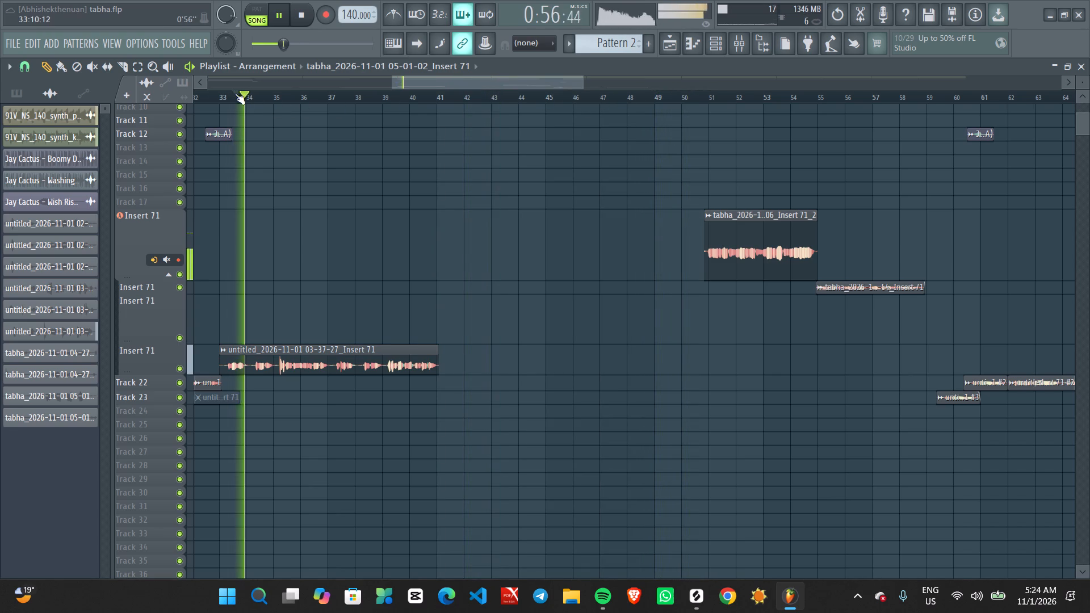
left_click(638, 95)
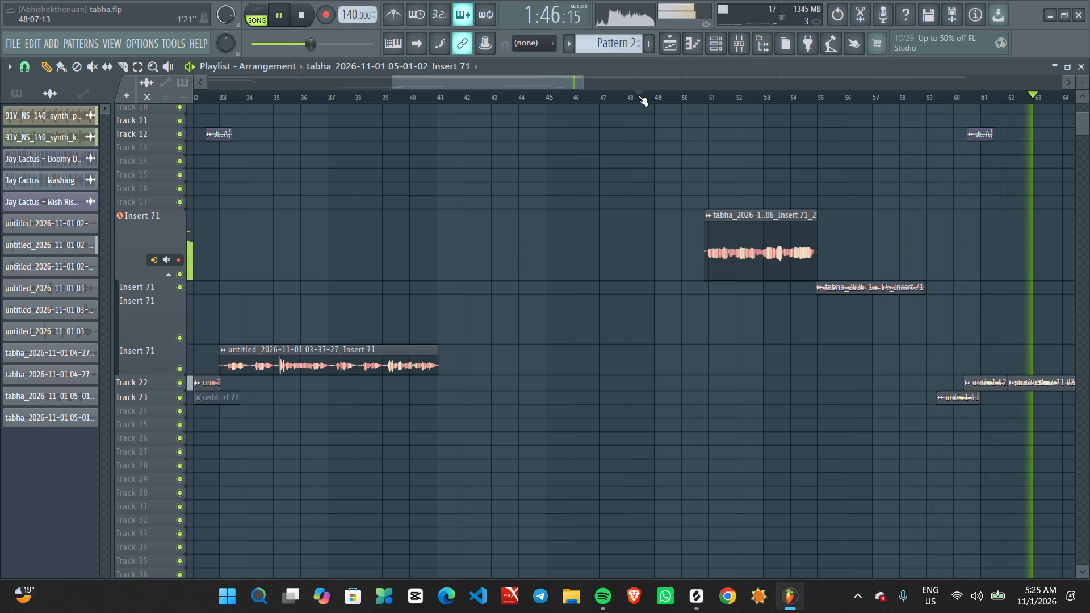
key("space")
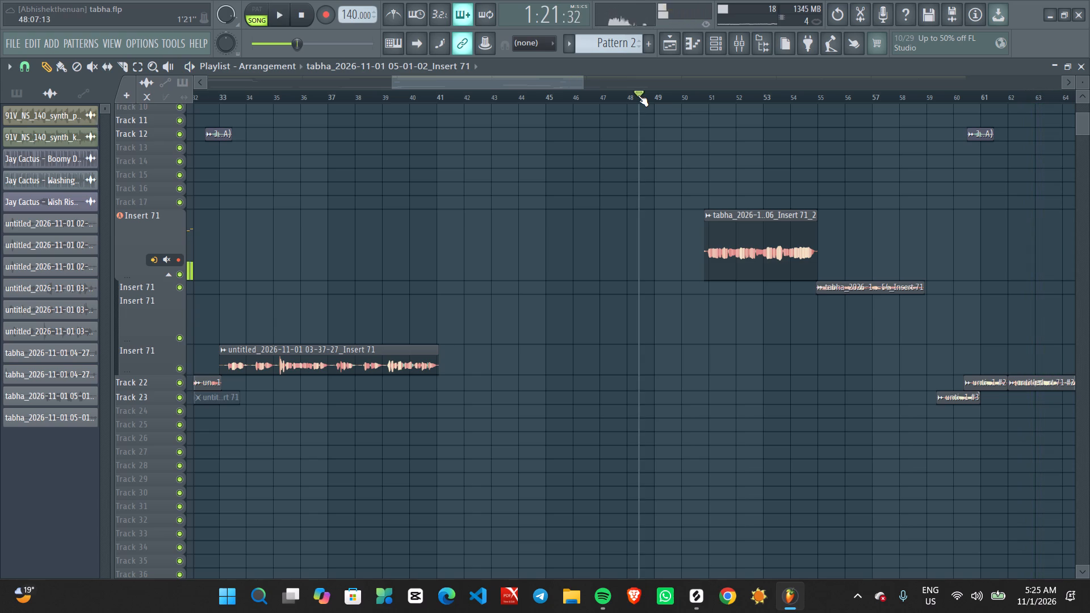
key("space")
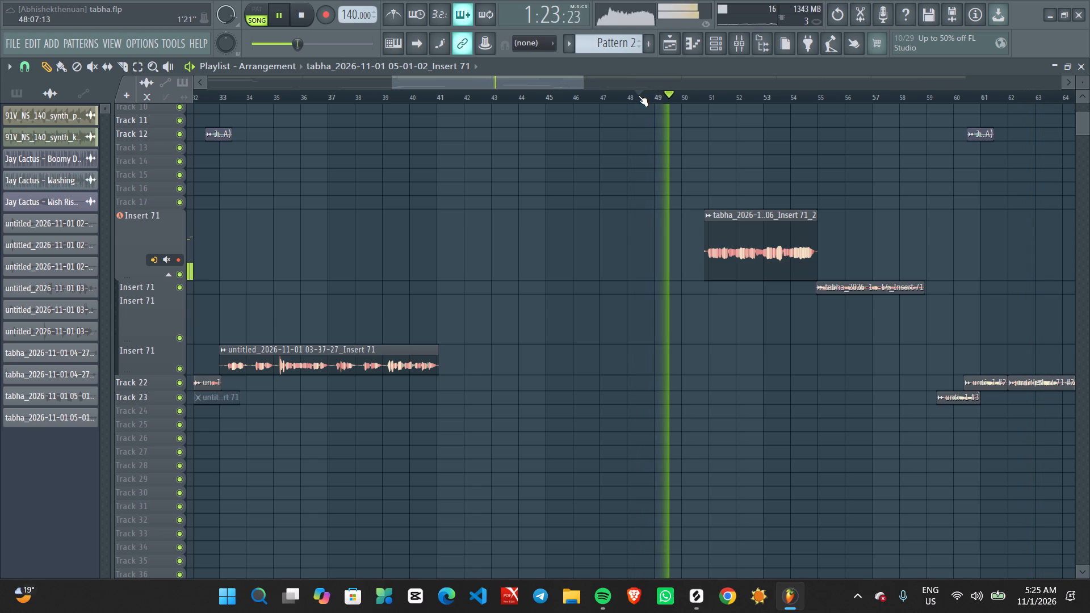